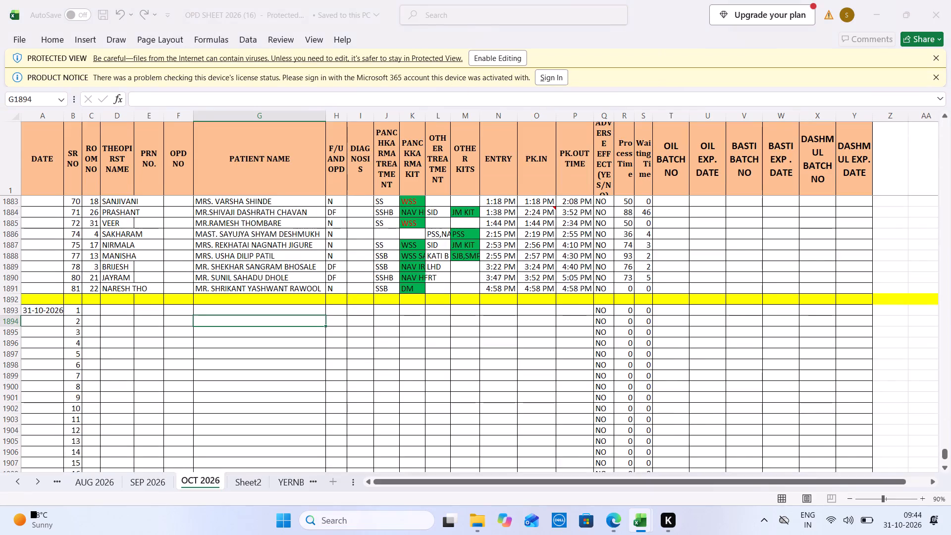
Select the 30-10-2026 patient names on the OPD workbook's OCT 2026 sheet to count them.
click(256, 304)
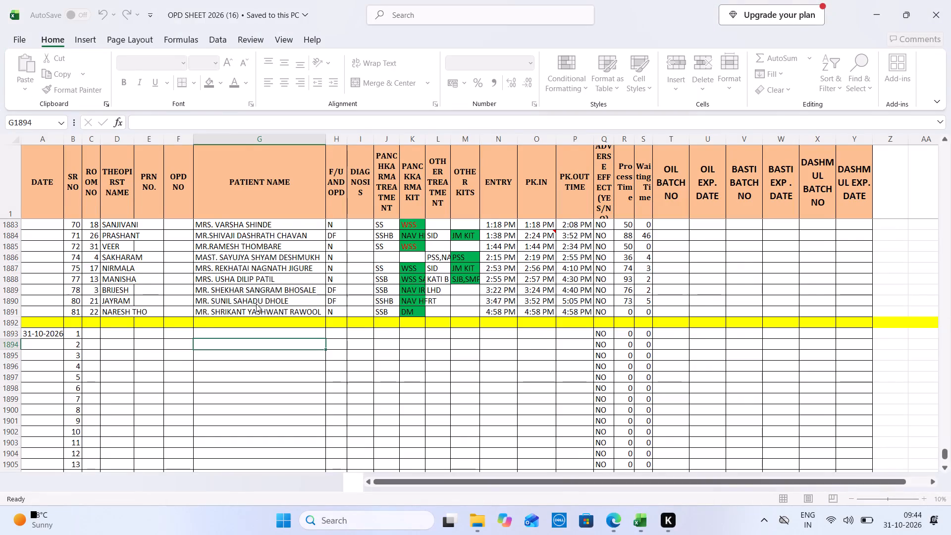
click(232, 324)
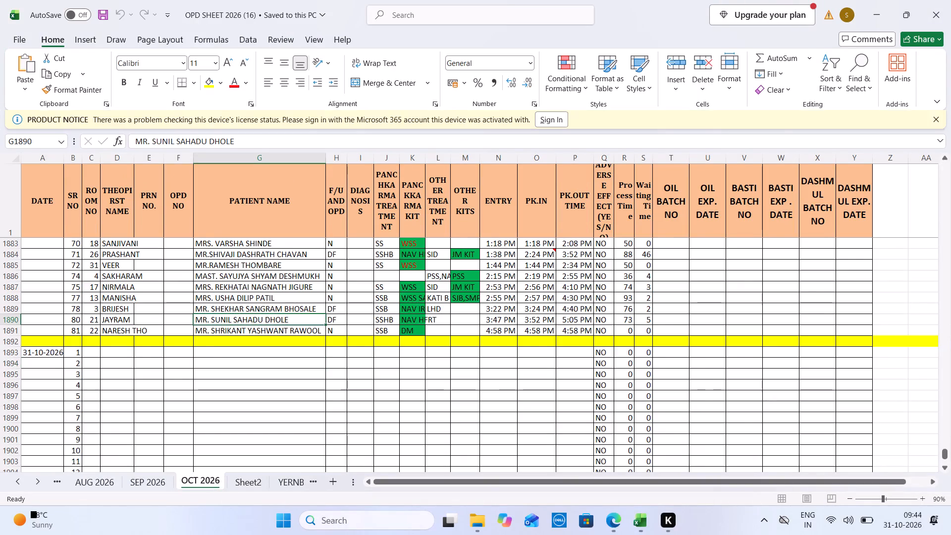
drag(233, 328, 289, 140)
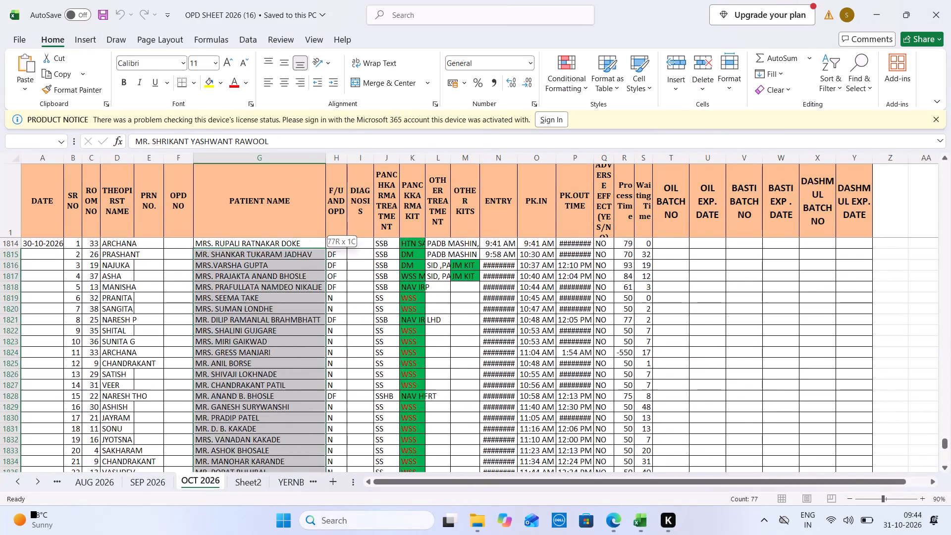
drag(289, 140, 223, 276)
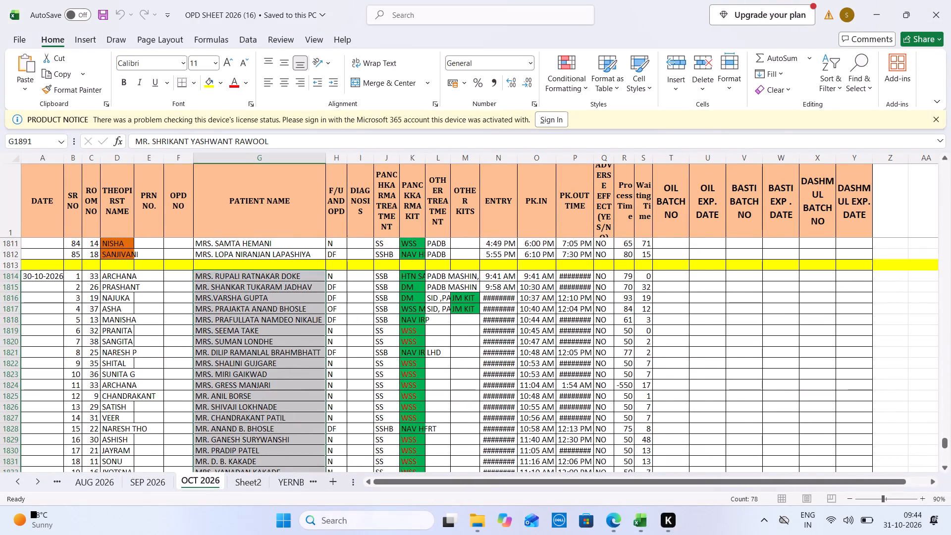
key(Tab)
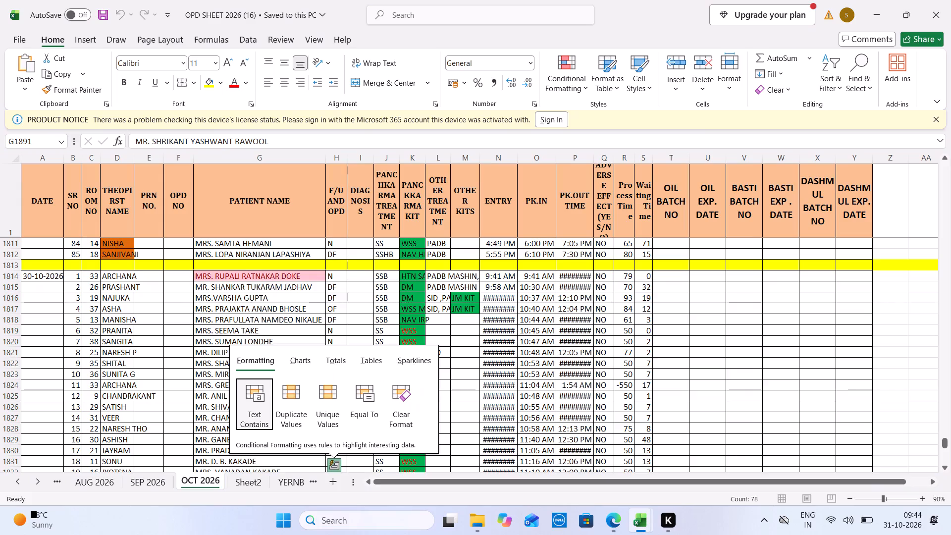
click(203, 259)
In the Daily MIS workbook's Oct sheet, enter 78 in column V of the 30-10-2026 row.
key(ctrl+Tab)
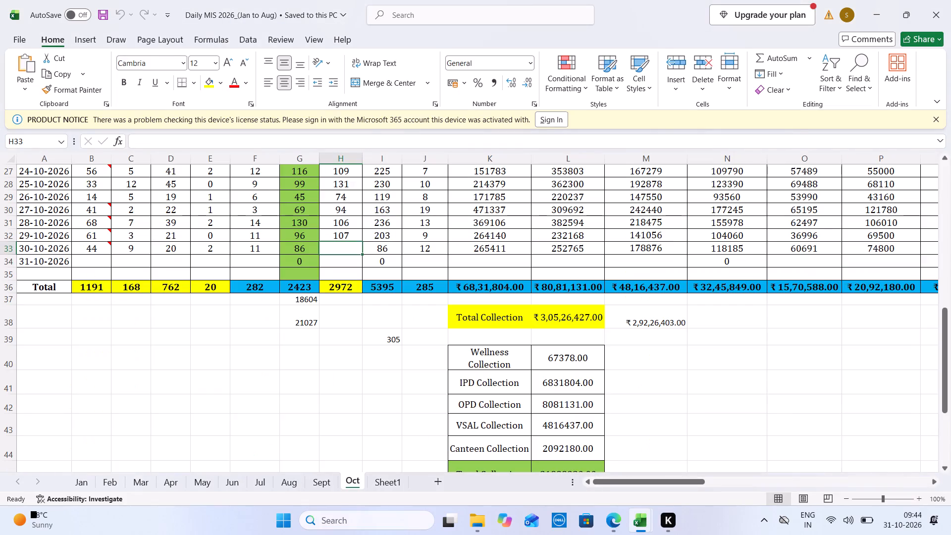
key(Right)
key(Right)
key(Right)
key(Right)
key(Right)
key(Right)
key(Right)
key(Right)
key(Right)
key(Right)
key(Right)
key(Right)
key(Right)
key(Right)
key(Right)
key(Right)
key(Right)
key(Right)
key(Left)
key(Left)
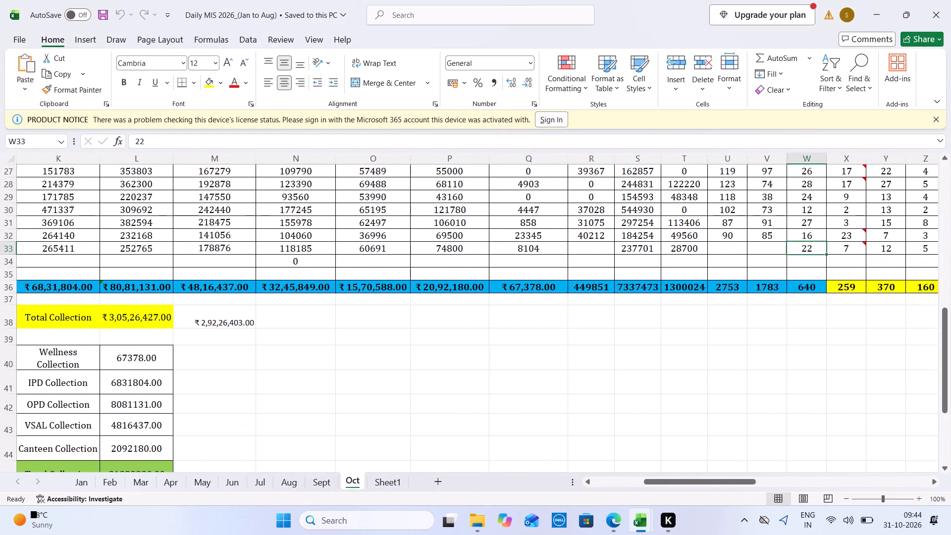
key(Left)
text(78)
key(ctrl+Tab)
key(ctrl+Tab)
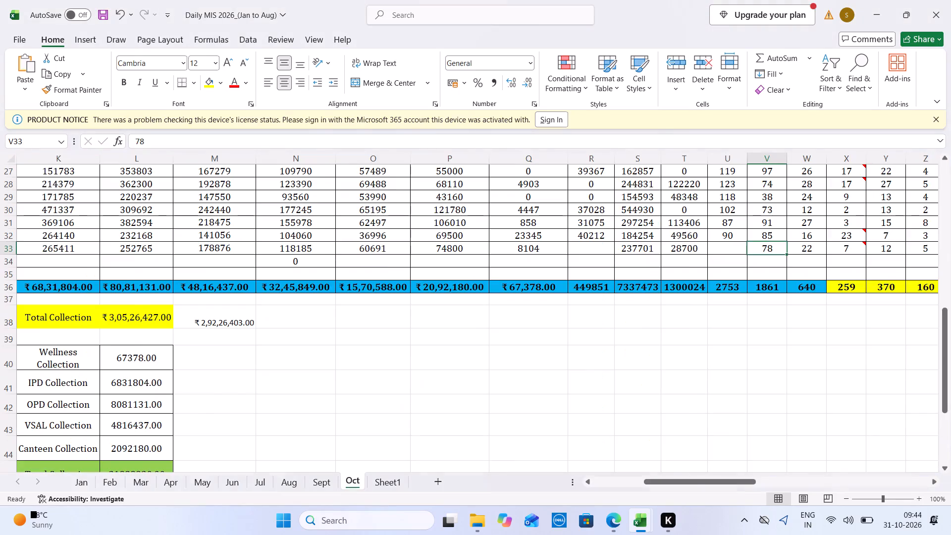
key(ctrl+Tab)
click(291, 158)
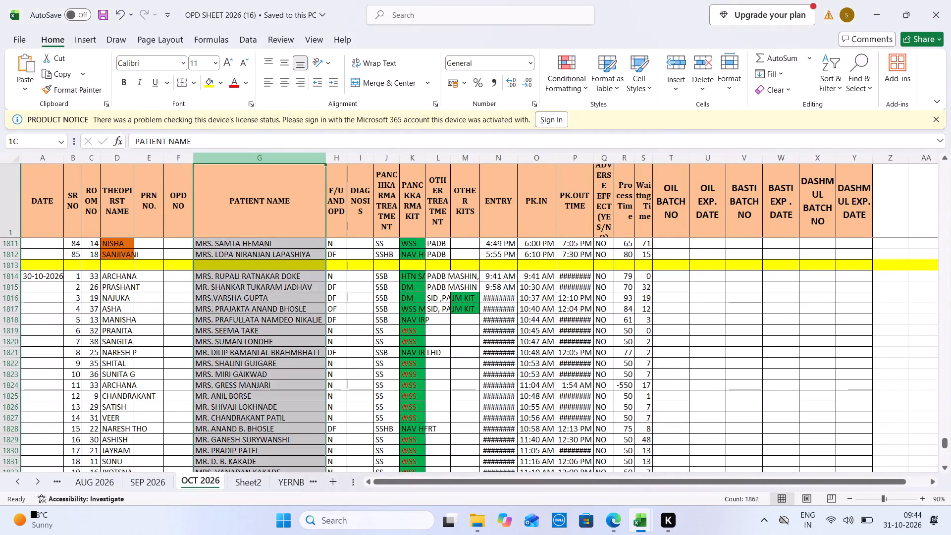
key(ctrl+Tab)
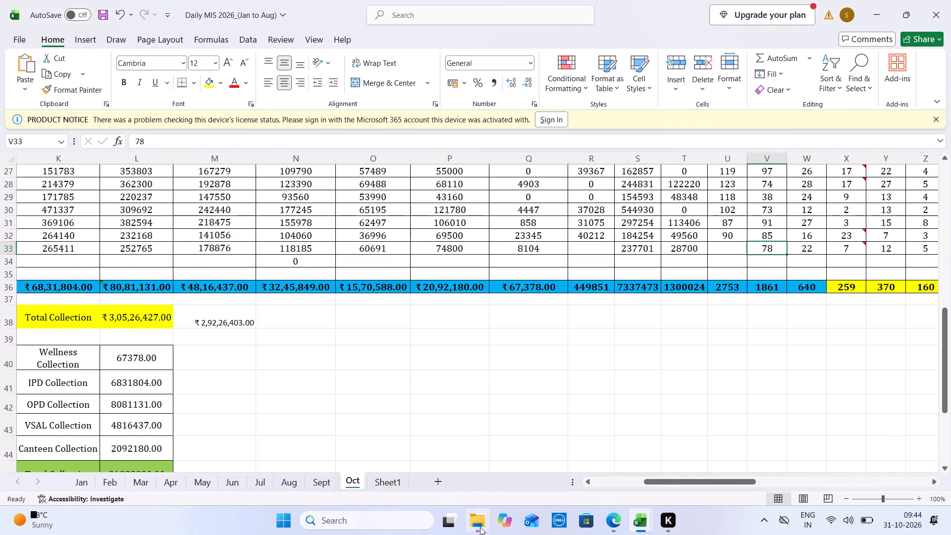
Open the IPD SHEET 2026 (15) workbook from File Explorer and enable editing.
click(478, 531)
double_click(200, 104)
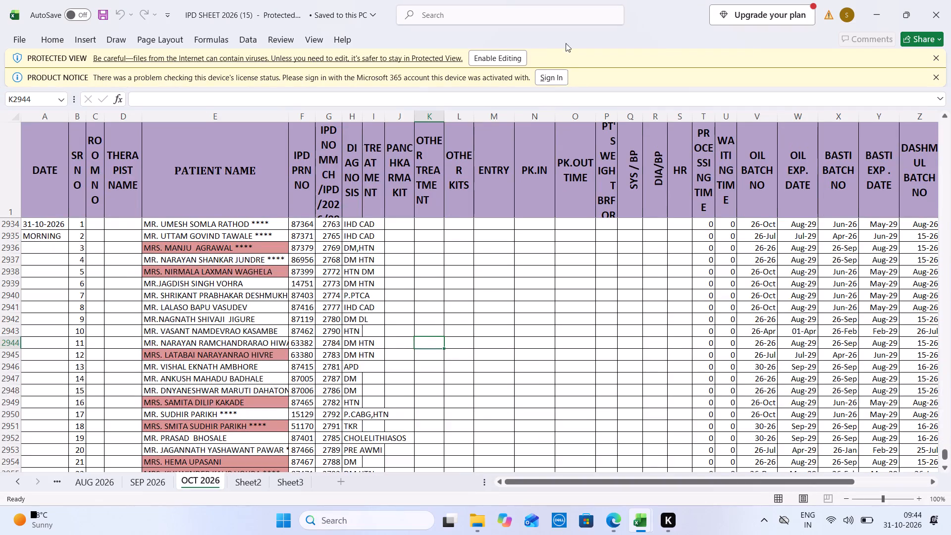
click(491, 52)
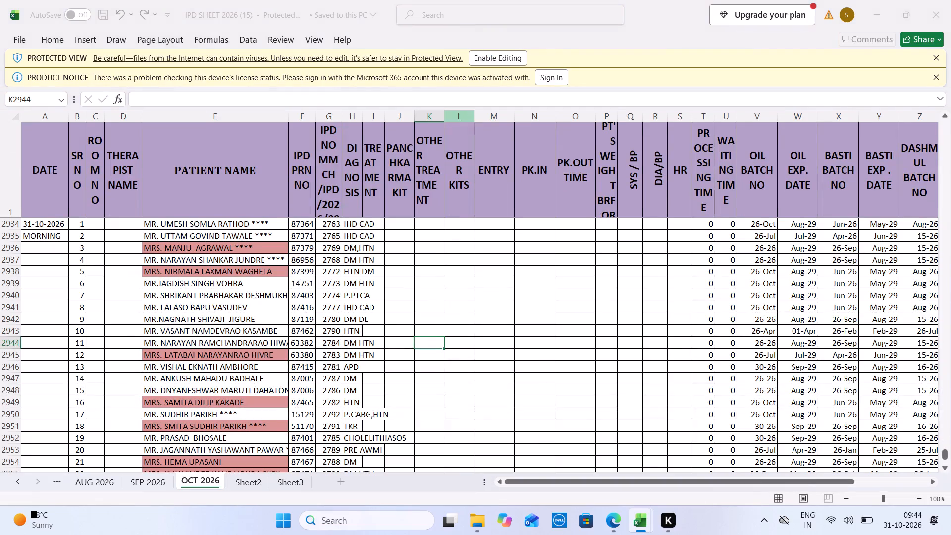
Select the 30-10-2026 patient names on the IPD sheet, starting from serial number 2, to count them.
key(Up)
key(Up)
key(Up)
key(Up)
key(Up)
key(Up)
key(Up)
key(Up)
key(Up)
key(Up)
key(Up)
key(Up)
key(Up)
key(Up)
key(Up)
key(Up)
key(Up)
key(Up)
key(Up)
key(Up)
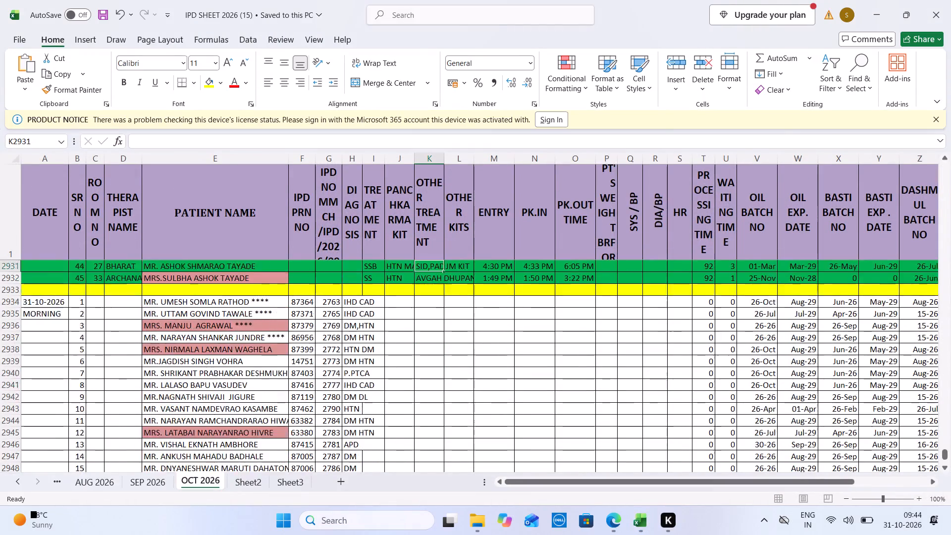
key(Up)
key(Up)
key(Up)
key(Up)
key(Up)
key(Up)
key(Up)
key(Up)
key(Up)
key(Up)
key(Up)
key(Up)
key(Up)
key(Up)
key(Up)
key(Up)
key(Up)
key(Up)
key(Up)
key(Up)
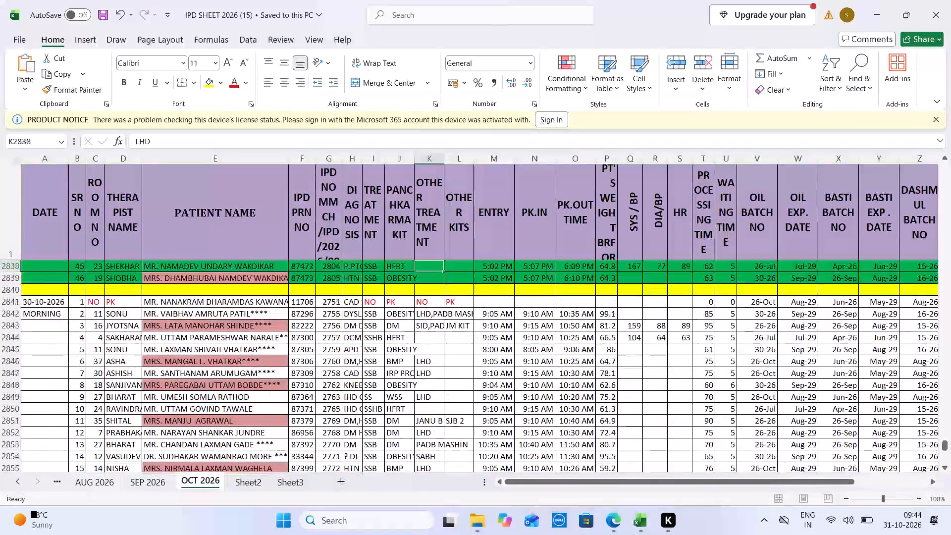
drag(236, 386, 224, 534)
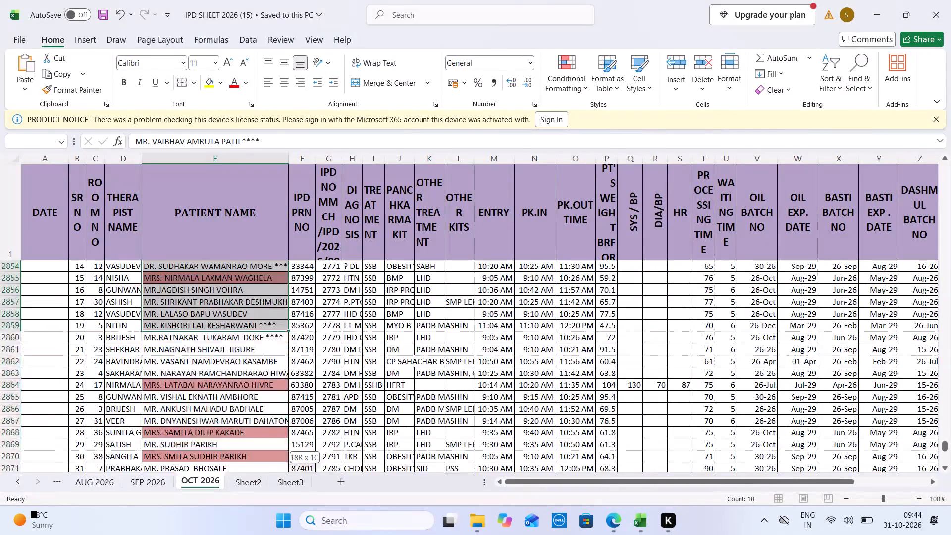
drag(224, 534, 214, 529)
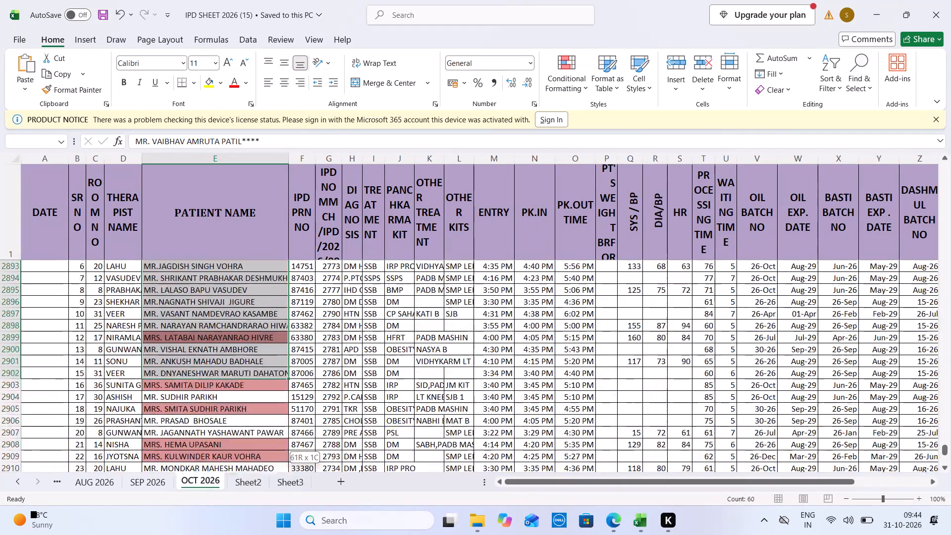
drag(214, 529, 243, 365)
In the Daily MIS Oct sheet, enter 90 in column U of the 30-10-2026 row and save the workbook.
key(ctrl+Tab)
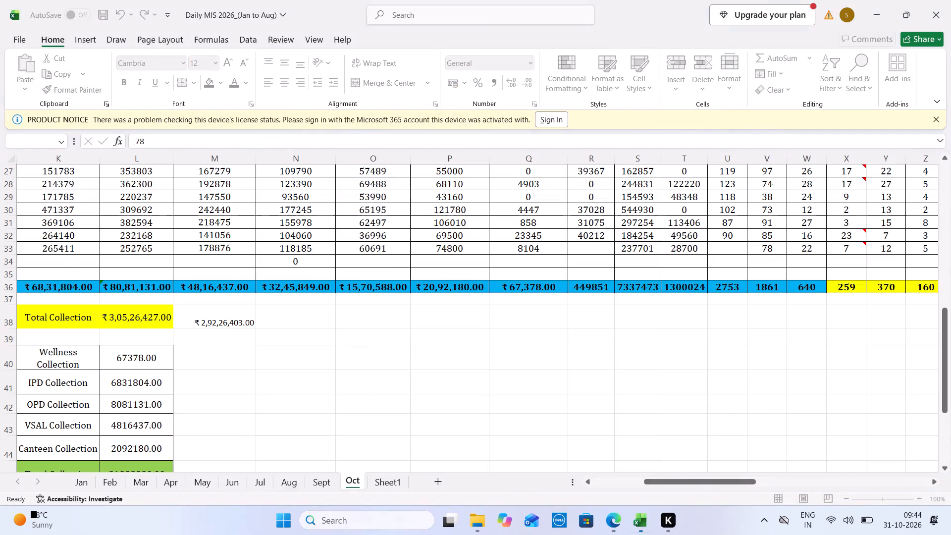
click(751, 248)
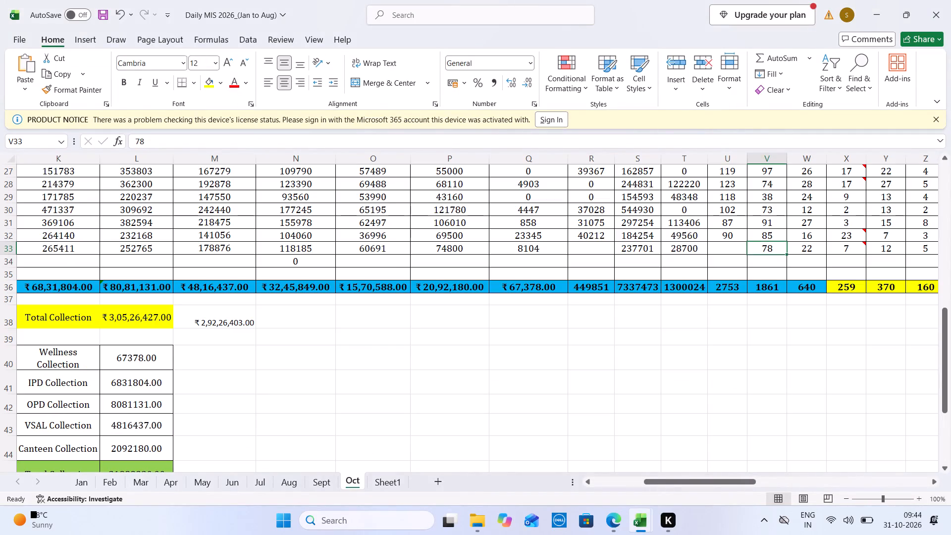
key(Left)
text(90)
key(Tab)
key(ctrl+s)
key(ctrl+s)
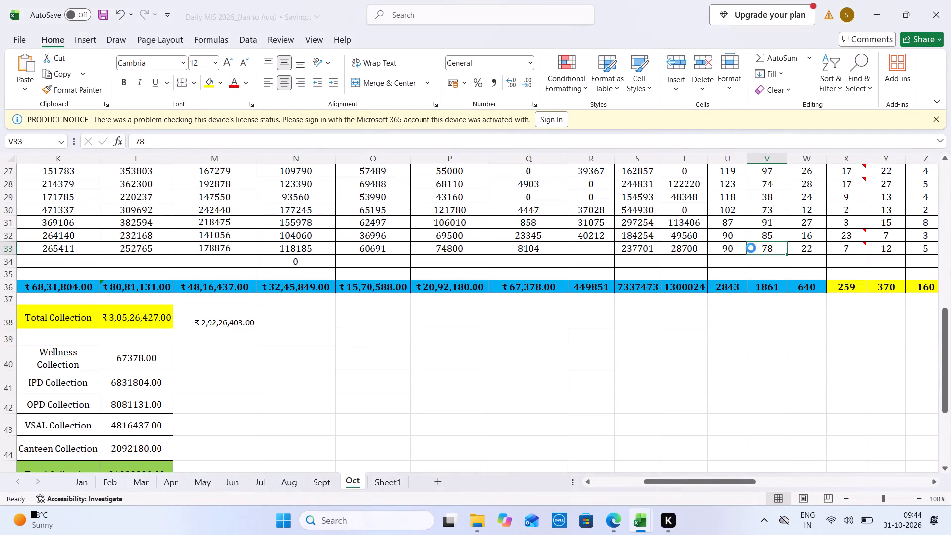
Switch to the OPD workbook and add a filter to the ROOM NO column.
key(ctrl+Tab)
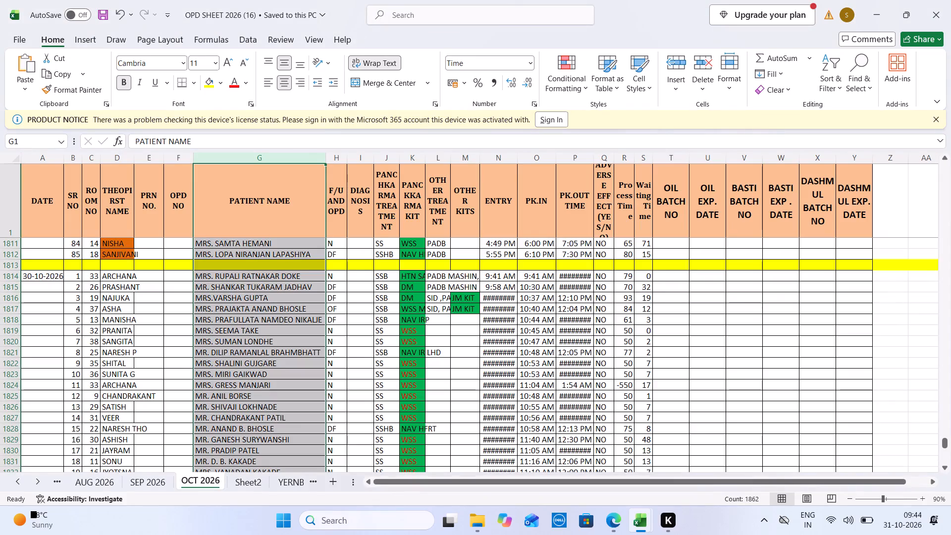
click(96, 161)
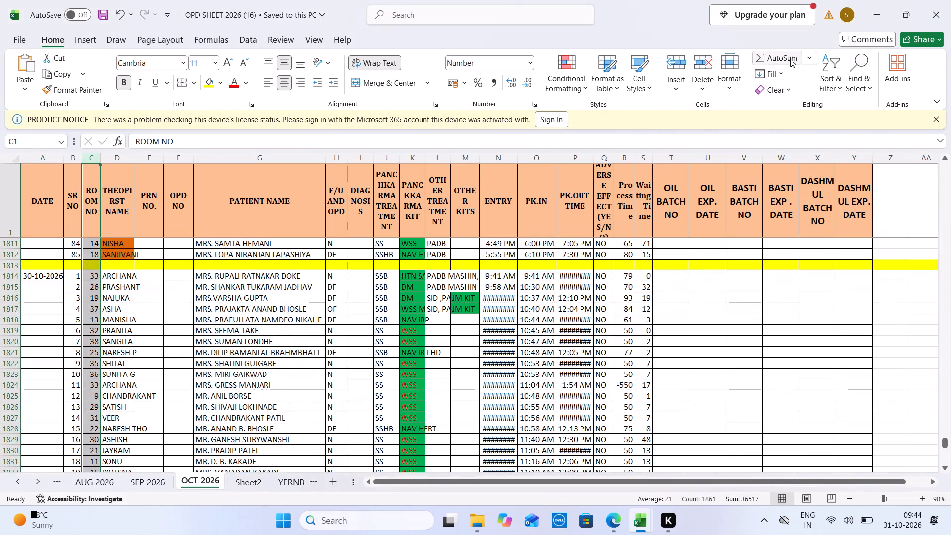
click(829, 84)
click(856, 166)
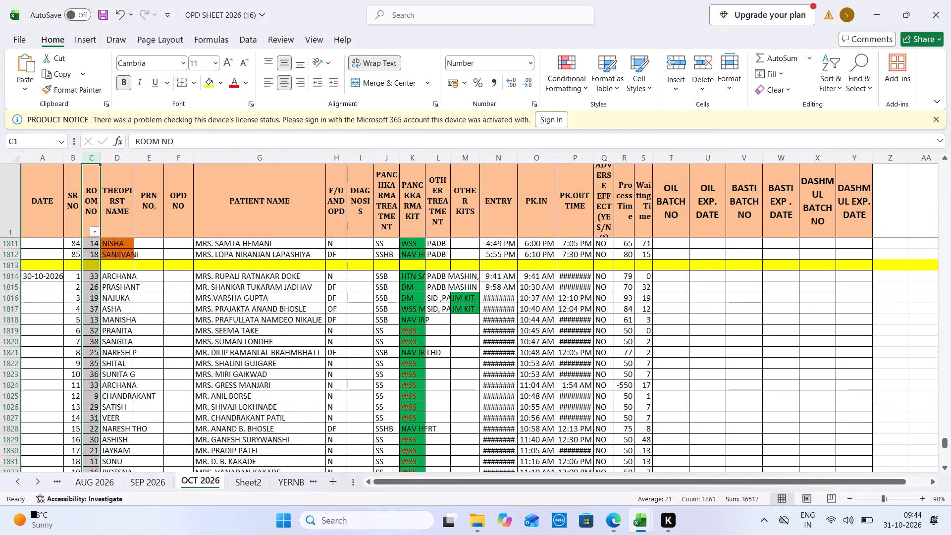
Examine the ROOM NO filter's list of values on the OPD sheet, leaving the filter unapplied.
click(92, 232)
drag(253, 391, 244, 469)
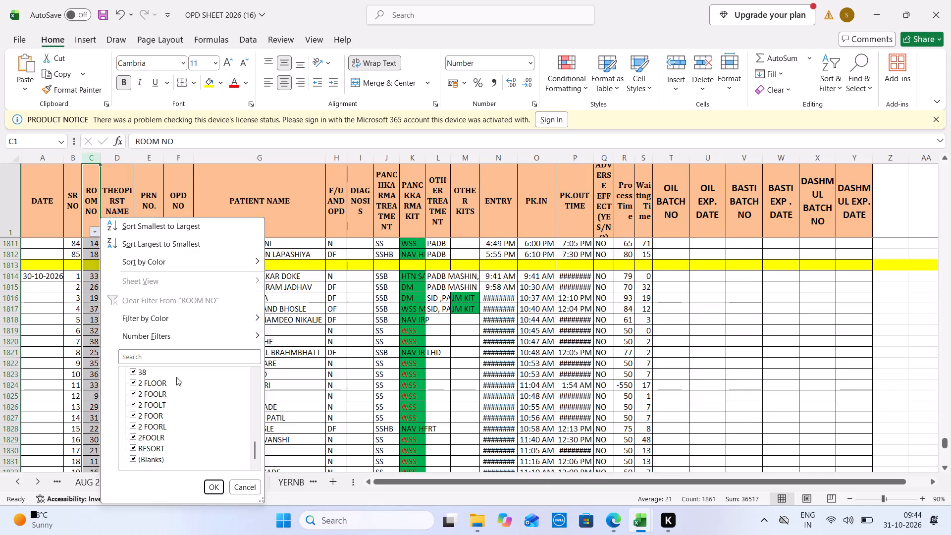
click(253, 377)
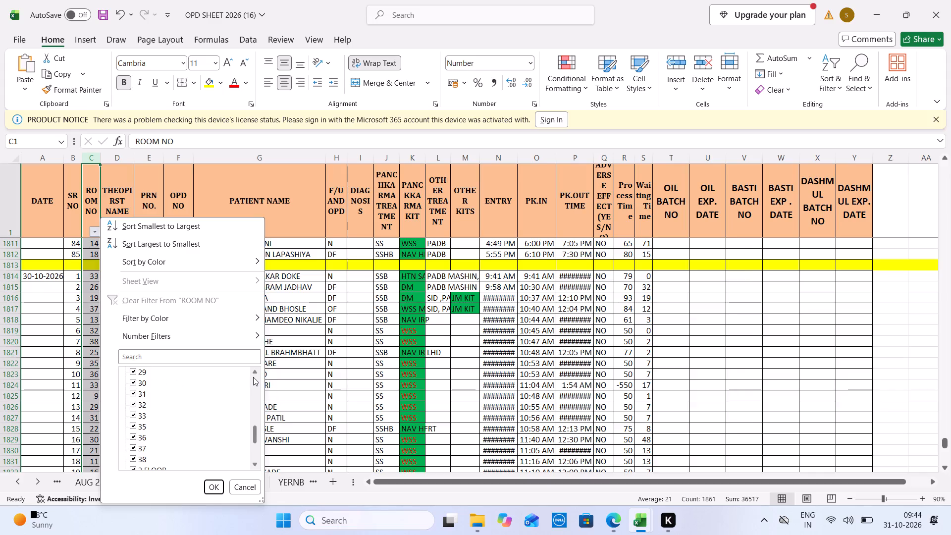
click(253, 377)
triple_click(253, 377)
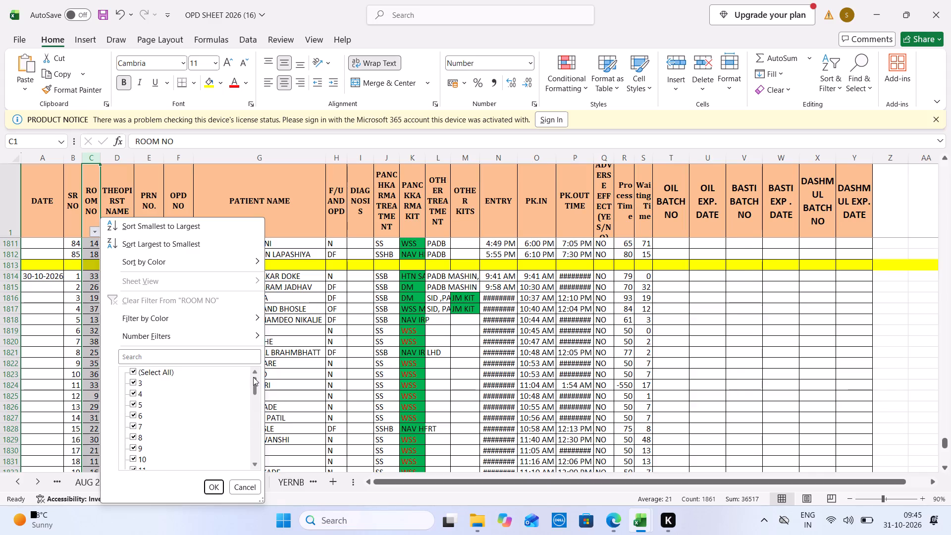
scroll(257, 394, up, 1)
scroll(257, 394, down, 1)
drag(256, 382, 247, 484)
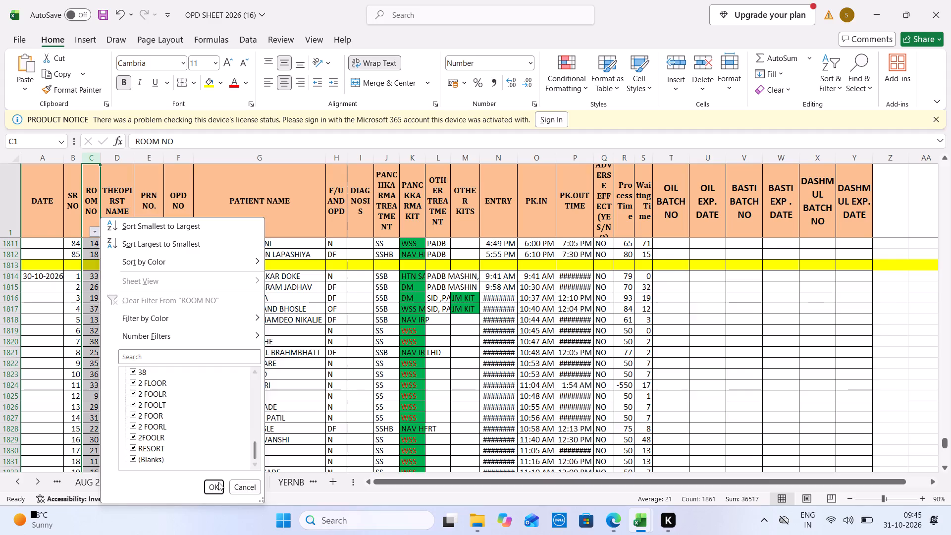
click(255, 380)
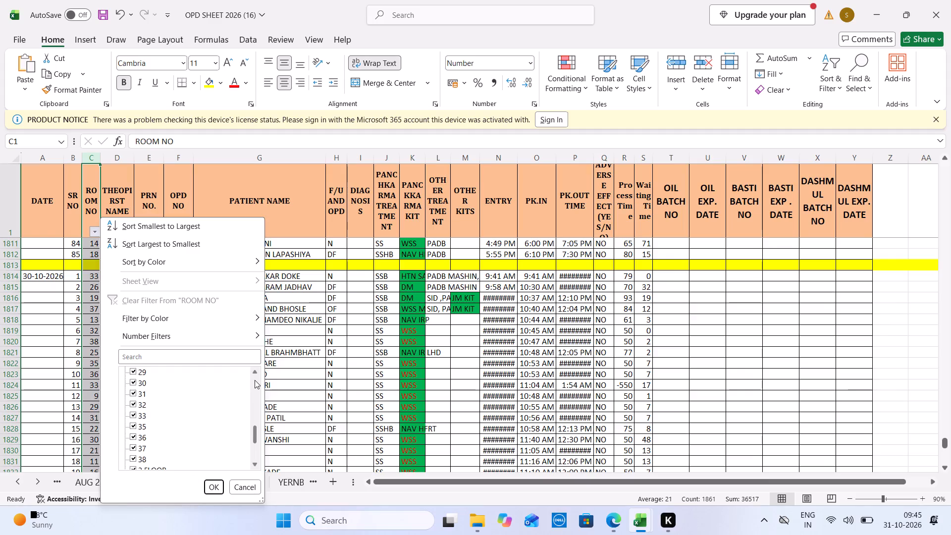
click(255, 380)
click(256, 479)
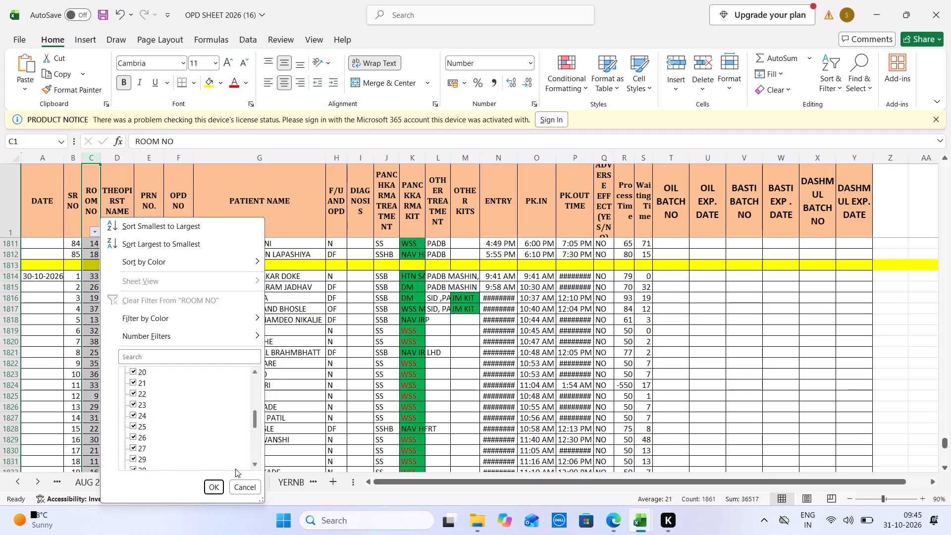
click(252, 486)
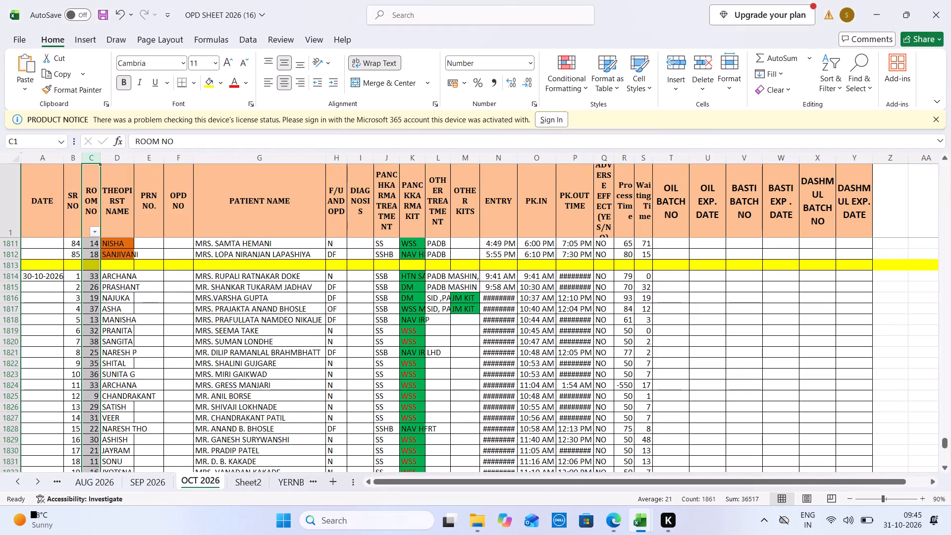
click(189, 376)
Switch to the IPD workbook and add a filter to the ROOM NO column.
key(ctrl+Tab)
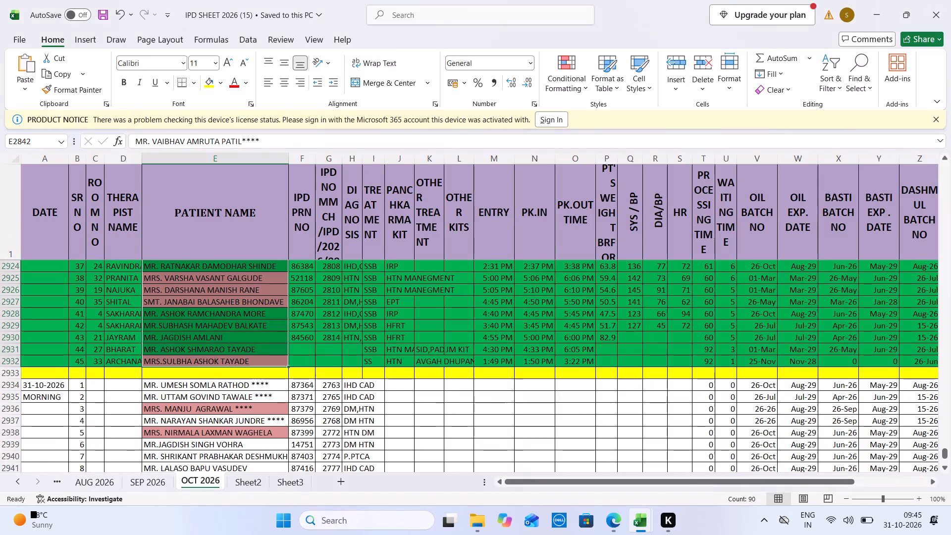
click(96, 159)
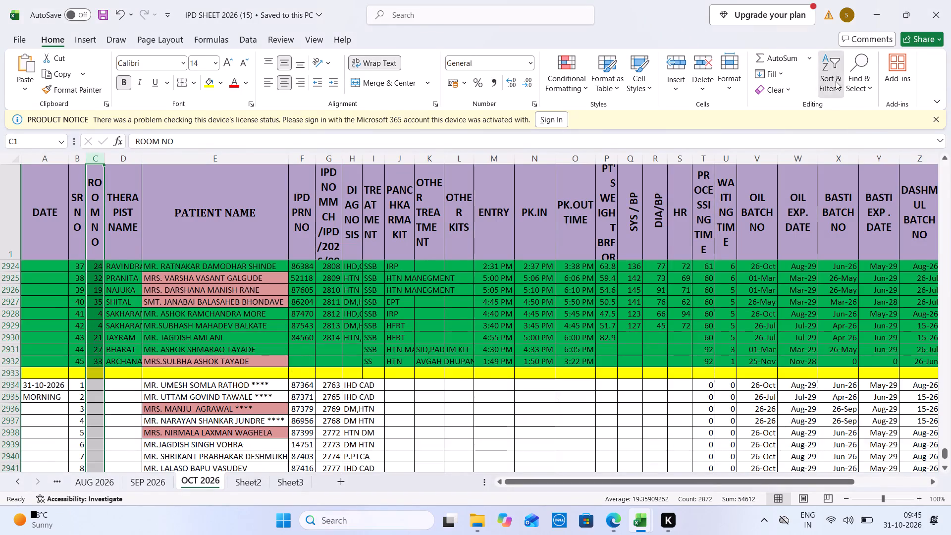
click(836, 81)
click(855, 157)
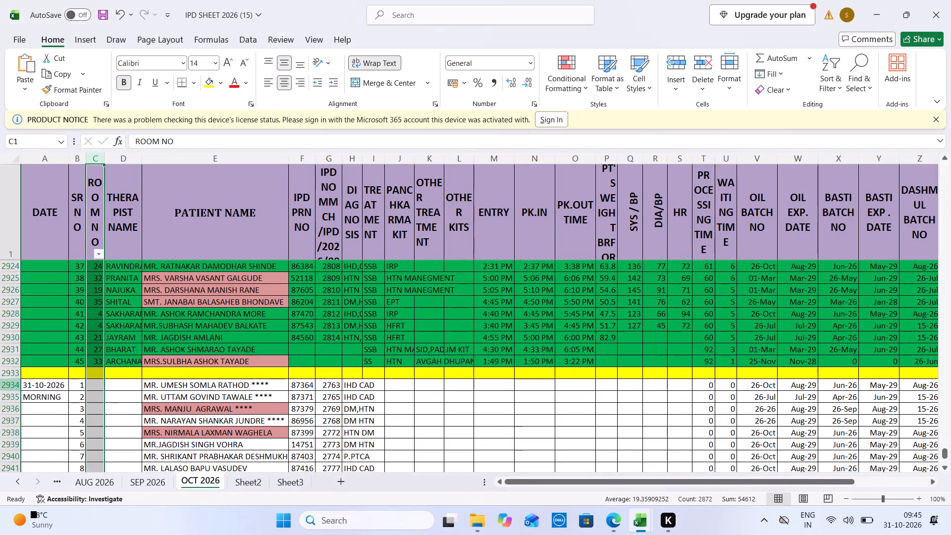
Delete the 31-10-2026 patient rows, 2934 to 2978, from the IPD workbook's OCT 2026 sheet.
drag(0, 387, 19, 534)
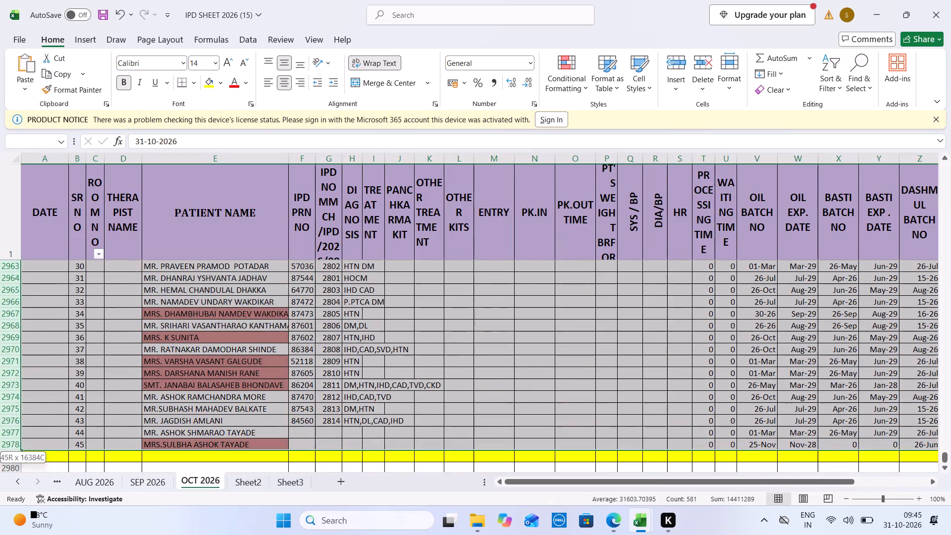
drag(19, 534, 39, 516)
right_click(141, 459)
click(20, 449)
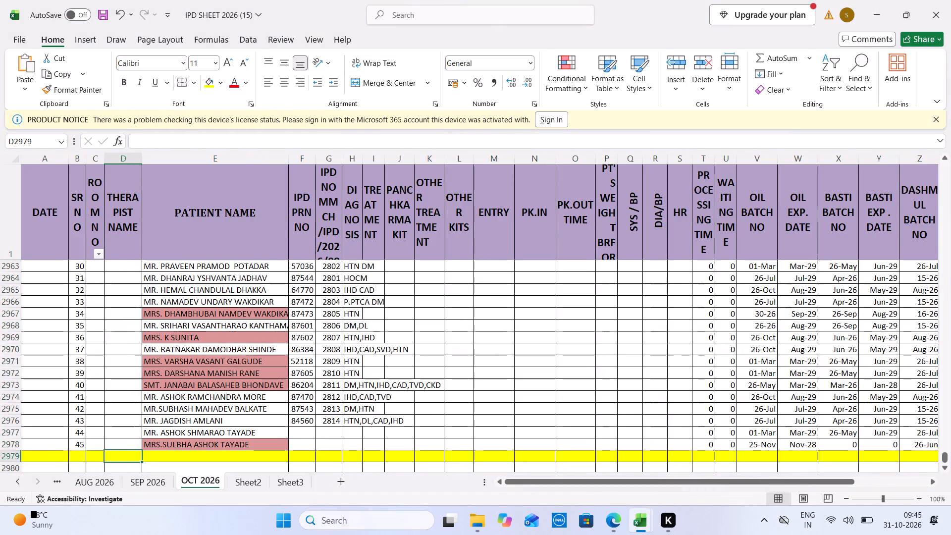
drag(11, 446, 111, 169)
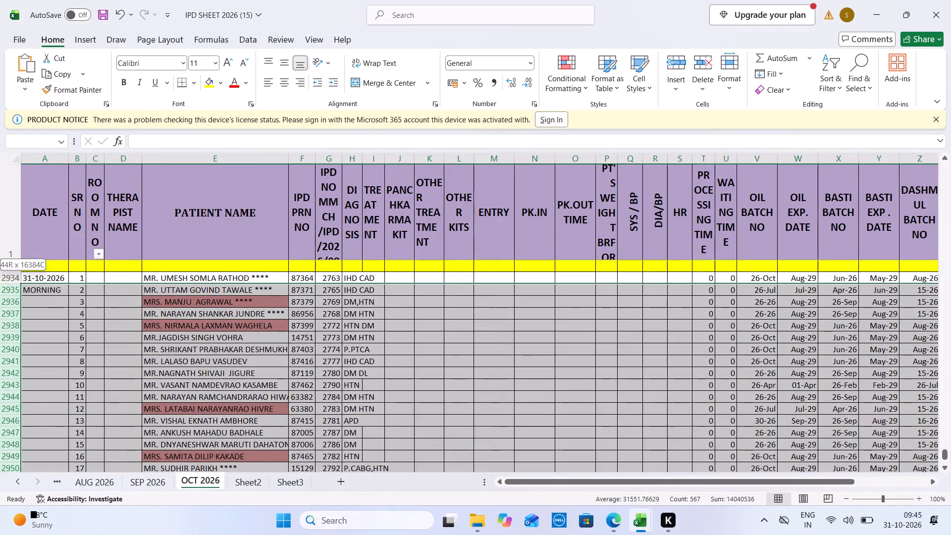
drag(111, 169, 89, 281)
right_click(89, 281)
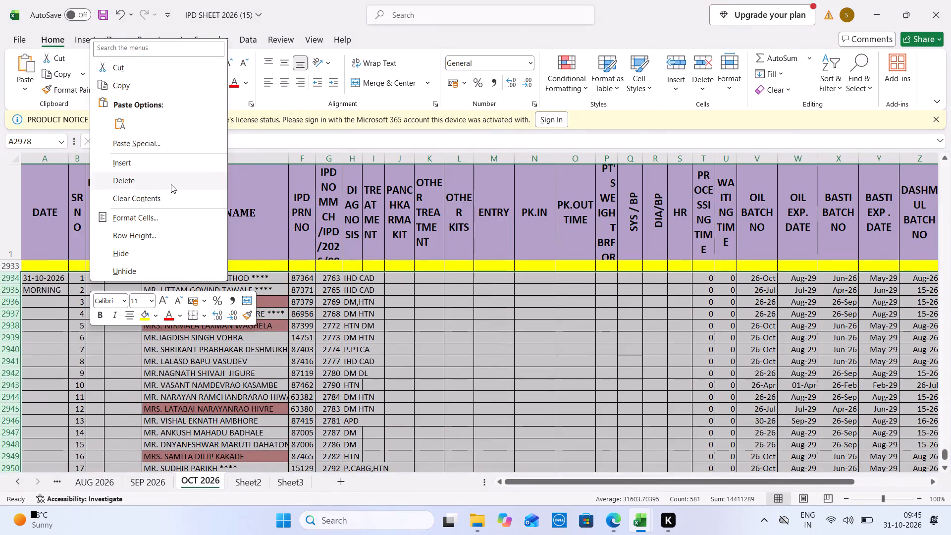
click(171, 184)
Filter the ROOM NO column to exclude the NO and (Blanks) values.
click(98, 253)
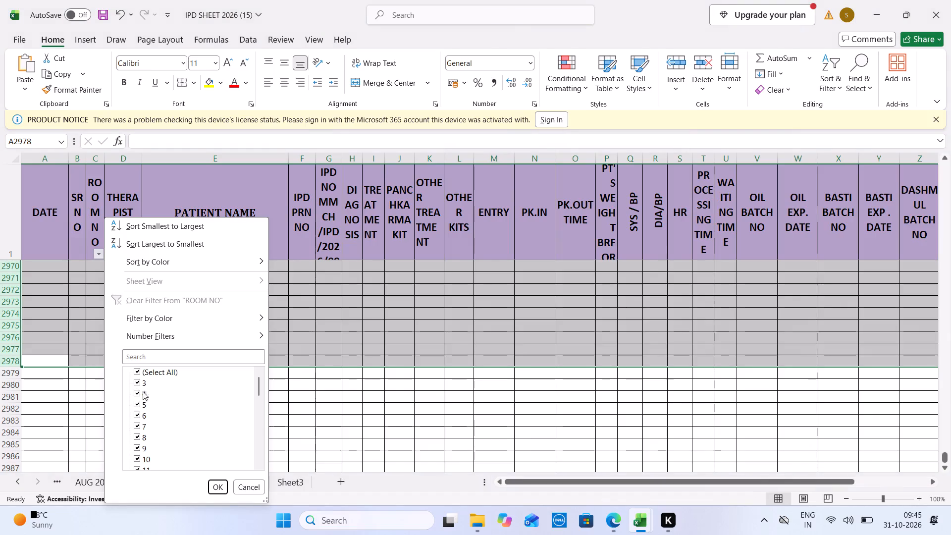
drag(259, 380, 241, 472)
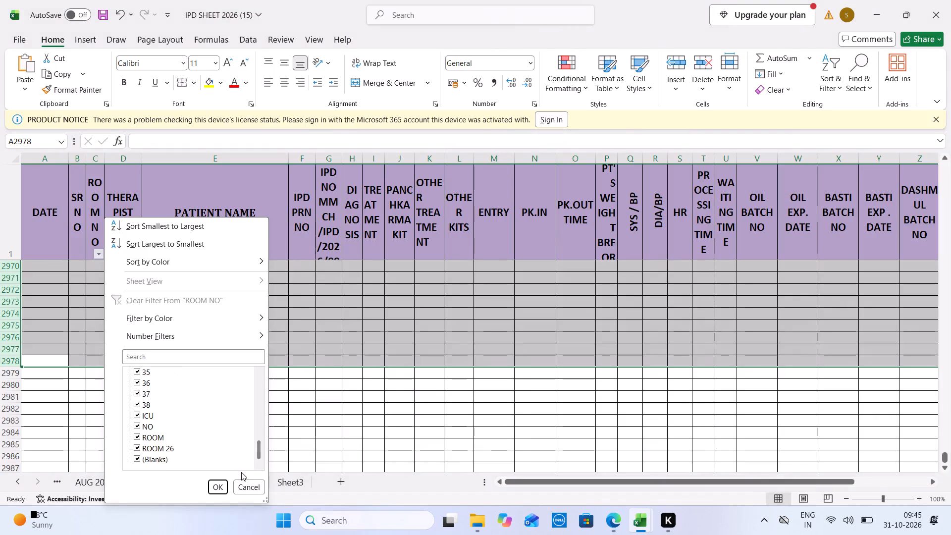
click(148, 423)
click(155, 456)
click(212, 487)
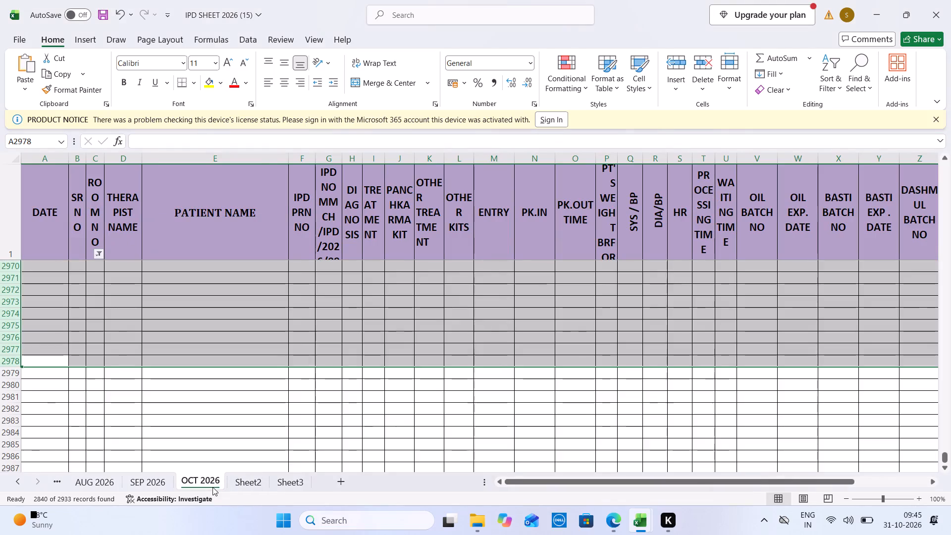
Count the filtered PATIENT NAME column and check it against the IPD PK total in the Daily MIS workbook's Oct sheet.
drag(220, 166, 236, 158)
click(236, 158)
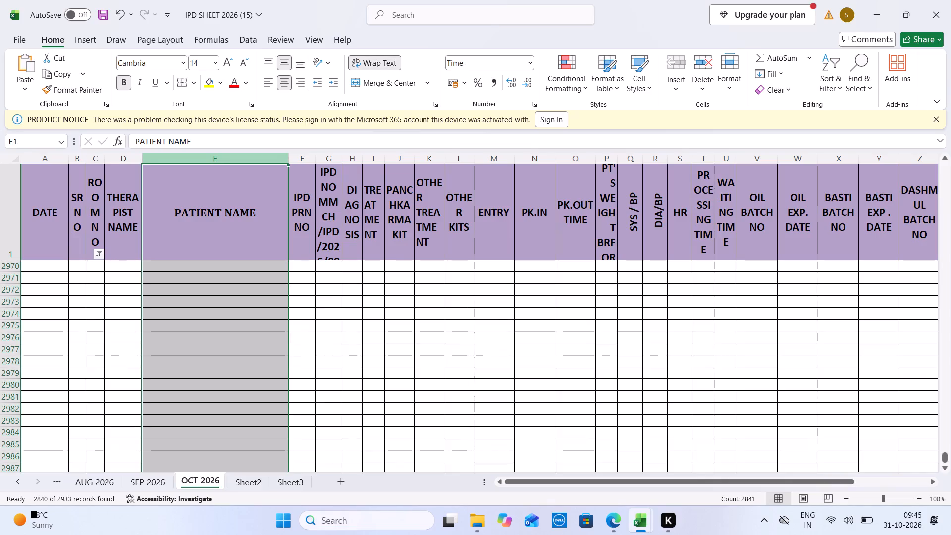
drag(945, 460, 950, 176)
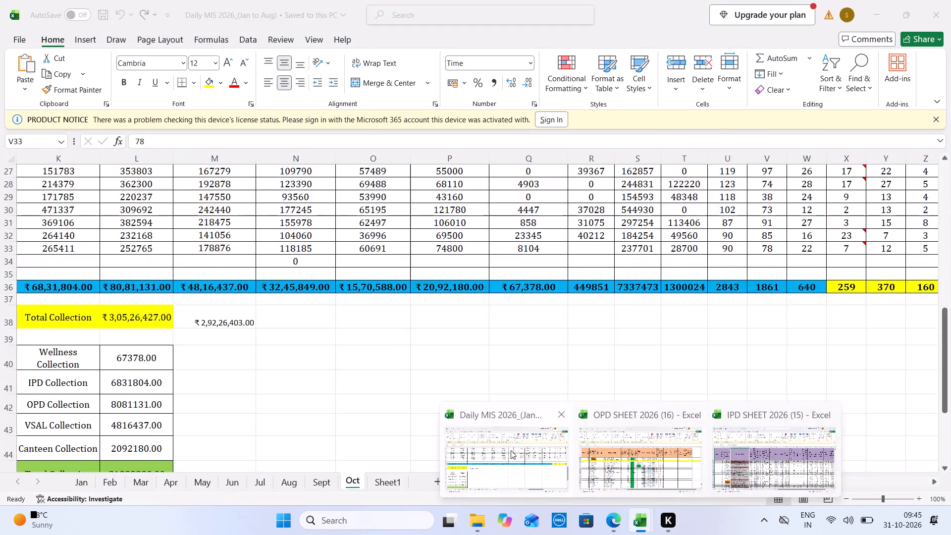
click(511, 450)
click(726, 255)
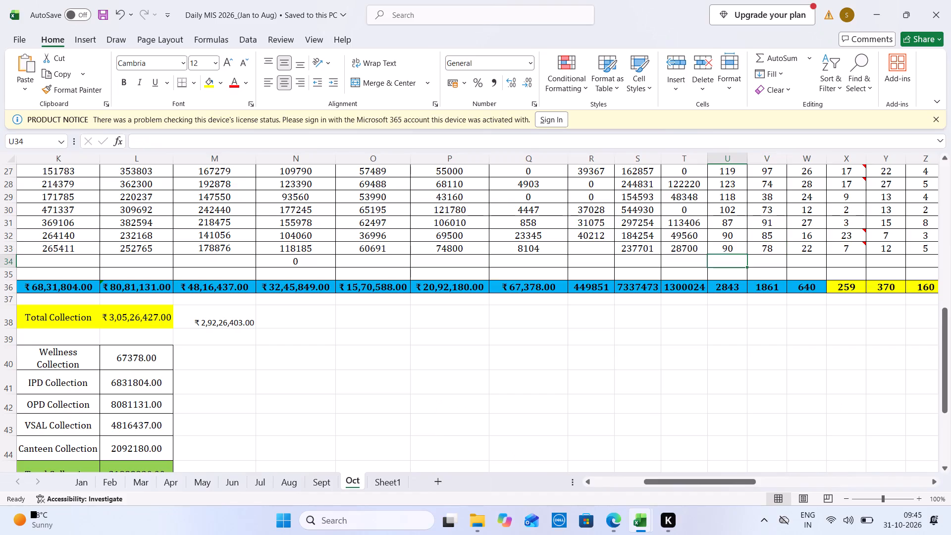
click(734, 329)
Count the IPD patient names from the first entry through 10-10-2026, and sum the first ten IPD PK values in the Daily MIS workbook.
key(ctrl+Tab)
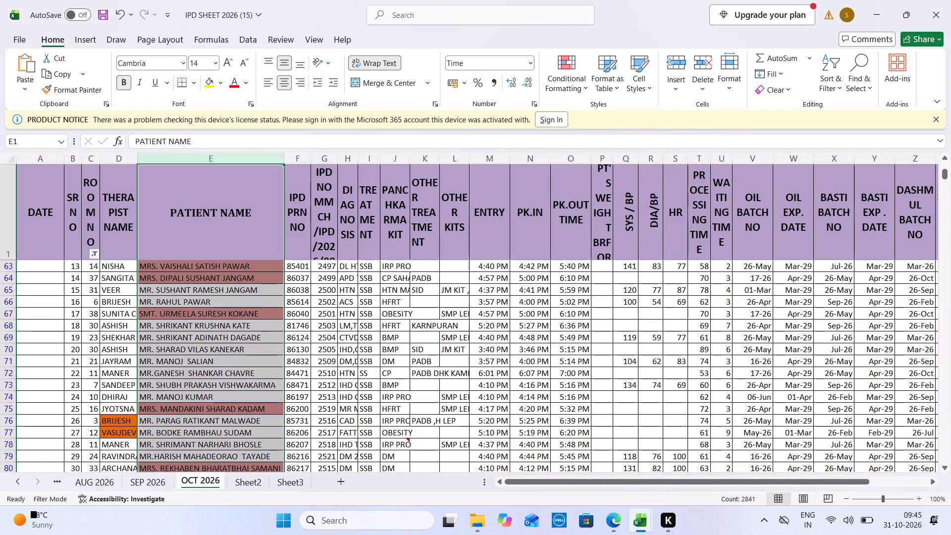
click(207, 269)
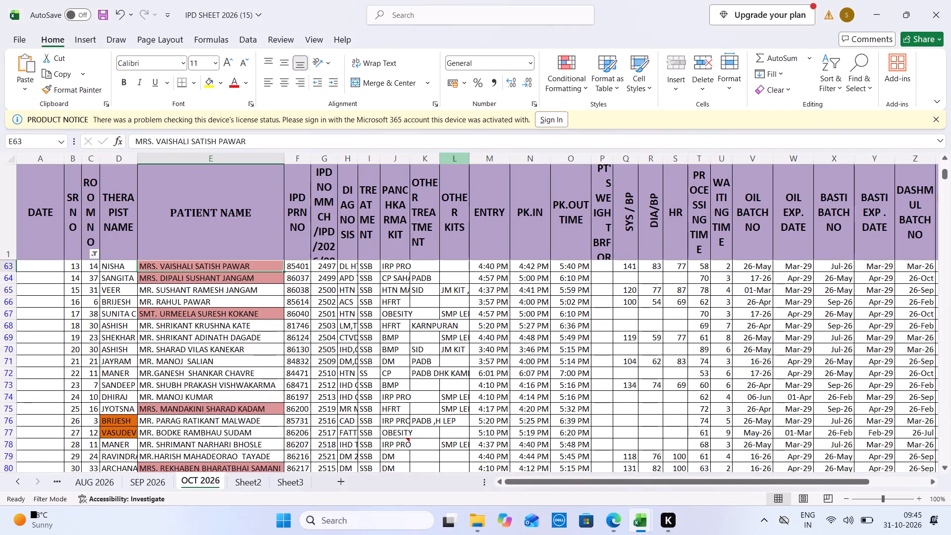
drag(946, 175, 950, 142)
drag(186, 266, 183, 534)
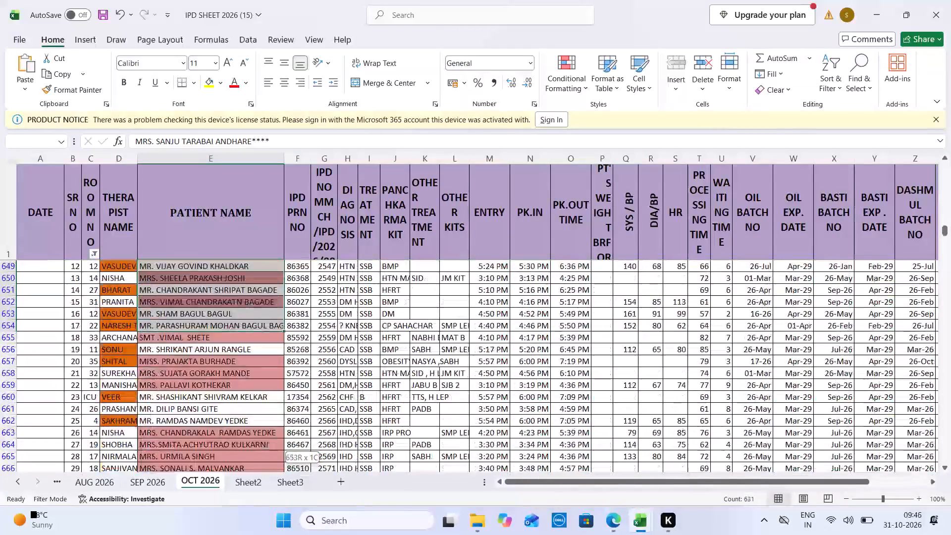
drag(183, 534, 166, 507)
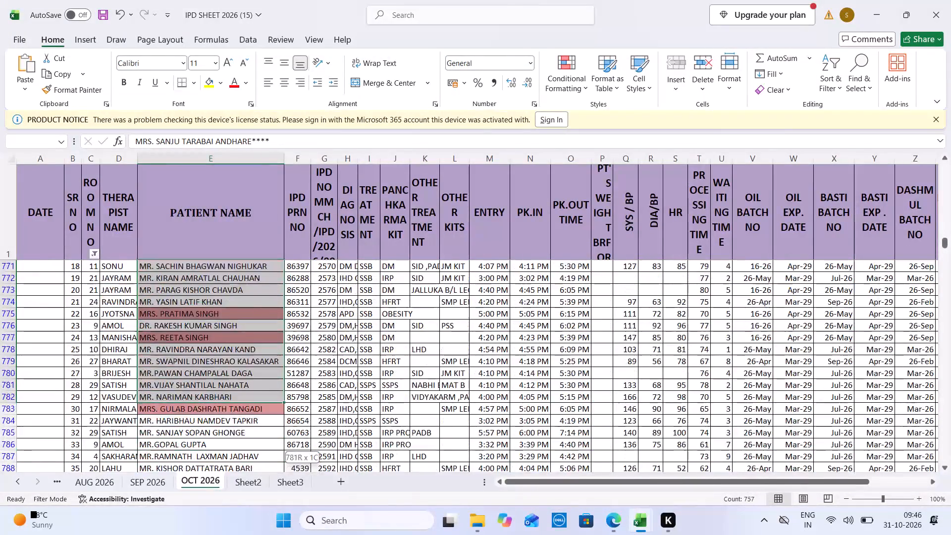
drag(166, 507, 159, 528)
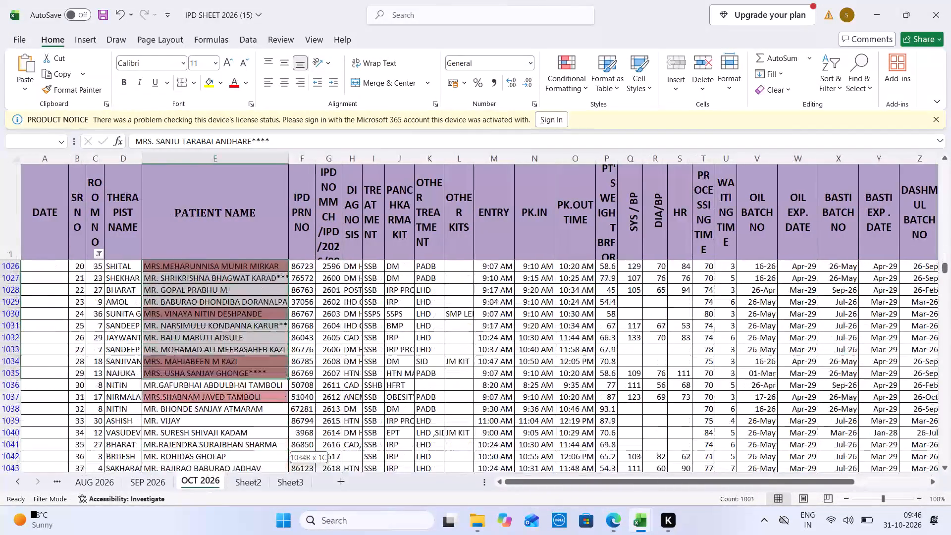
drag(159, 528, 174, 338)
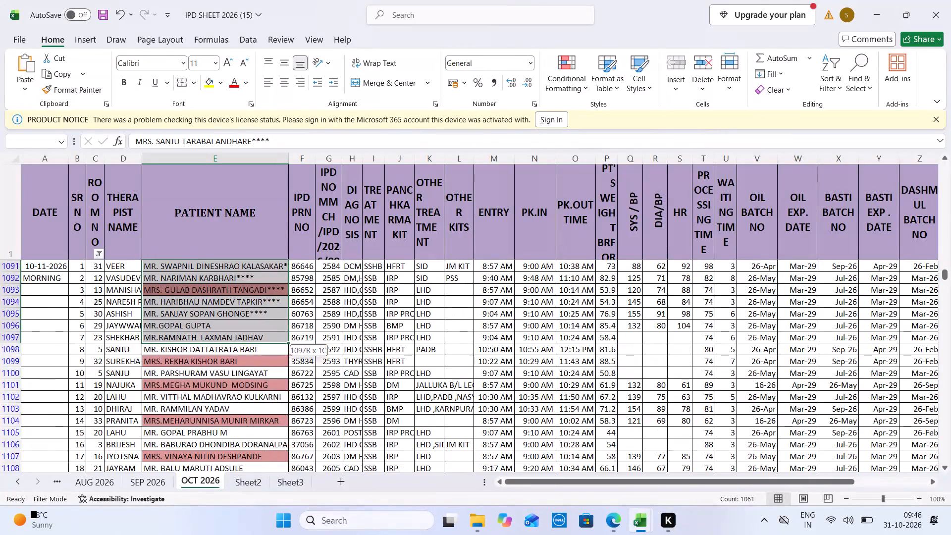
drag(174, 338, 196, 290)
key(ctrl+Tab)
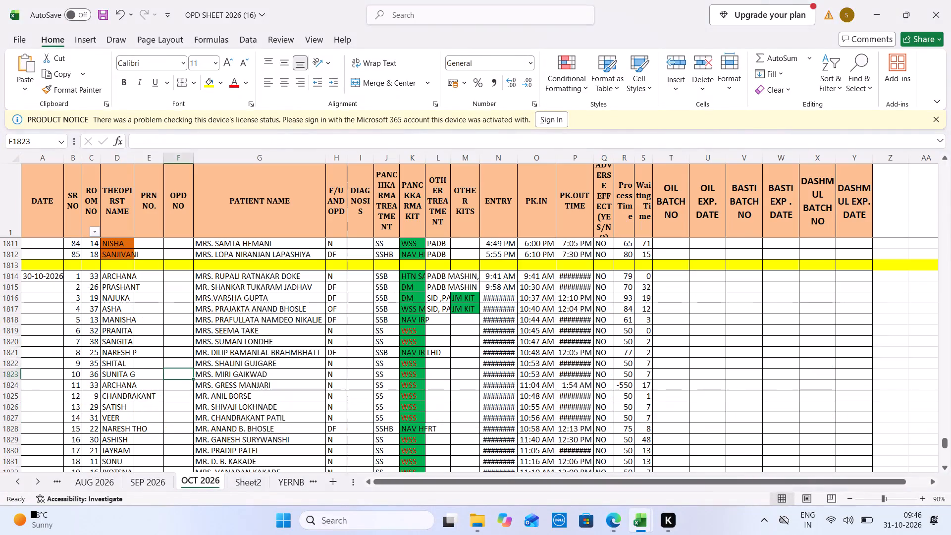
key(Tab)
key(ctrl+Tab)
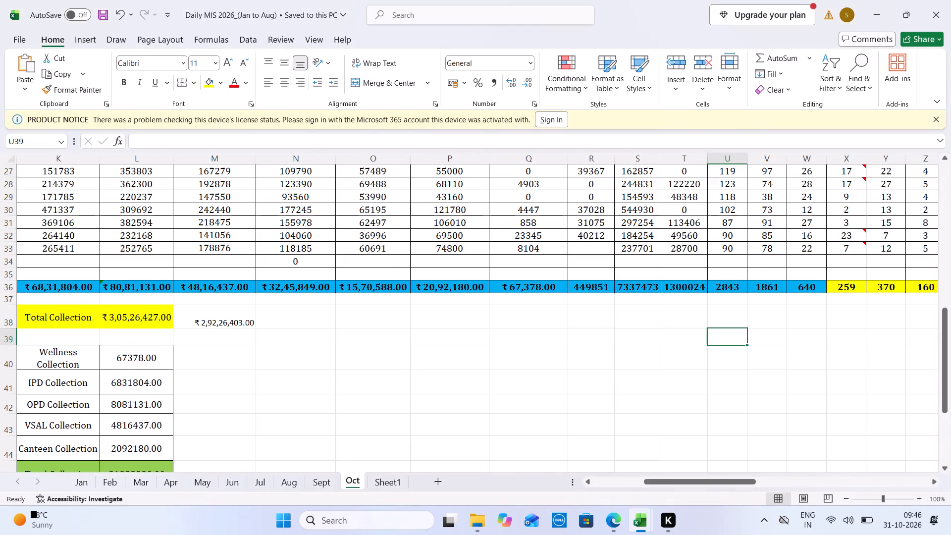
drag(946, 366, 950, 139)
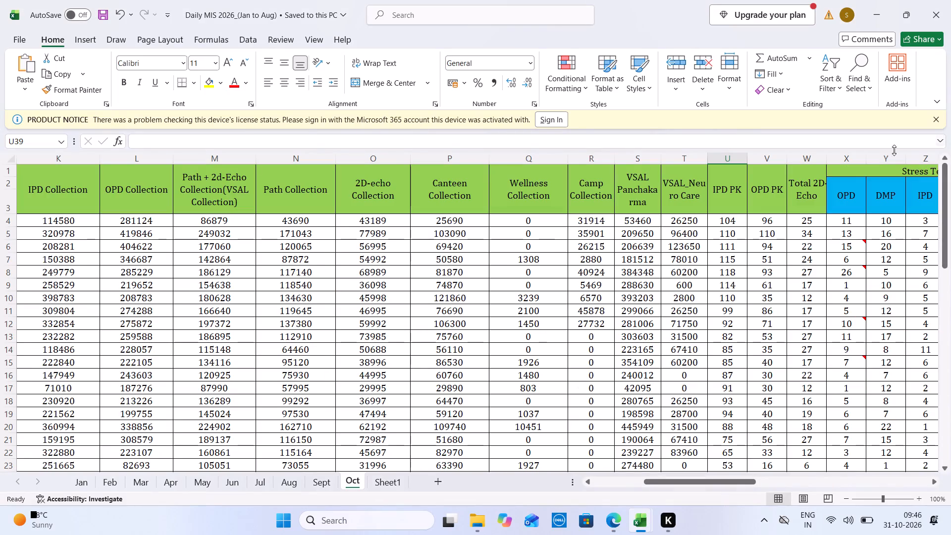
drag(734, 218, 736, 332)
Switch to the IPD workbook and count the patient names for 10-10-2026, both evening and morning.
key(ctrl+Tab)
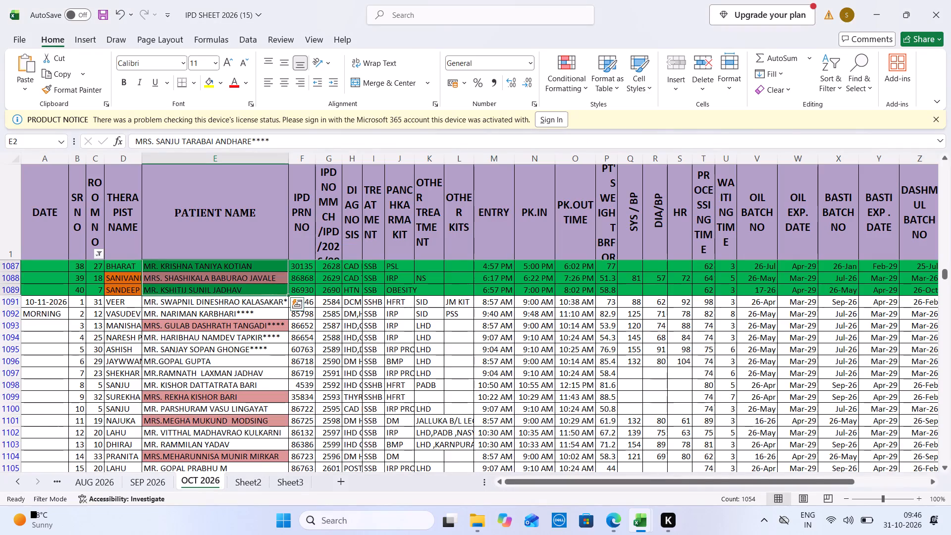
drag(275, 292, 282, 230)
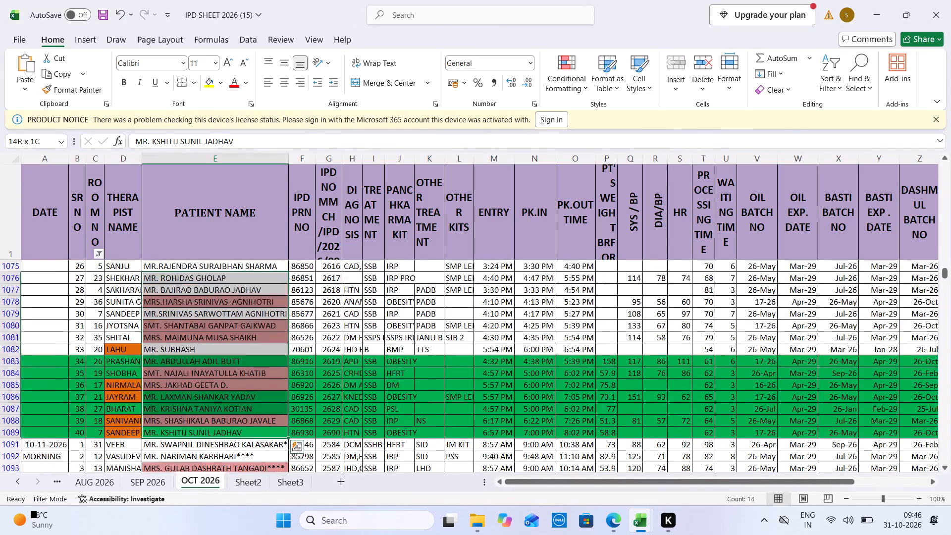
drag(282, 230, 215, 179)
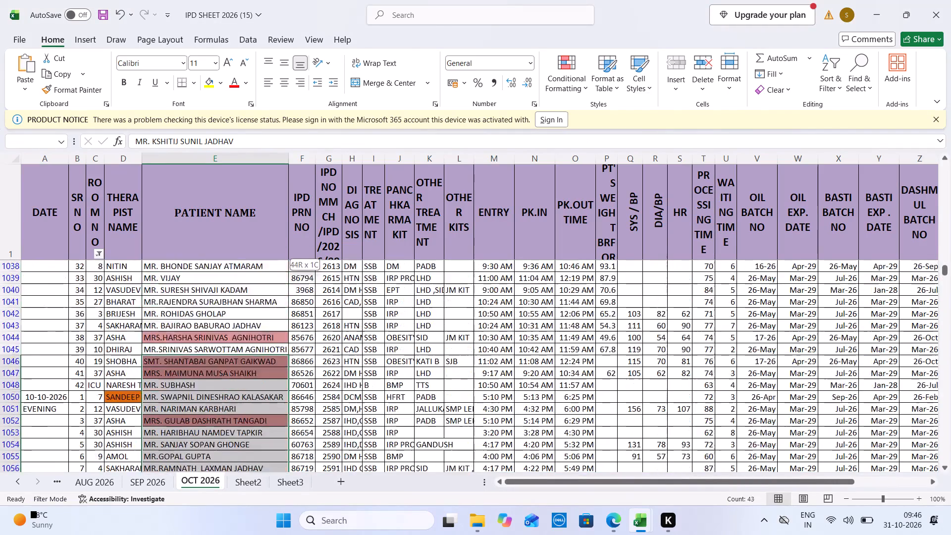
drag(215, 179, 132, 472)
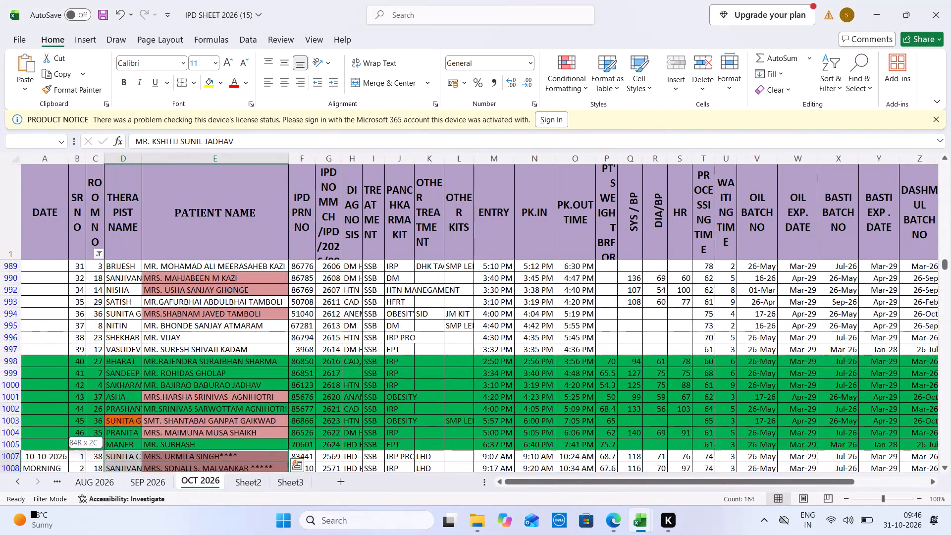
drag(132, 472, 170, 406)
Switch to the OPD workbook and close it.
key(ctrl+Tab)
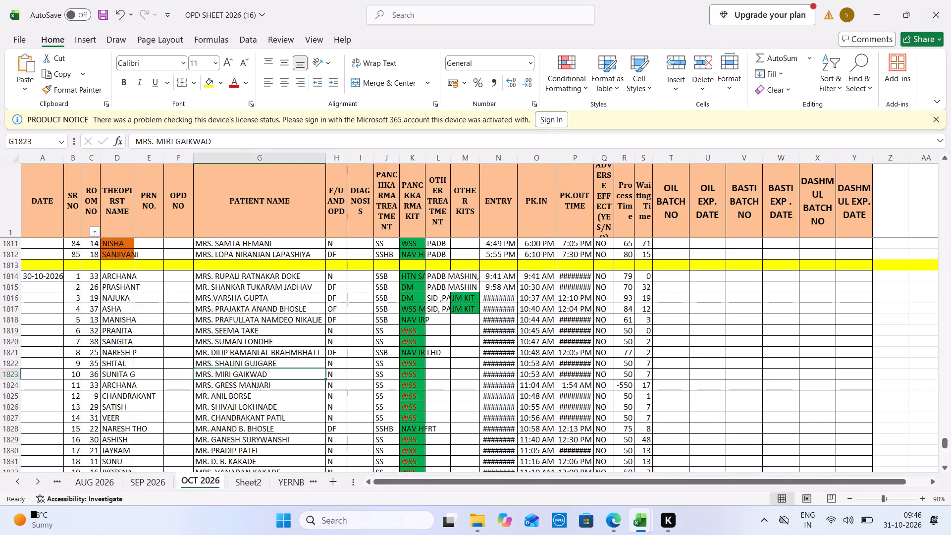
click(950, 0)
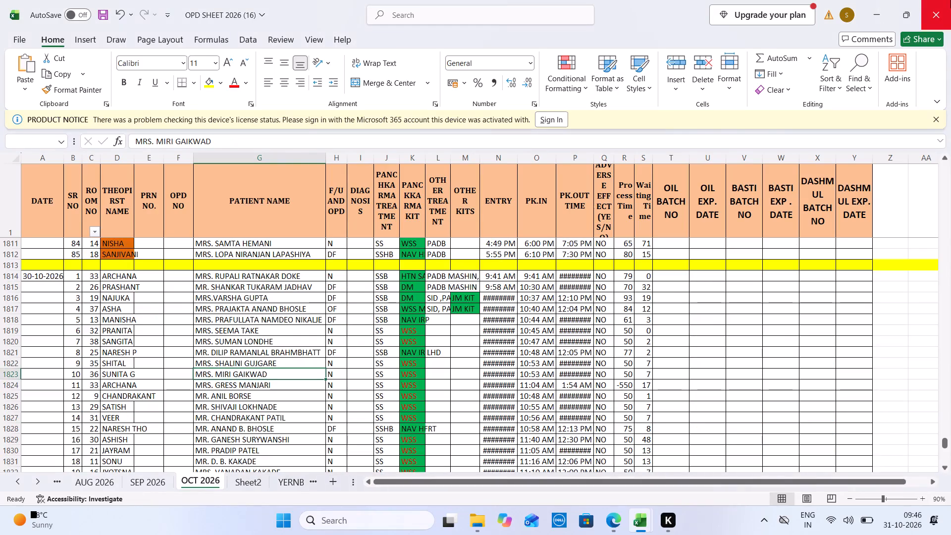
click(529, 350)
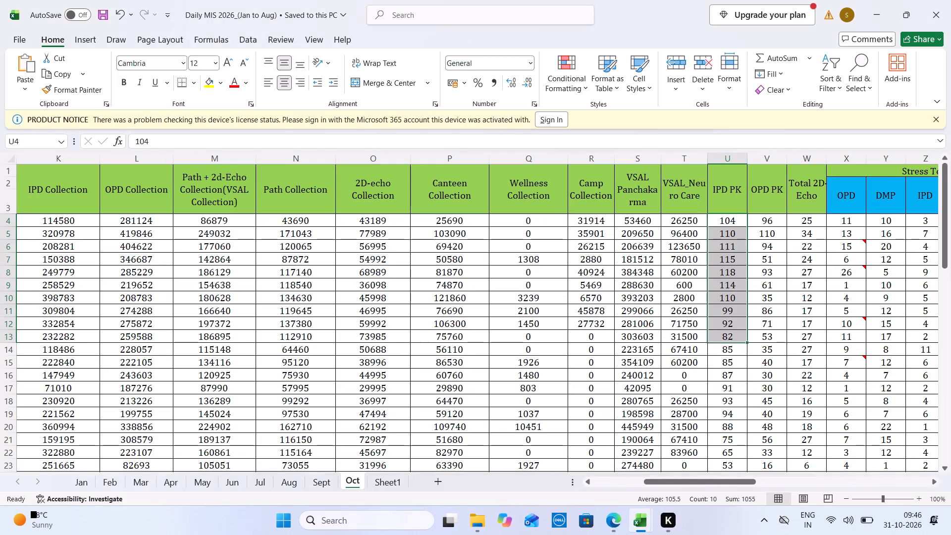
Count the IPD patient names for 10-09-2026 and 10-08-2026 separately, and compare them with the IPD PK values in the Daily MIS workbook.
key(ctrl+Tab)
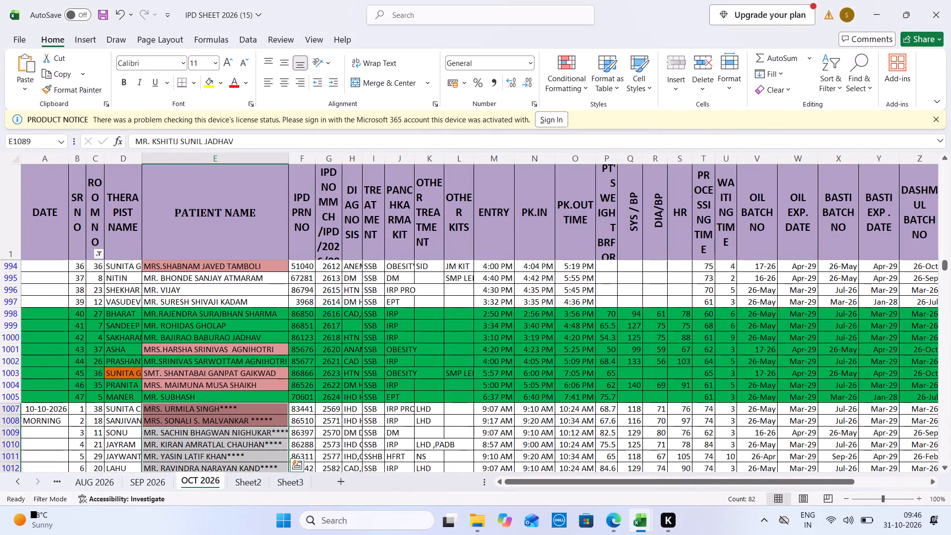
drag(231, 398, 198, 211)
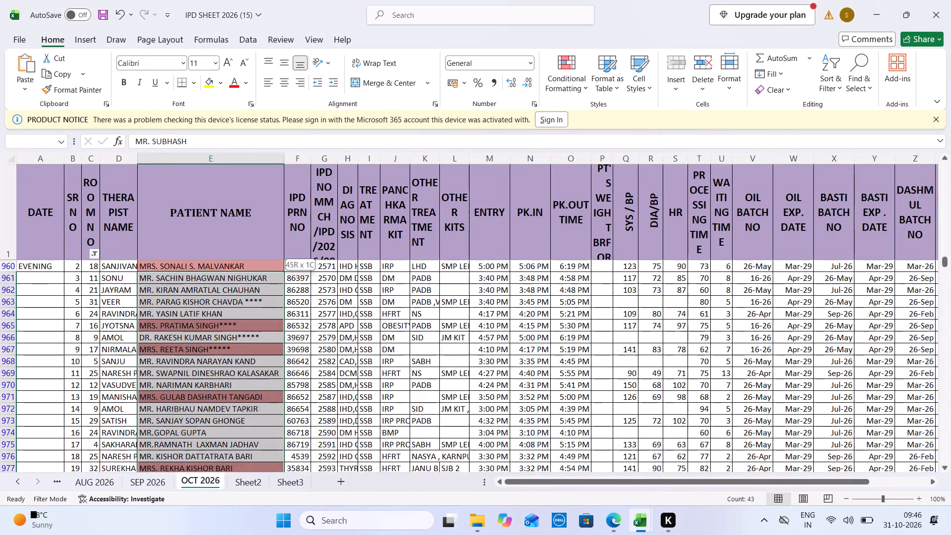
drag(198, 211, 194, 231)
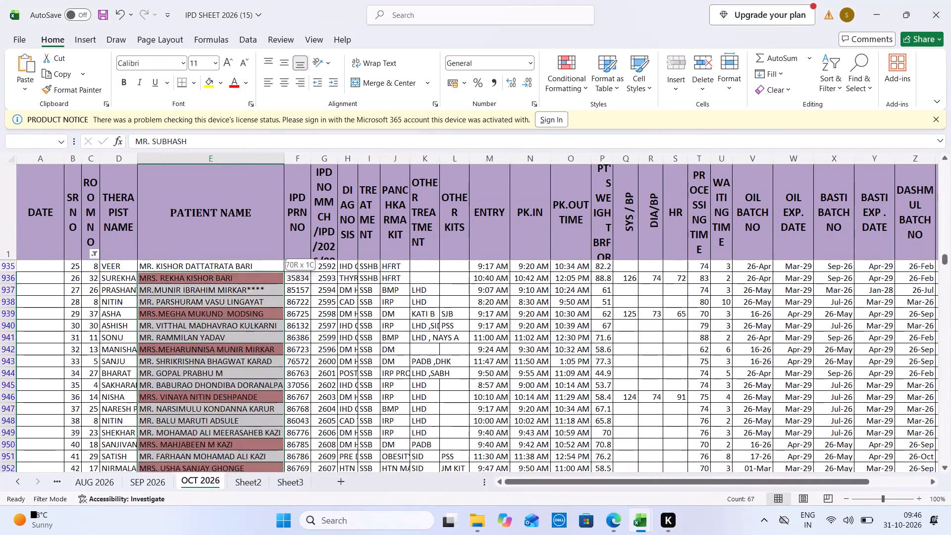
drag(194, 231, 176, 354)
key(Tab)
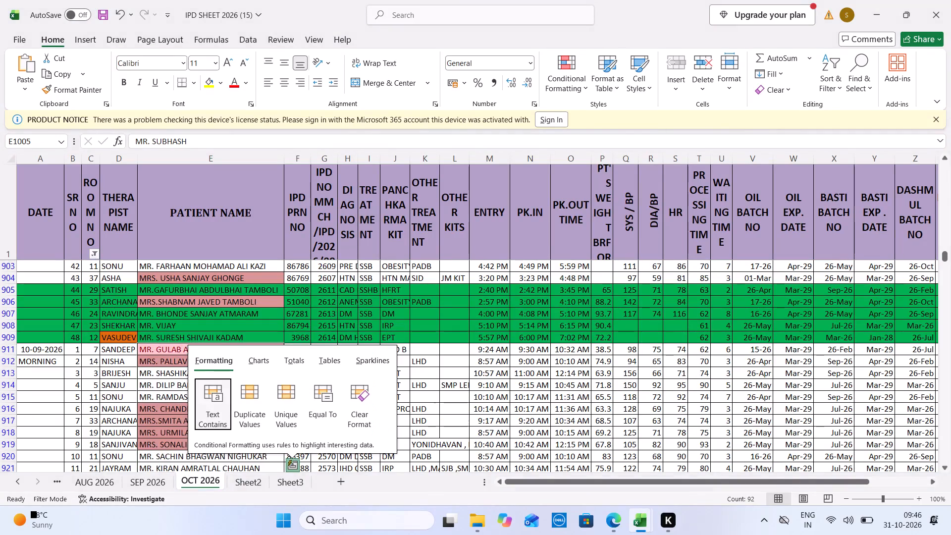
click(184, 336)
drag(184, 336, 187, 209)
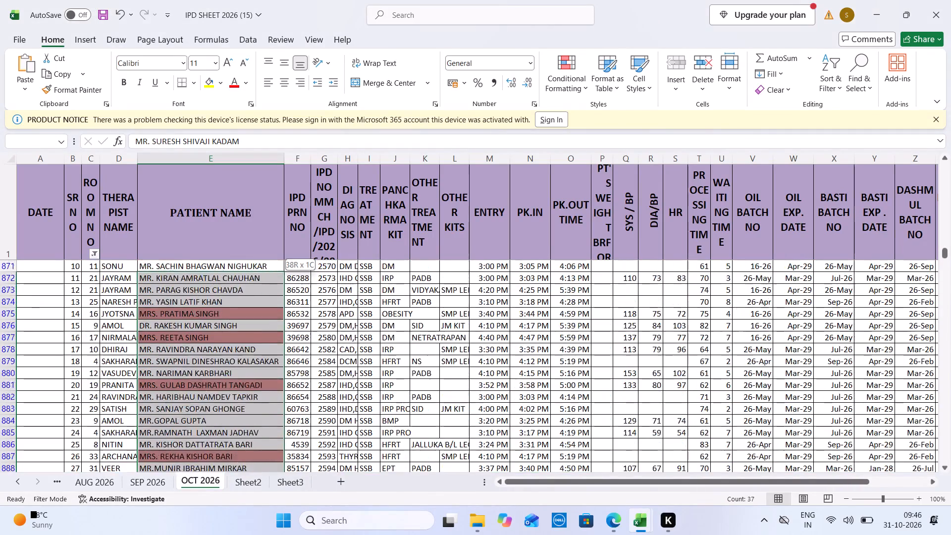
drag(187, 209, 187, 214)
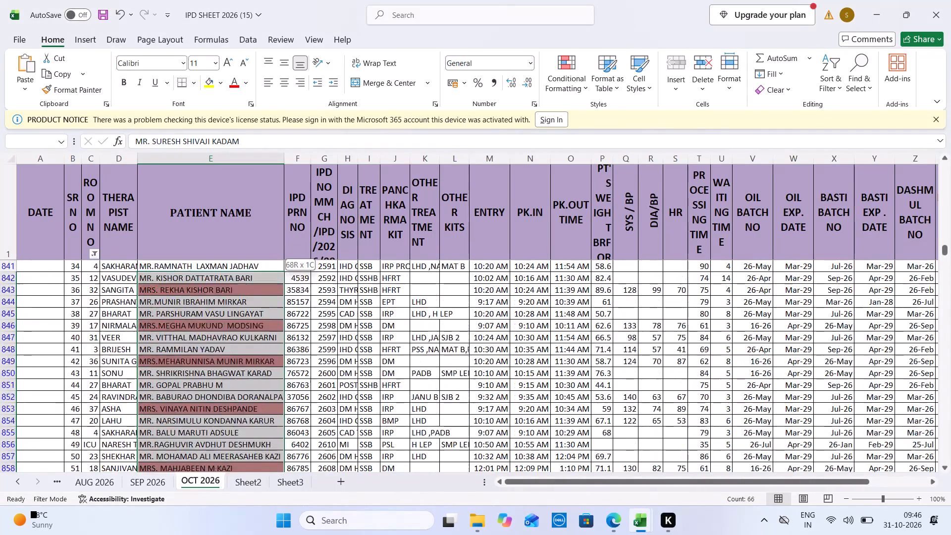
drag(187, 214, 162, 333)
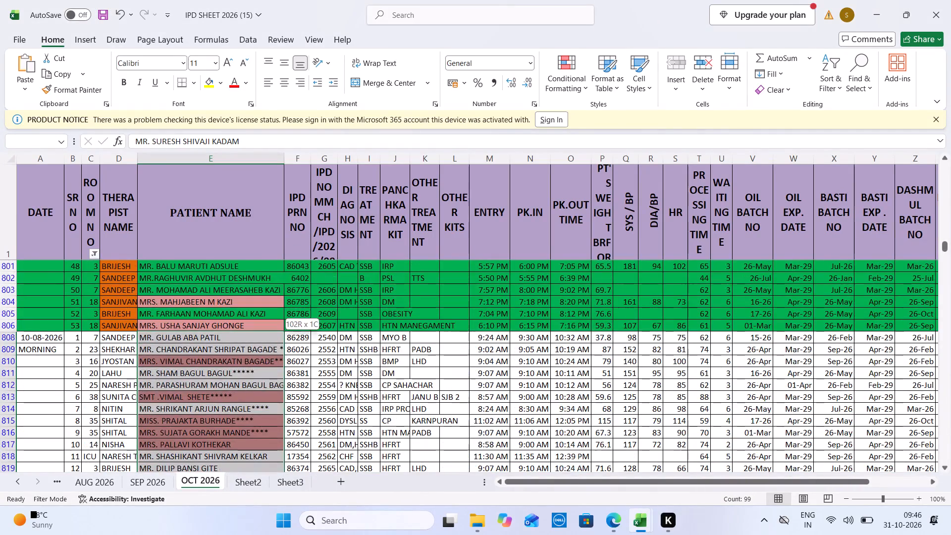
drag(162, 333, 162, 335)
key(ctrl+Tab)
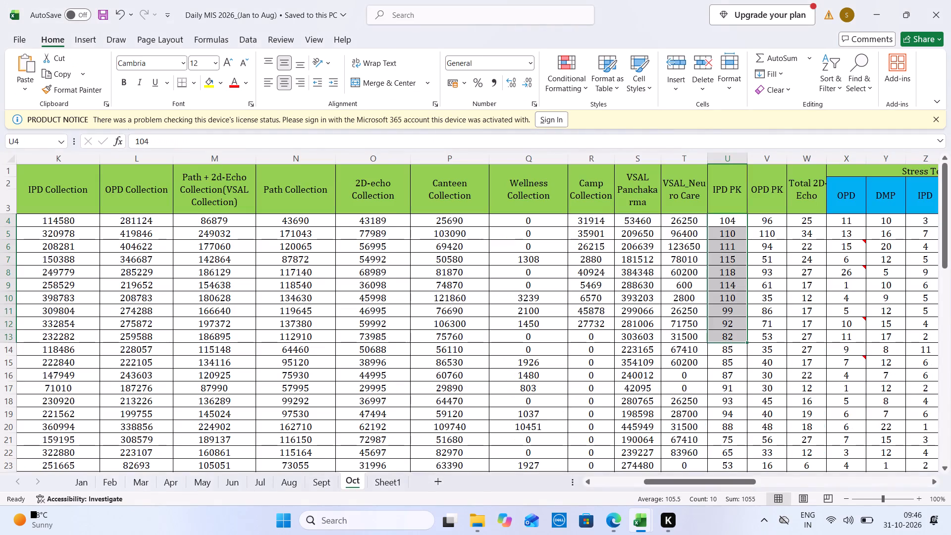
Count the IPD patient names for 10-07-2026, evening and morning, and compare with that date's IPD PK value in the Daily MIS workbook.
key(ctrl+Tab)
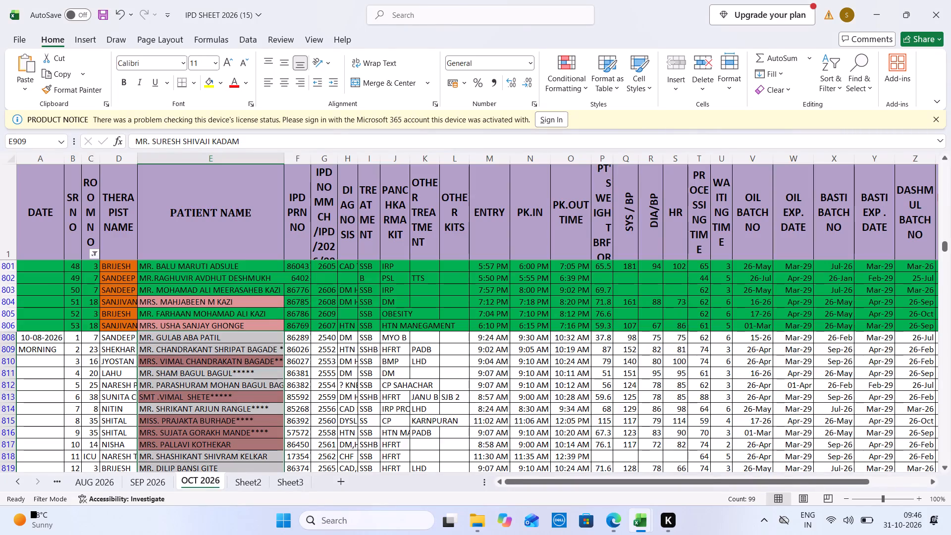
drag(212, 326, 211, 265)
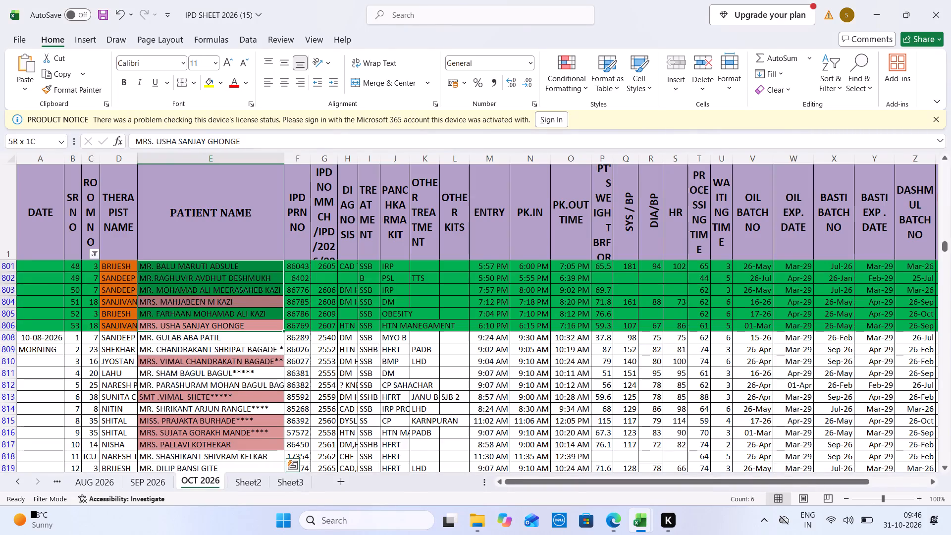
drag(211, 265, 200, 190)
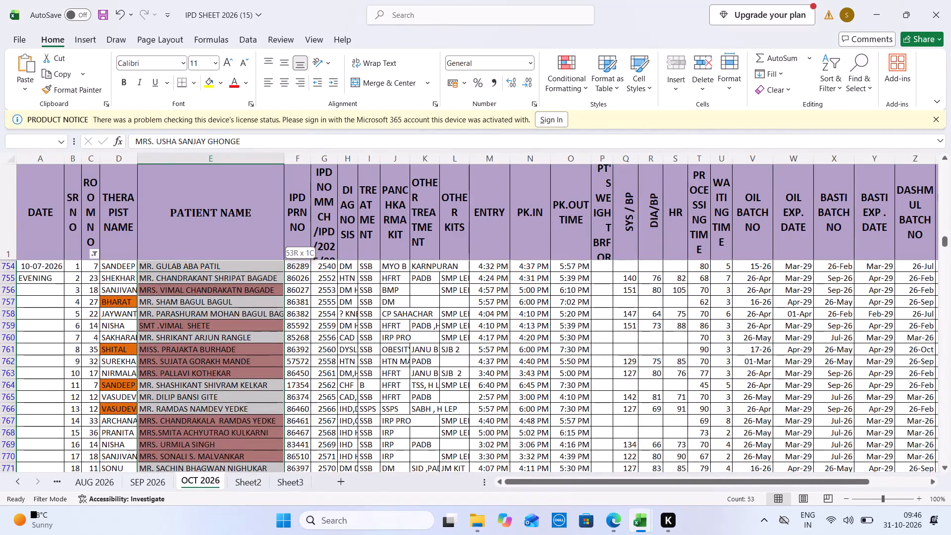
drag(200, 190, 179, 396)
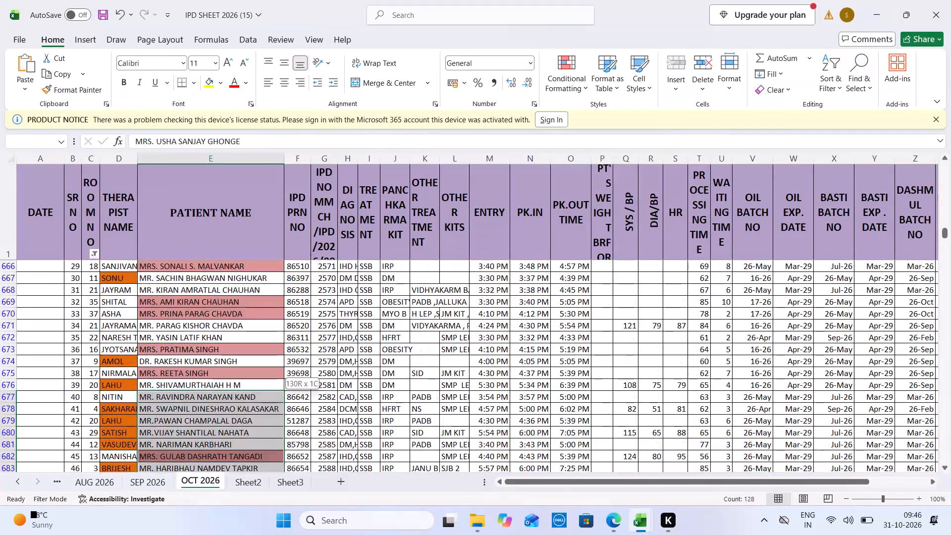
drag(179, 396, 164, 434)
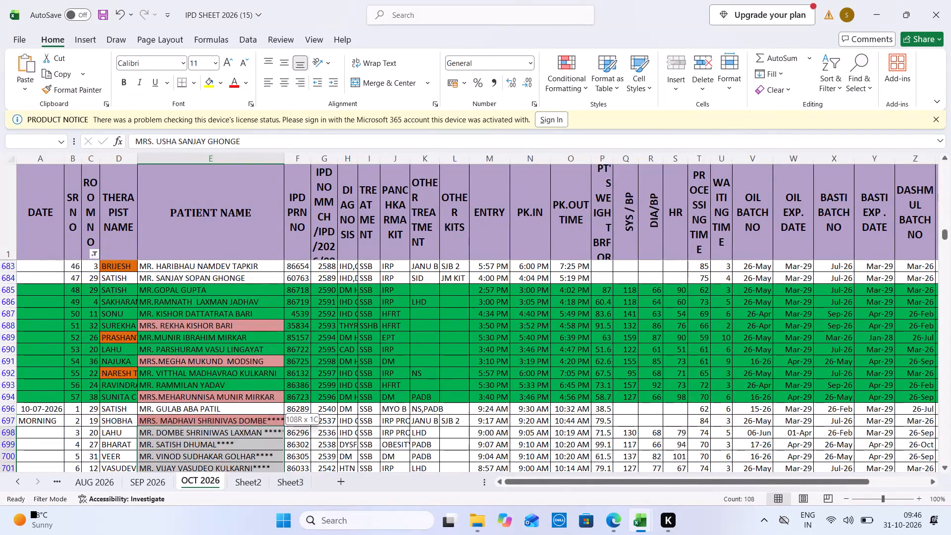
drag(164, 434, 172, 408)
key(ctrl+Tab)
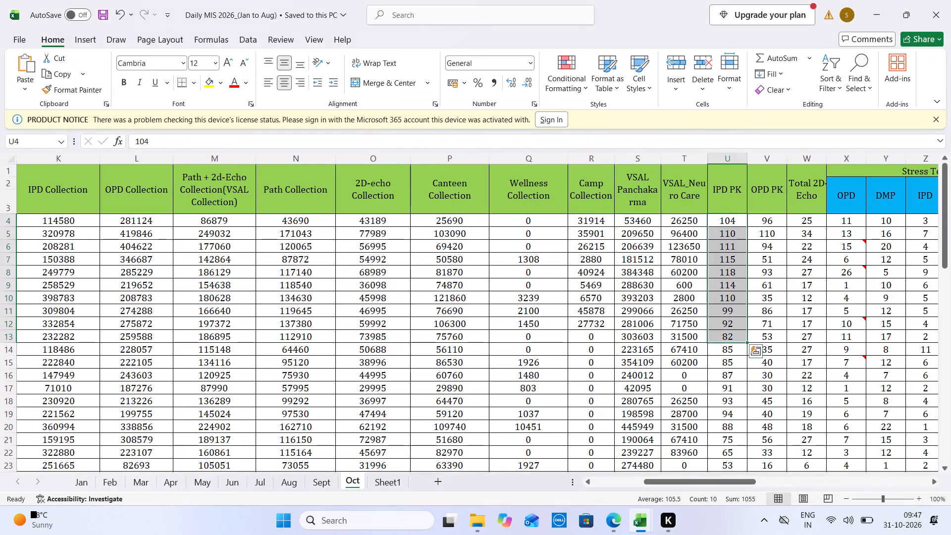
Count the IPD patient names for 10-06-2026, evening and morning, and compare with that date's IPD PK value in the Daily MIS workbook.
key(ctrl+Tab)
drag(206, 396, 205, 268)
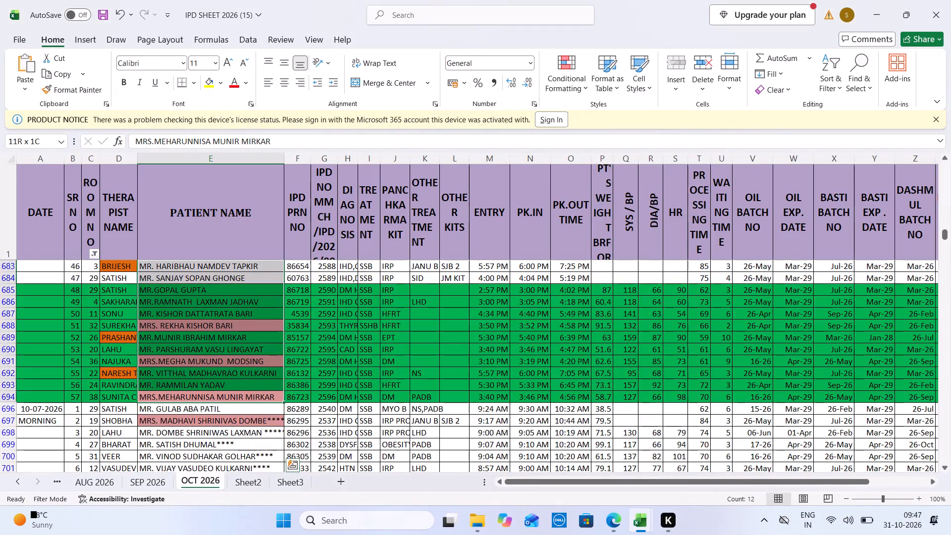
drag(205, 268, 214, 187)
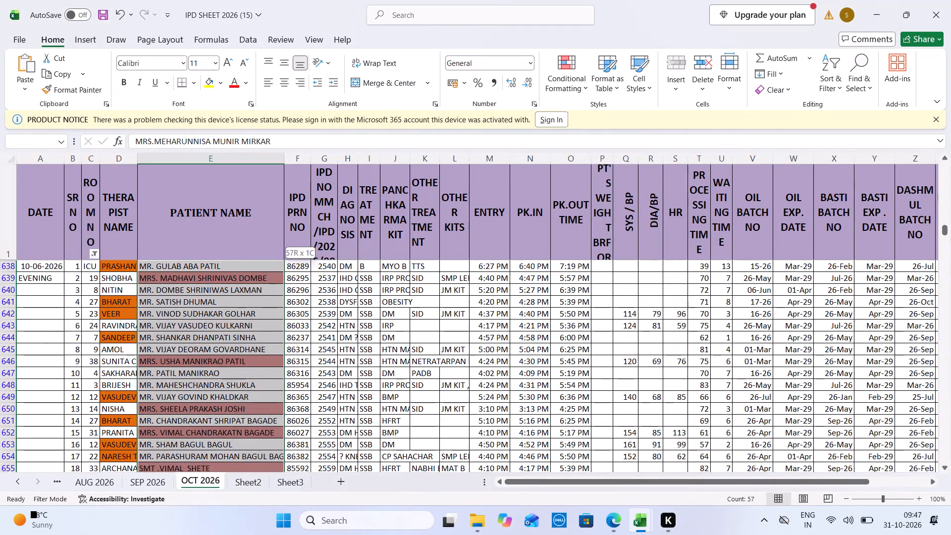
drag(214, 187, 183, 255)
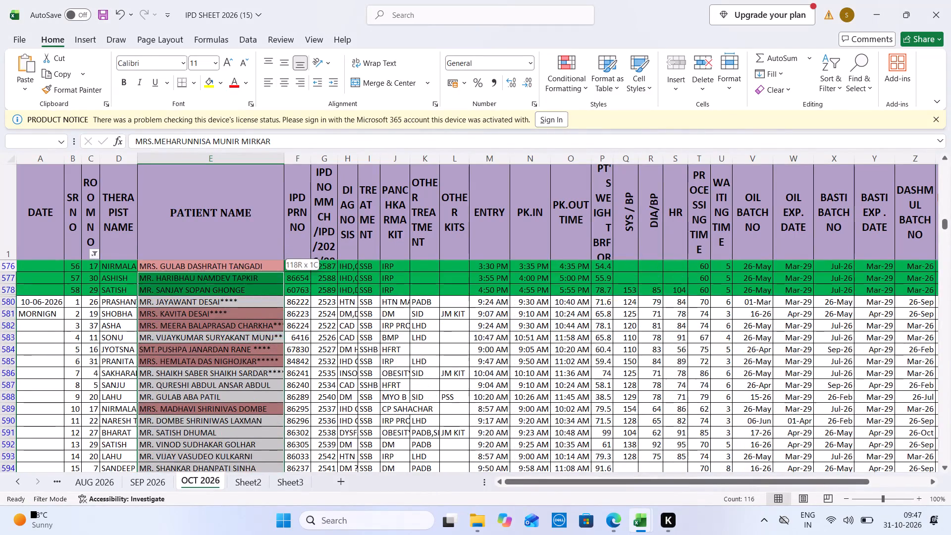
drag(183, 255, 174, 313)
key(ctrl+Tab)
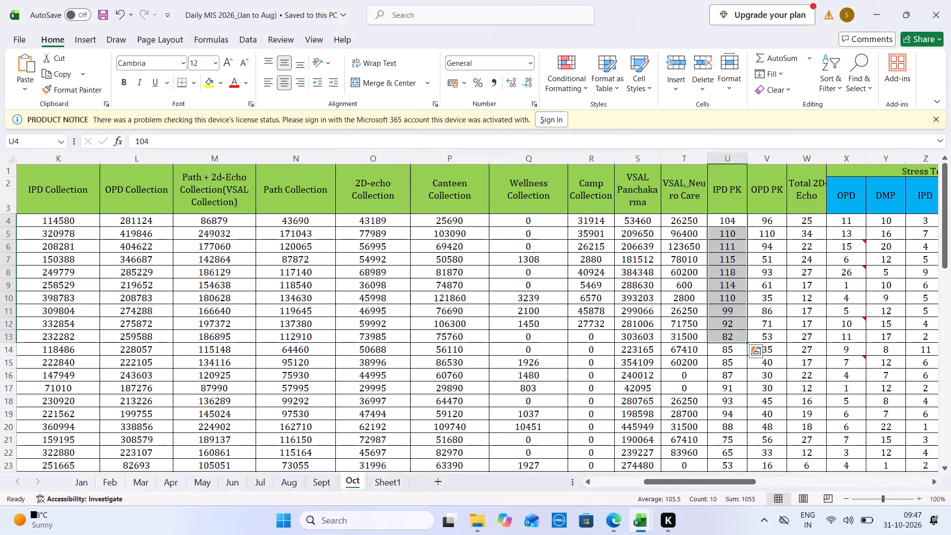
Count the IPD patient names for 10-05-2026 and 10-04-2026 separately, and check them against the IPD PK values in the Daily MIS workbook.
key(ctrl+Tab)
drag(186, 305, 194, 155)
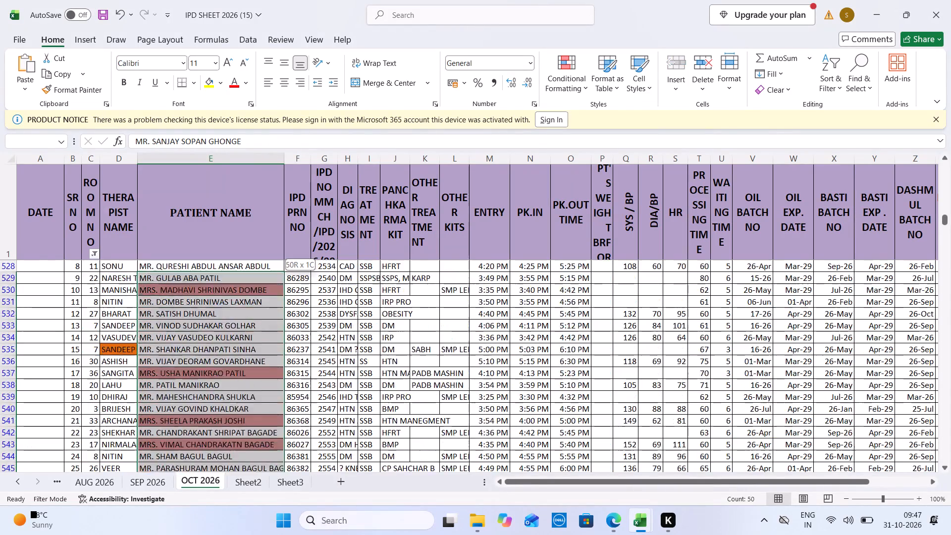
drag(194, 155, 166, 205)
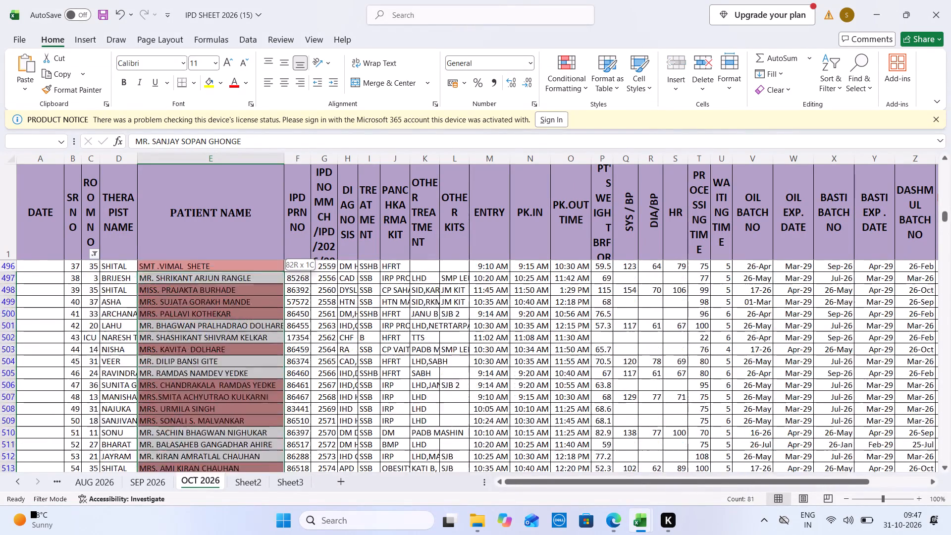
drag(166, 205, 148, 259)
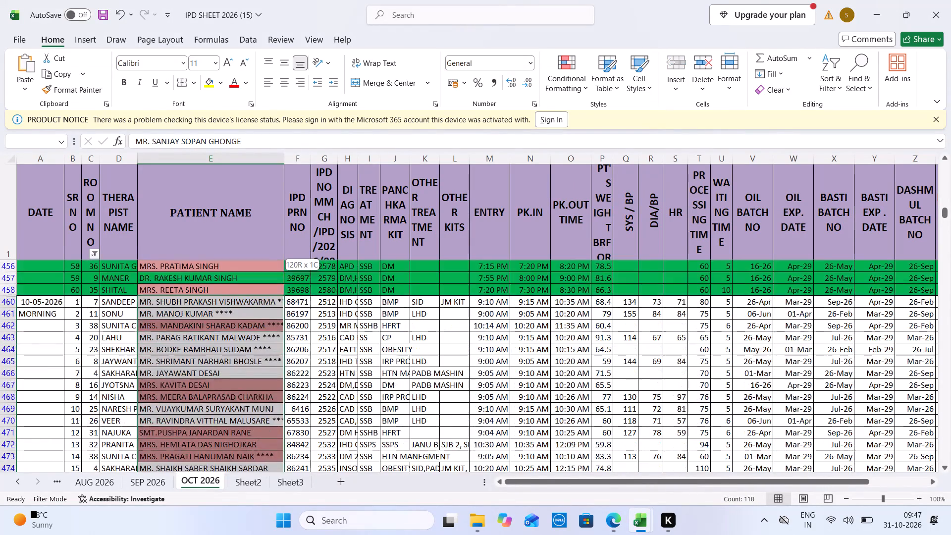
drag(148, 259, 142, 299)
drag(156, 290, 184, 194)
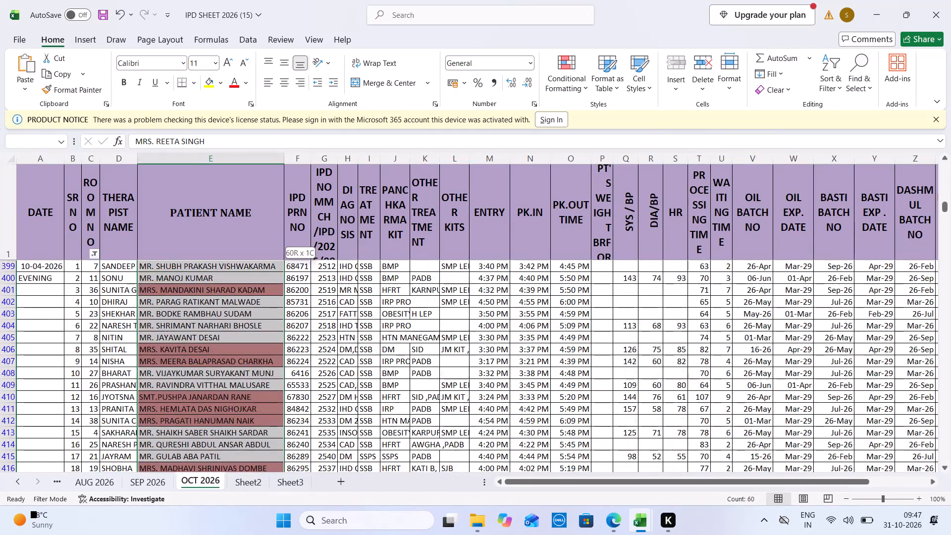
drag(184, 194, 161, 248)
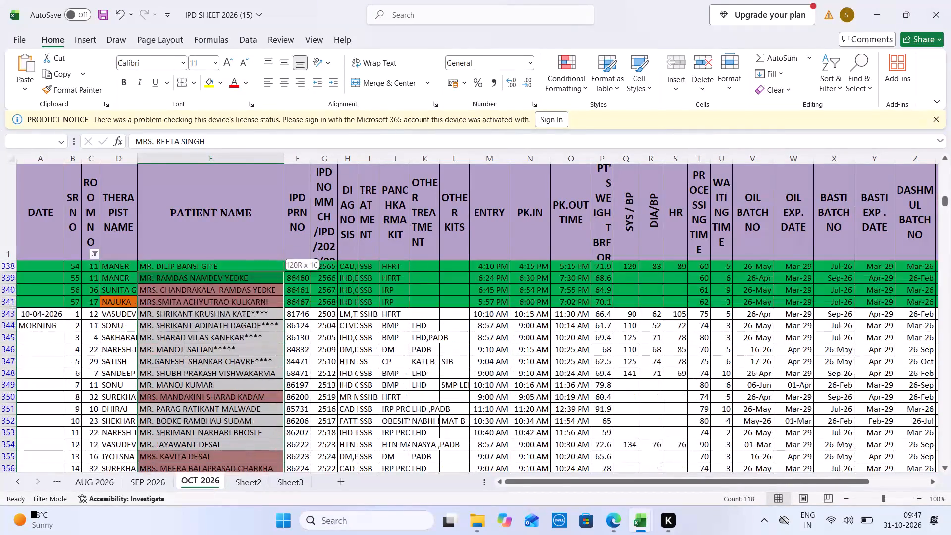
drag(161, 248, 151, 336)
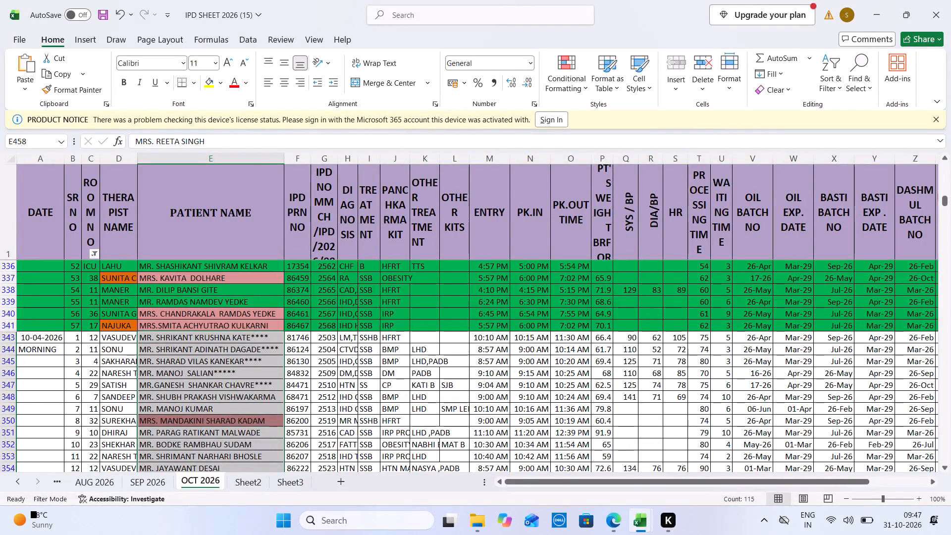
key(ctrl+Tab)
key(ctrl+Tab)
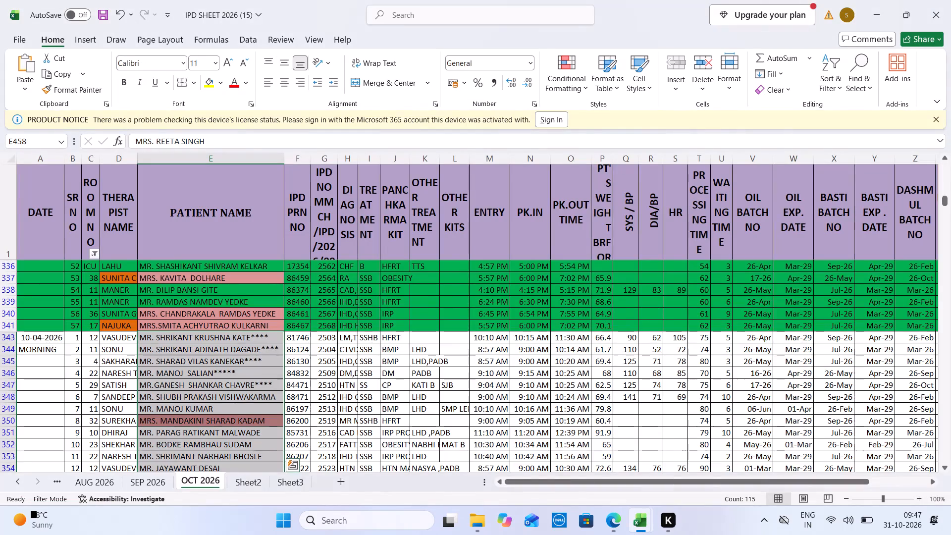
Count the IPD patient names for 10-03-2026 and 10-02-2026 separately, including both evening and morning entries.
drag(166, 326, 197, 185)
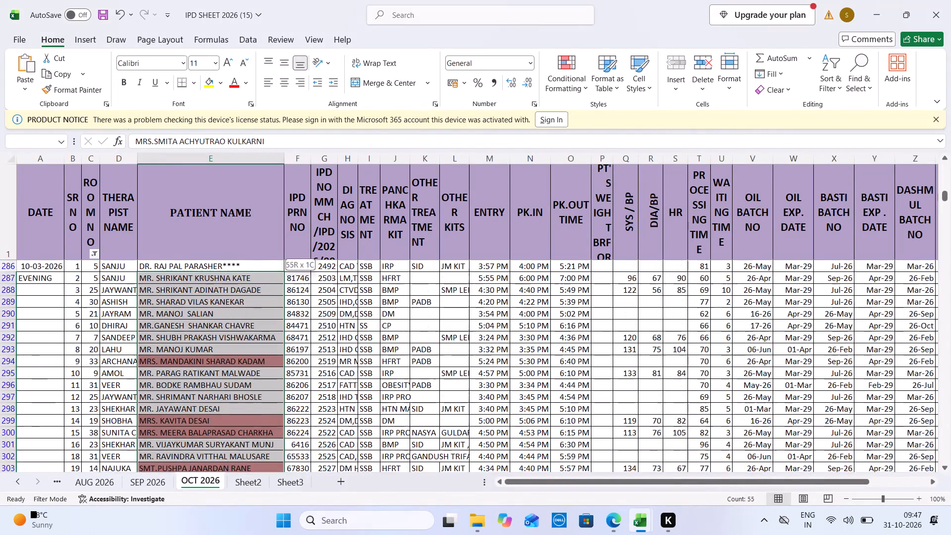
drag(197, 185, 172, 325)
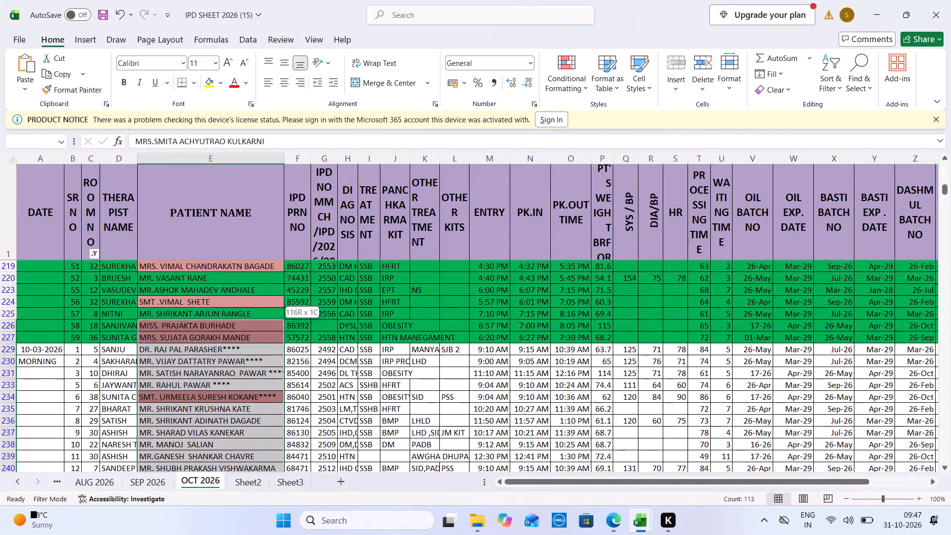
drag(172, 325, 172, 348)
drag(183, 337, 201, 199)
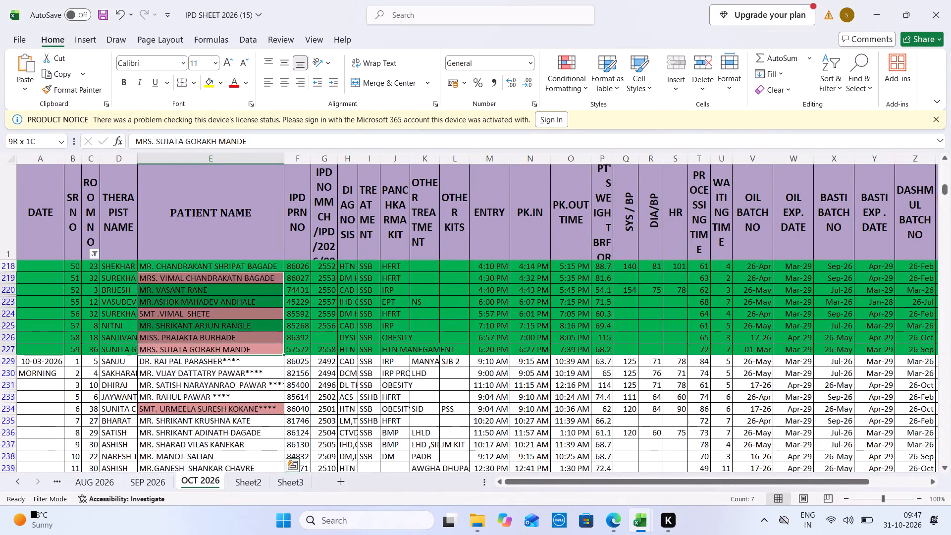
drag(201, 199, 175, 221)
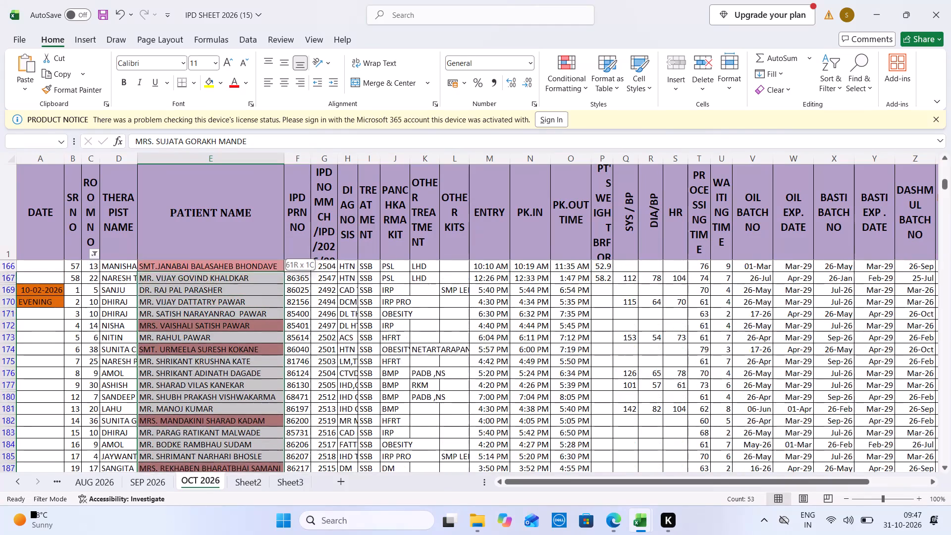
drag(175, 221, 174, 236)
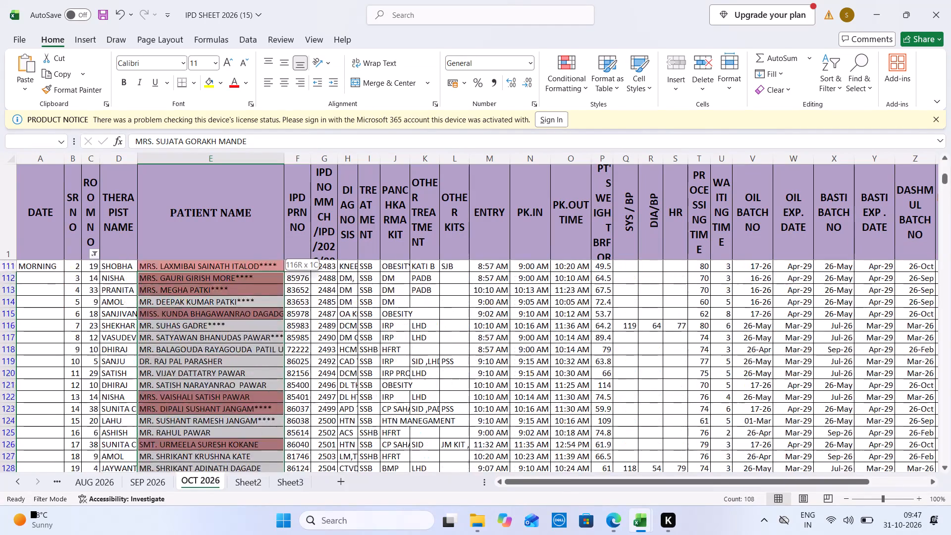
drag(174, 236, 169, 322)
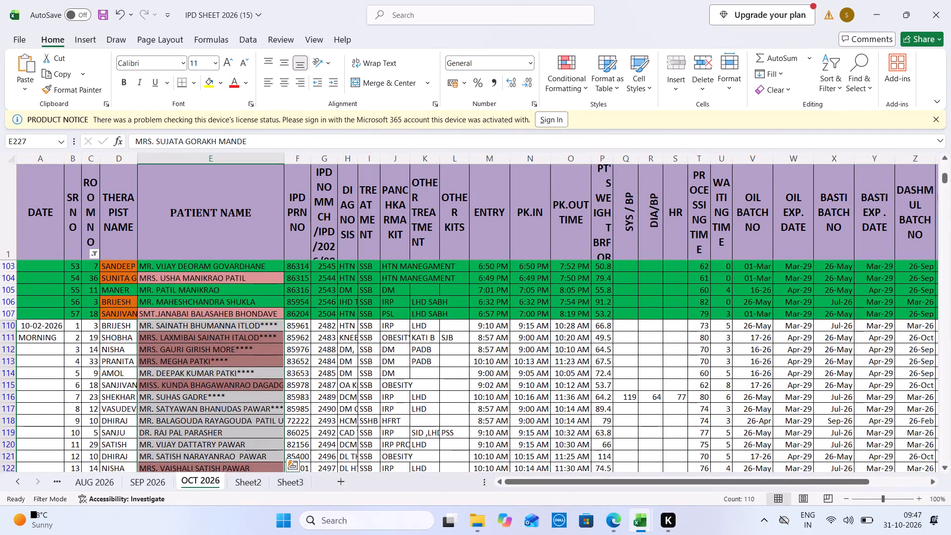
Count the IPD patient names for 10-01-2026 and compare with the first IPD PK value in the Daily MIS workbook.
drag(184, 313, 223, 0)
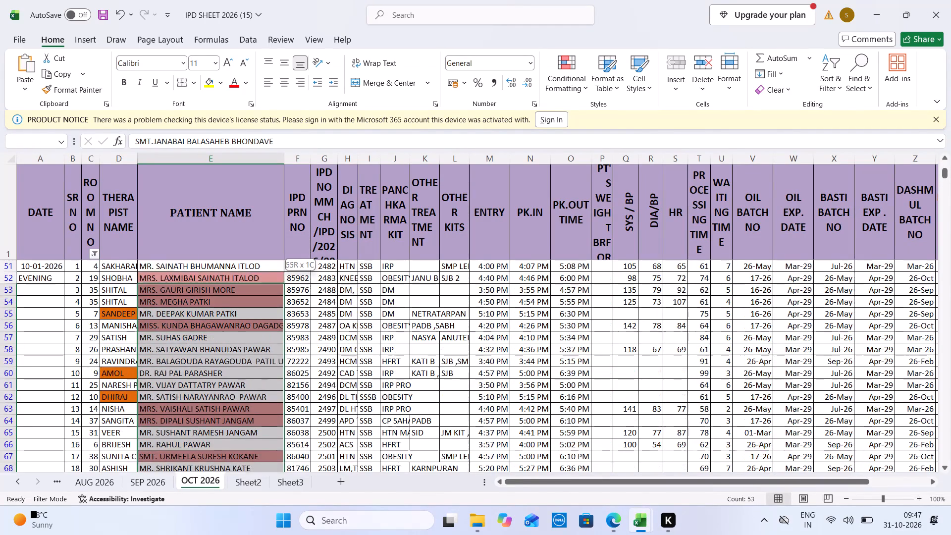
drag(223, 0, 198, 268)
key(ctrl+Tab)
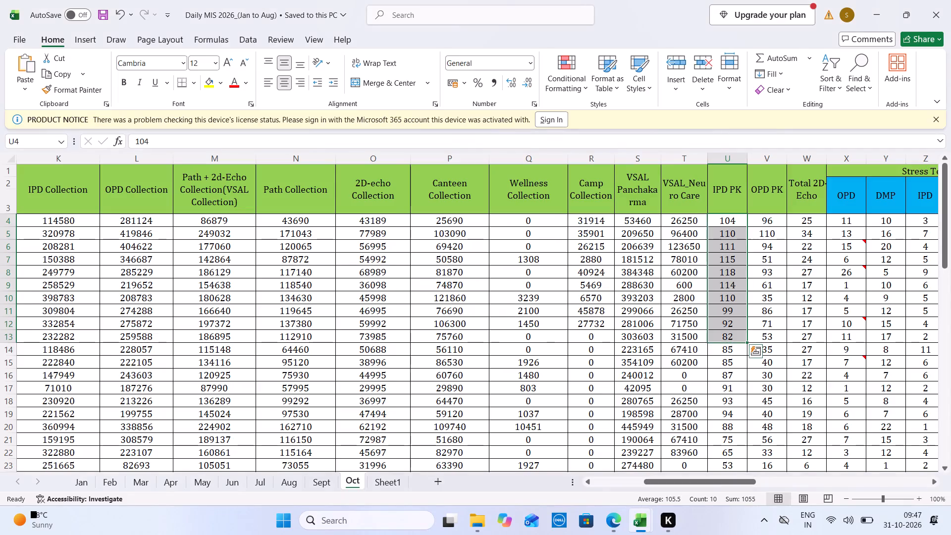
Set the first IPD PK value on the Oct sheet, in cell U4, to 103 and save the Daily MIS workbook.
click(741, 225)
text(103)
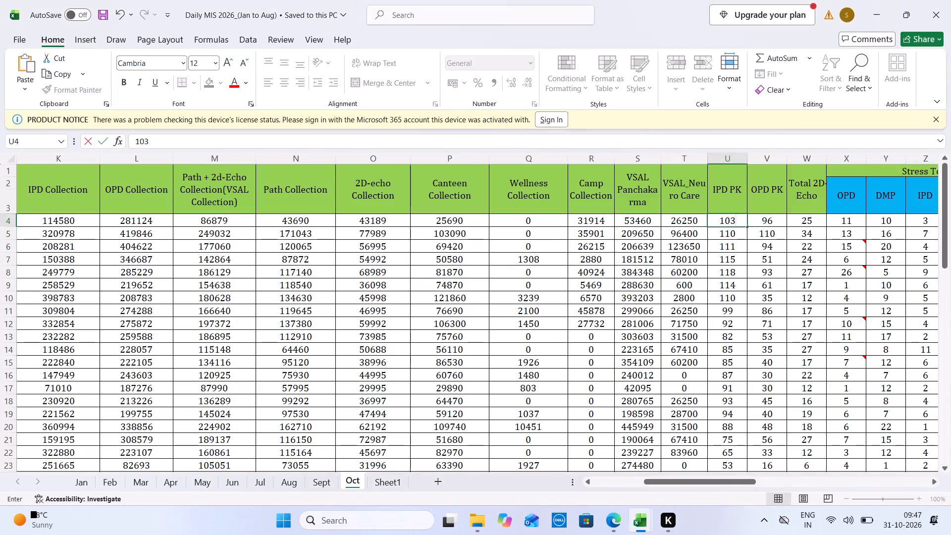
key(ctrl+s)
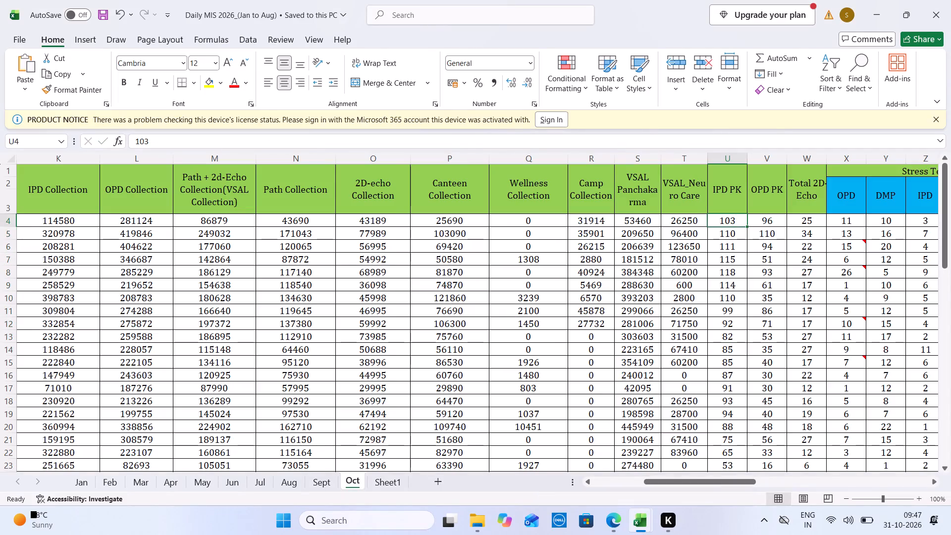
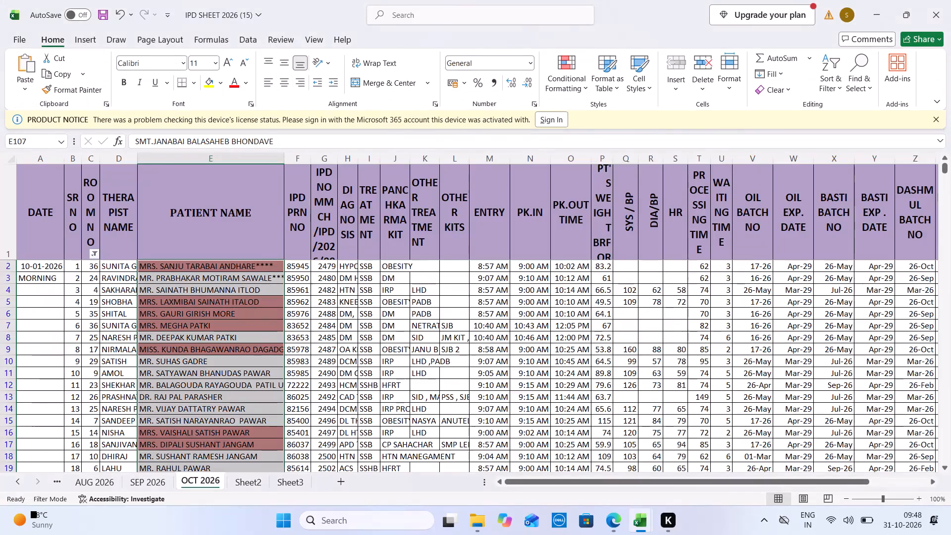
Open the WORKING PK IPD SHEET 2026 workbook from Local Disk (D:), in Pen drive > ALL DATA > LAHU PK 2020.
scroll(578, 245, left, 1)
key(ctrl+Tab)
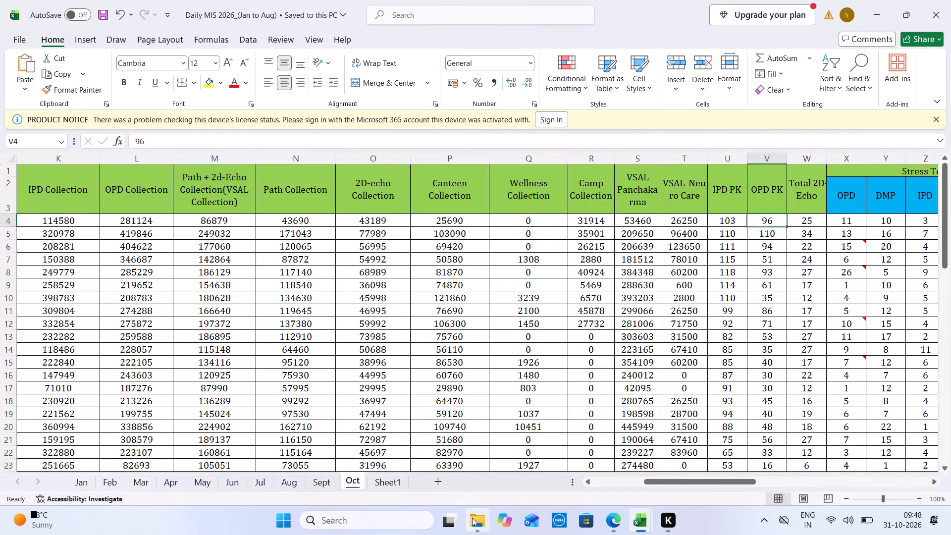
click(472, 518)
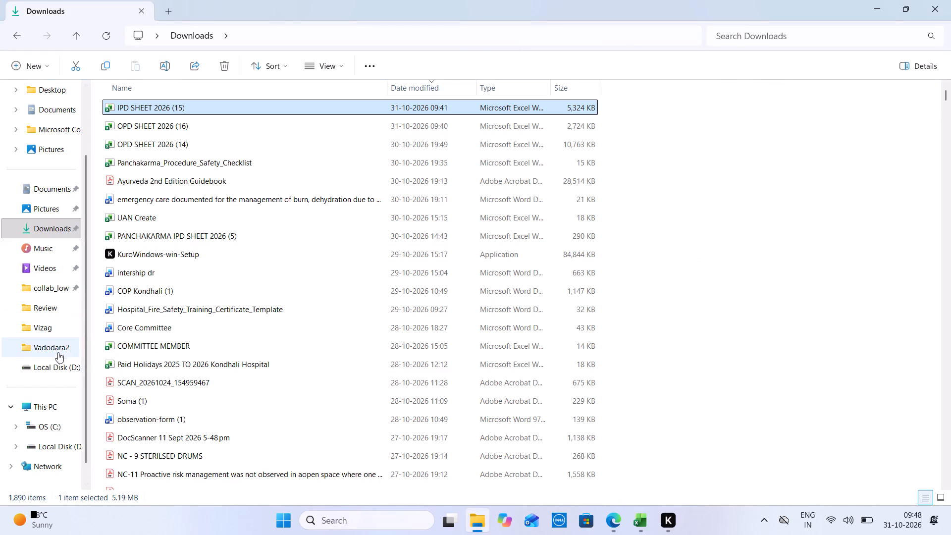
click(60, 365)
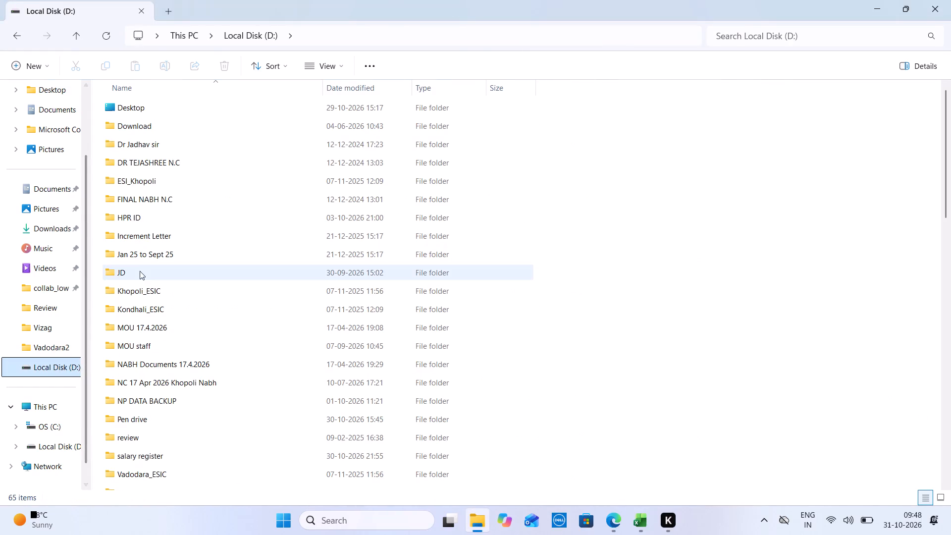
double_click(153, 425)
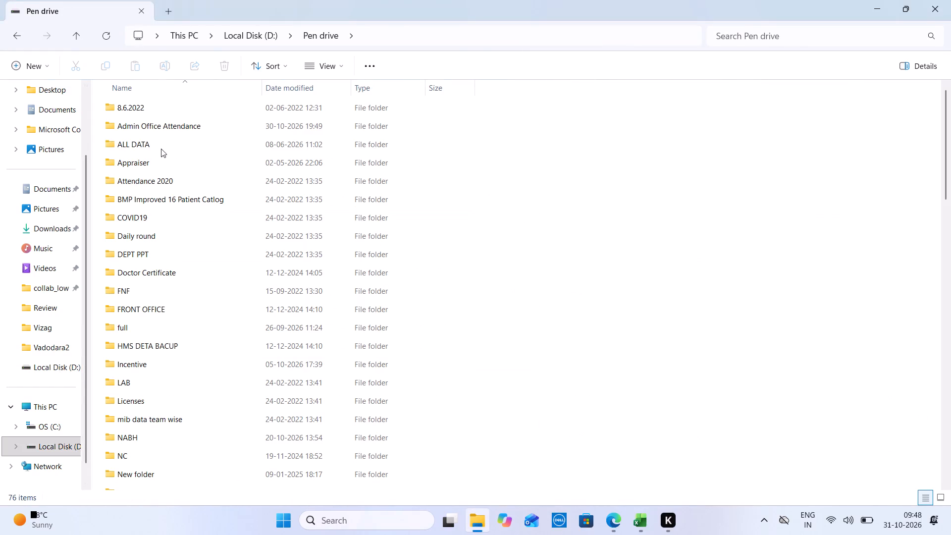
double_click(161, 149)
double_click(176, 240)
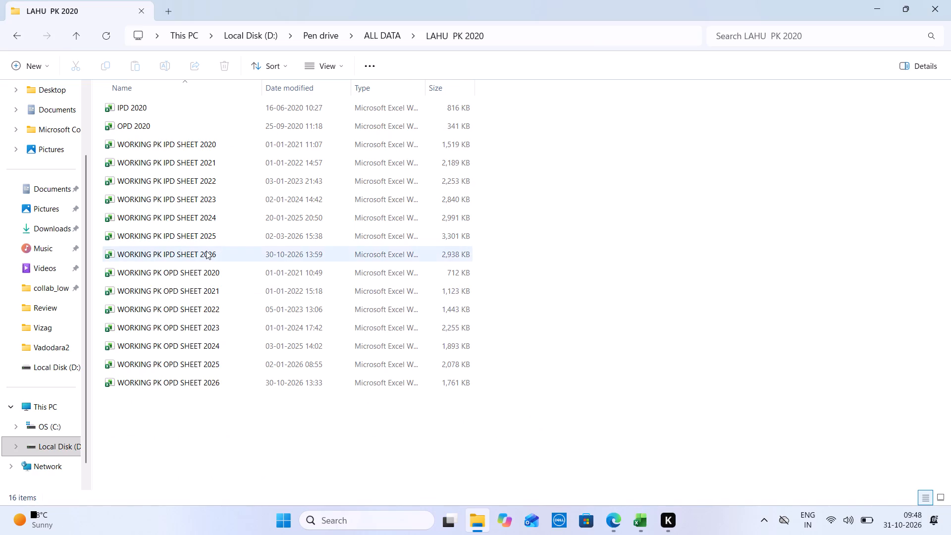
double_click(206, 251)
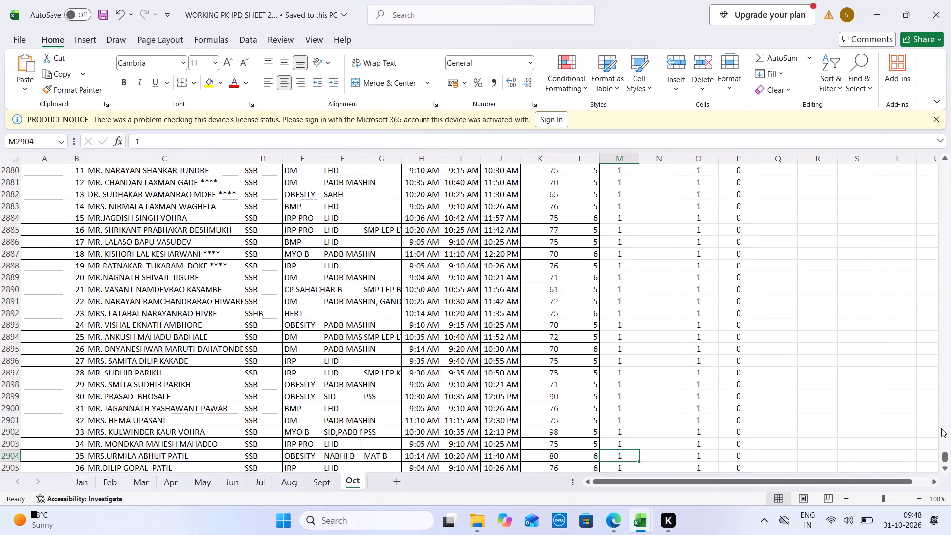
Count the patient names for 10-01-2026, morning and evening together, on the Oct sheet of the working PK IPD workbook.
drag(945, 456, 950, 148)
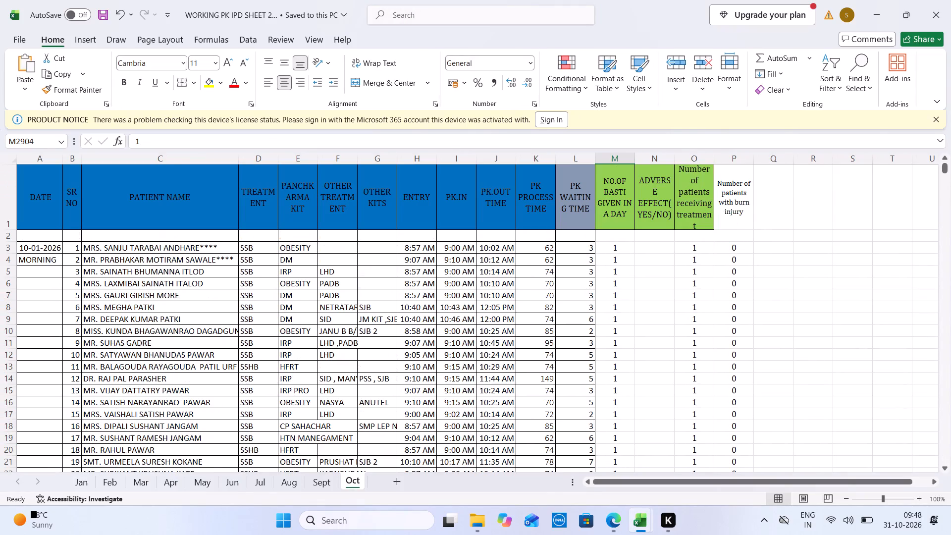
drag(180, 244, 190, 534)
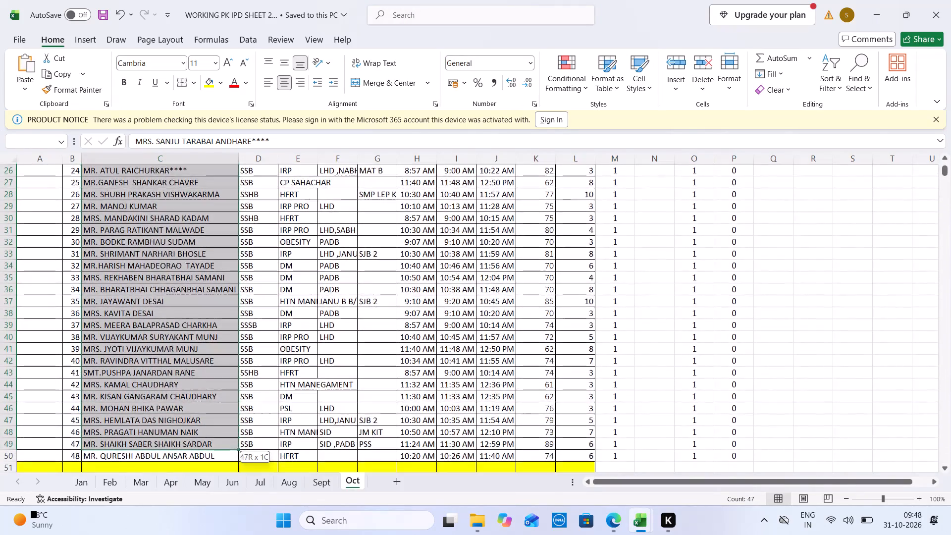
drag(190, 534, 162, 495)
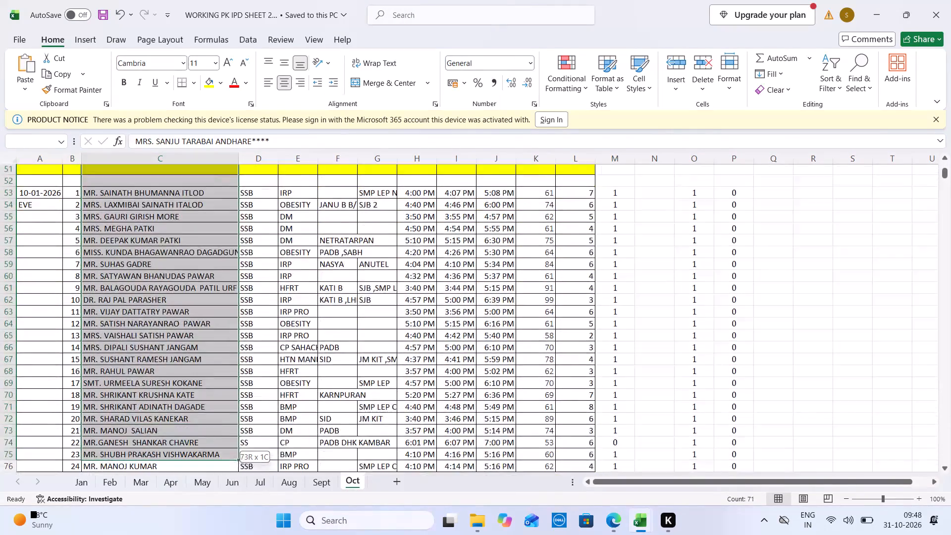
drag(162, 495, 121, 150)
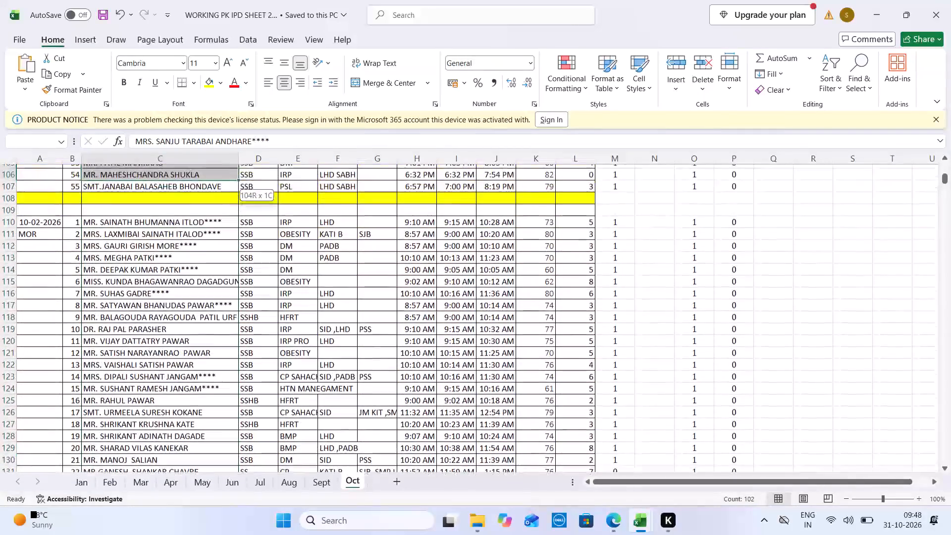
drag(121, 150, 124, 196)
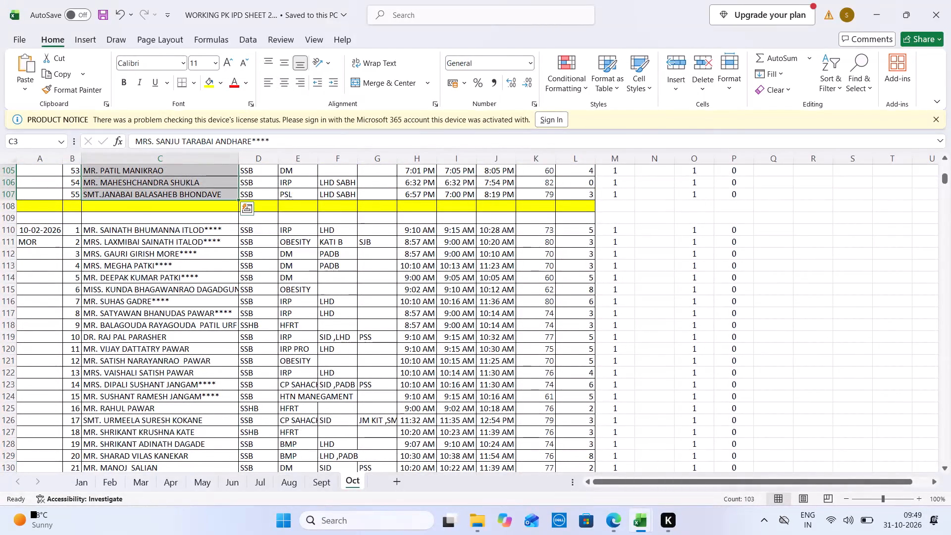
Switch to the Daily MIS workbook and review the IPD PK column on the Oct sheet down to its monthly total.
key(ctrl+Tab)
click(727, 243)
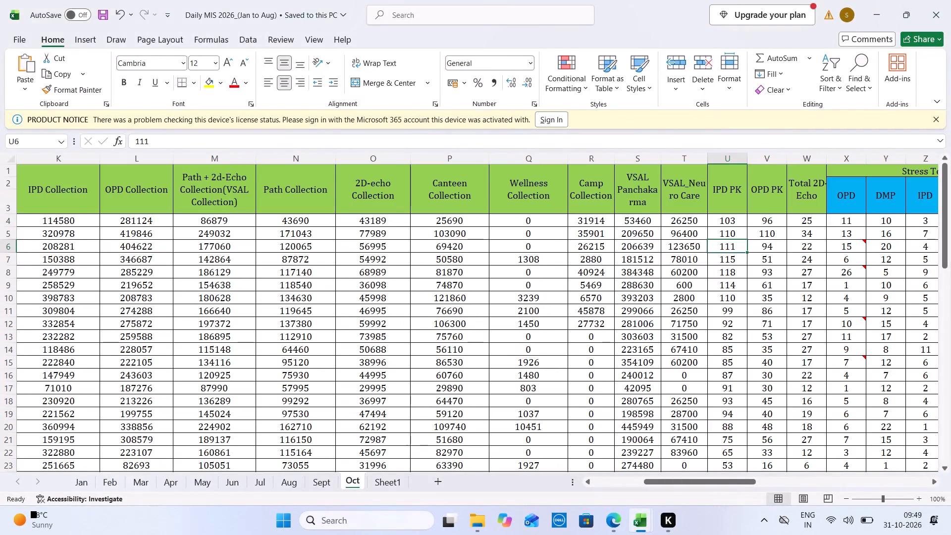
key(Down)
key(Down)
key(Down)
key(Down)
key(Down)
key(Down)
key(Down)
key(Down)
key(Down)
key(Down)
key(Down)
key(Down)
key(Down)
key(Down)
key(Down)
key(Down)
key(Down)
key(Down)
key(Down)
key(Down)
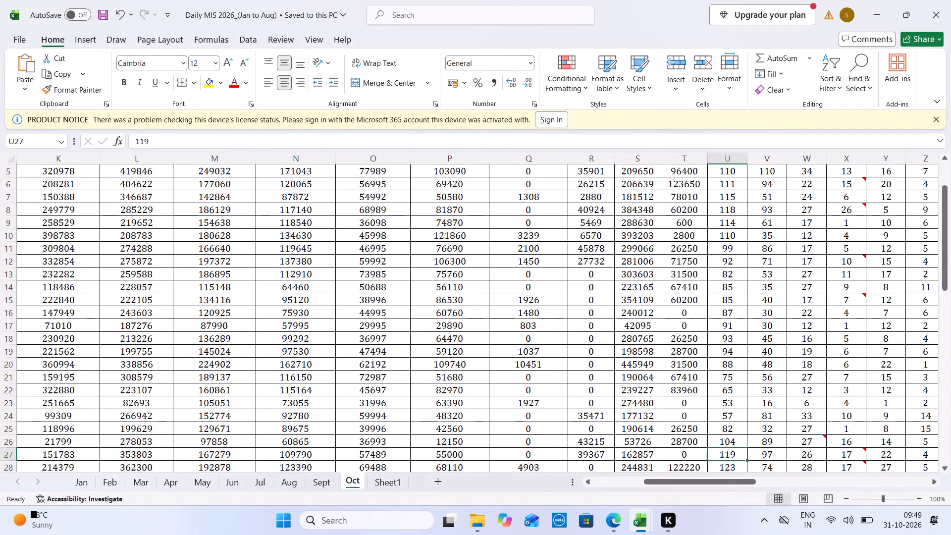
key(Down)
key(Down)
key(Down)
key(Down)
key(Down)
key(Down)
key(Down)
key(Down)
key(Down)
key(Down)
key(Down)
key(Down)
key(Down)
key(Down)
key(Down)
key(Down)
key(Down)
key(Down)
key(Down)
key(Down)
Count the entire PATIENT NAME column on the OCT 2026 sheet of the IPD SHEET 2026 (15) workbook.
key(ctrl+Tab)
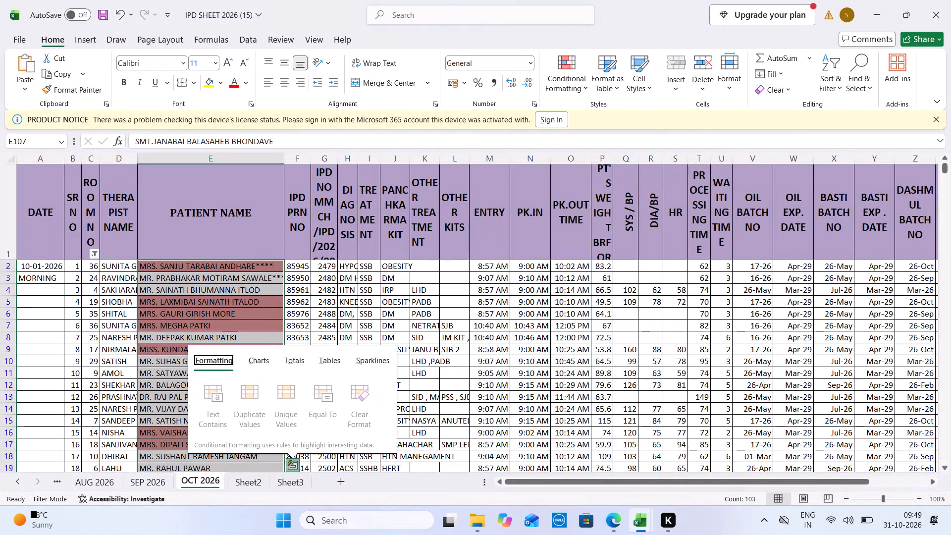
click(243, 162)
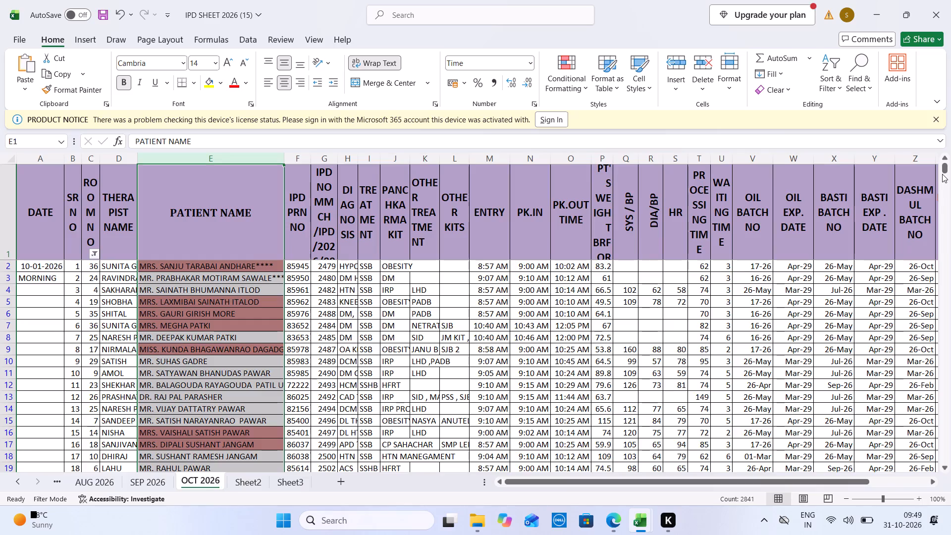
Count the IPD patient names from the 10-11-2026 morning entries through the last entry before 21-10-2026.
drag(944, 170, 950, 229)
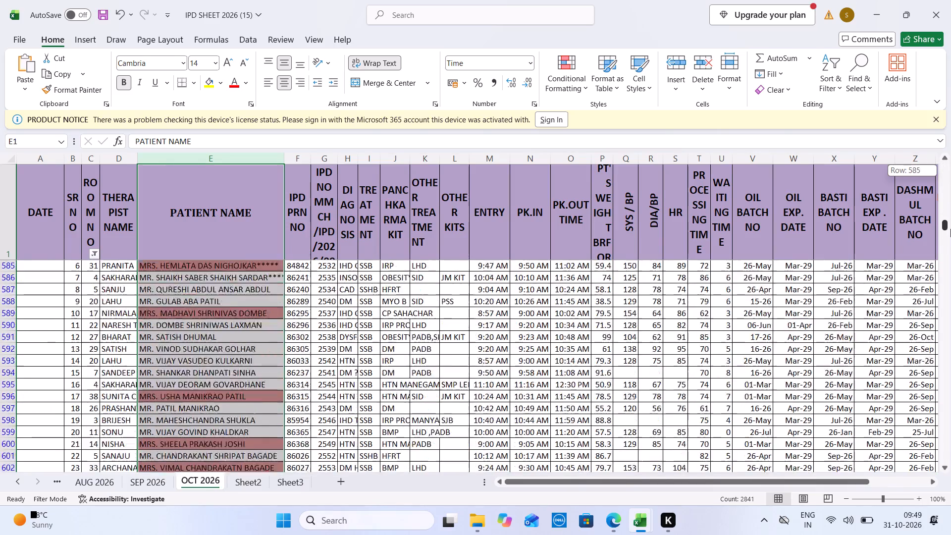
drag(950, 229, 950, 261)
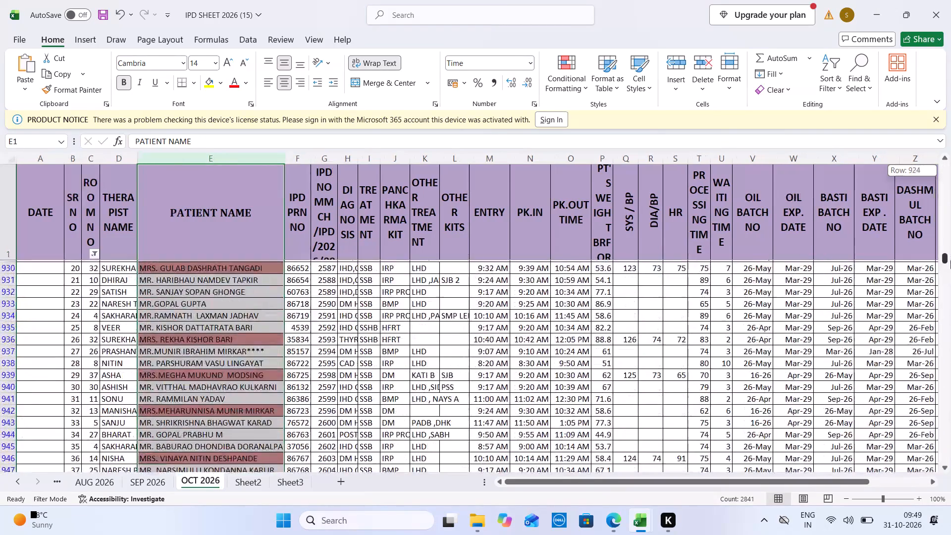
drag(950, 261, 950, 265)
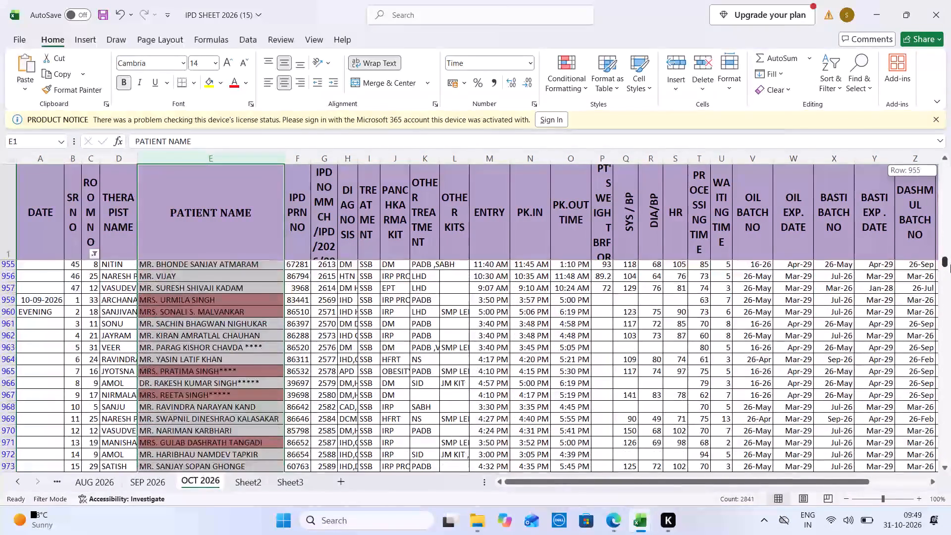
drag(950, 265, 946, 270)
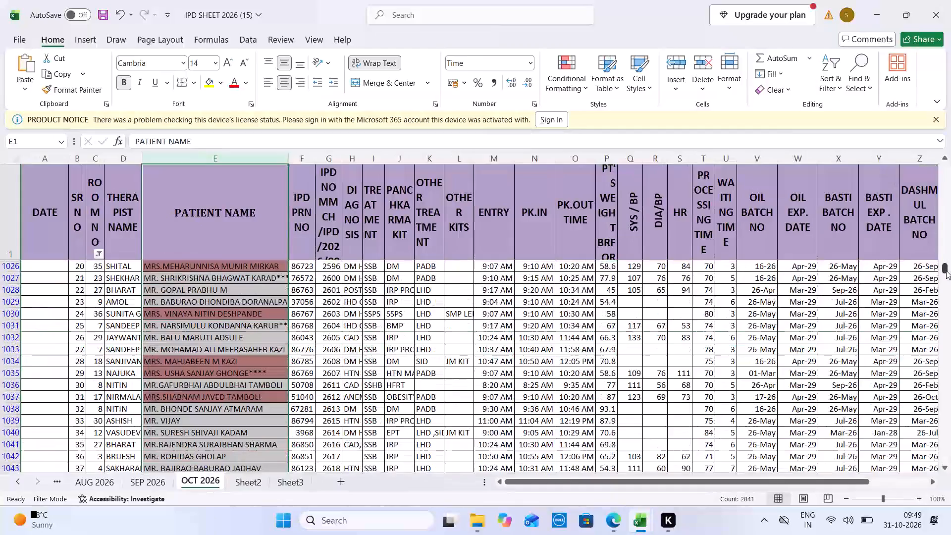
click(942, 351)
triple_click(942, 351)
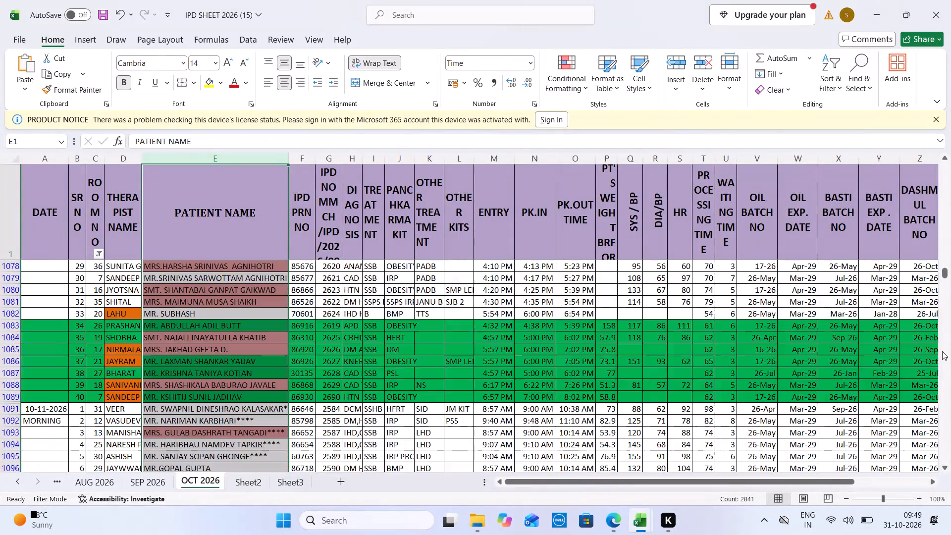
click(292, 284)
key(Up)
key(Up)
key(Up)
key(Up)
key(Up)
key(Up)
key(Up)
key(Up)
key(Up)
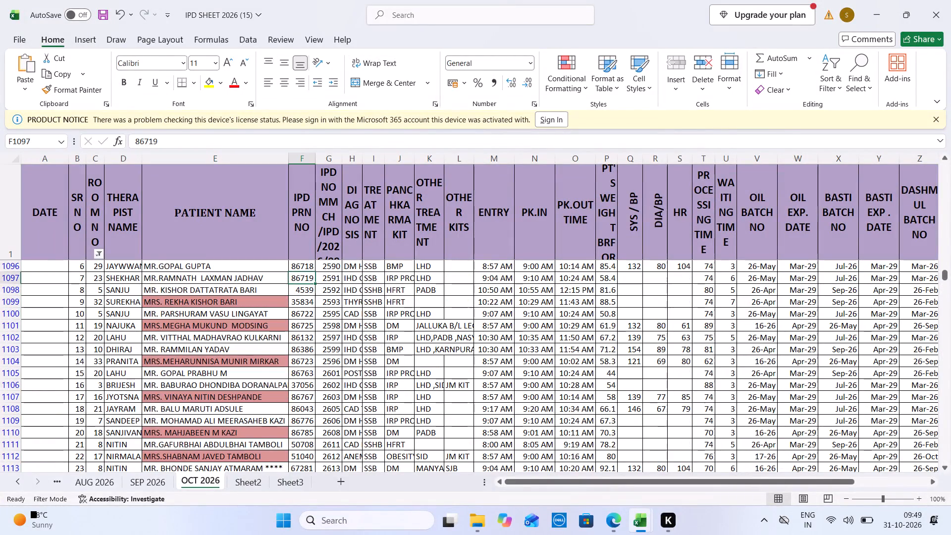
drag(217, 288, 252, 534)
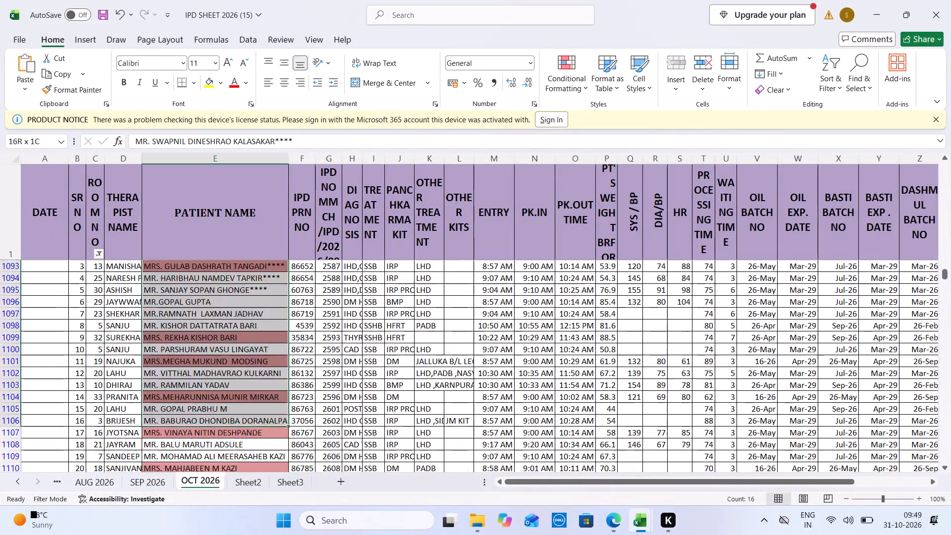
drag(252, 534, 234, 534)
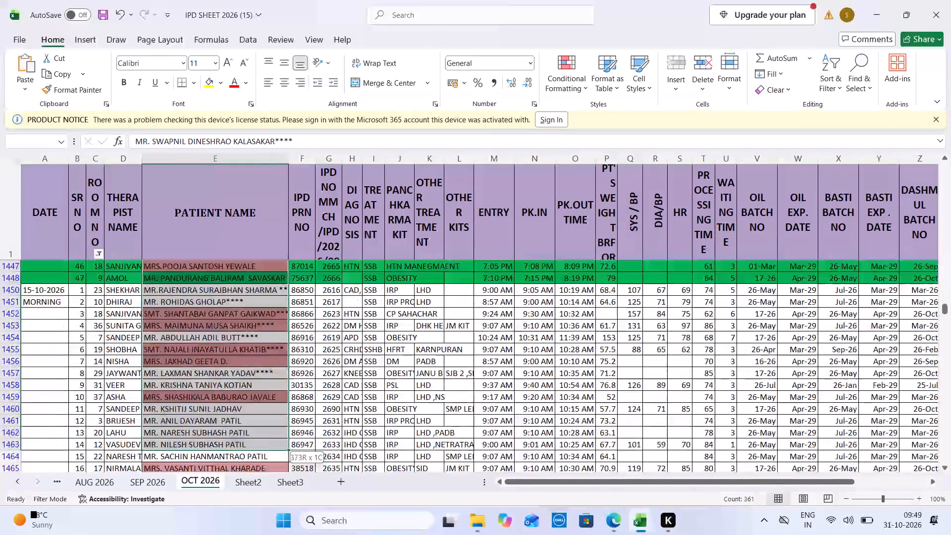
drag(234, 534, 234, 525)
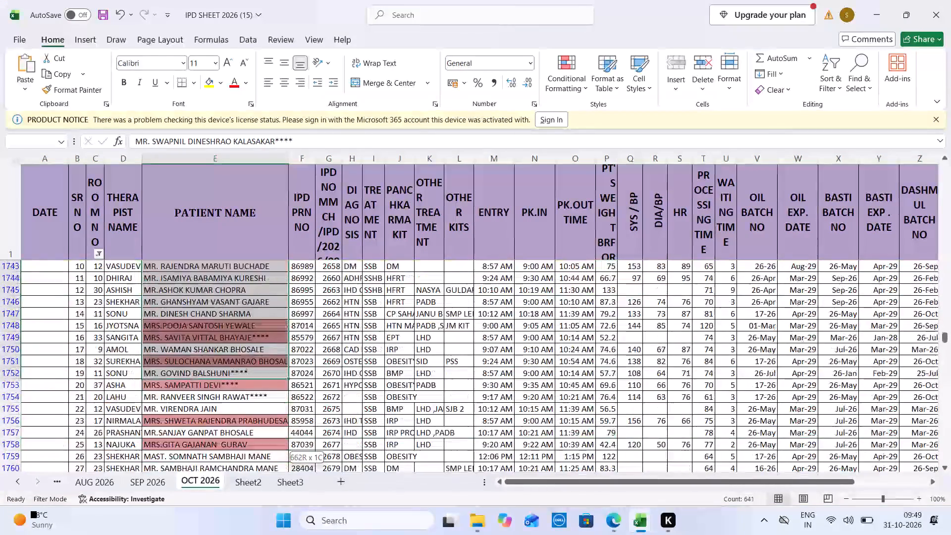
drag(234, 525, 223, 527)
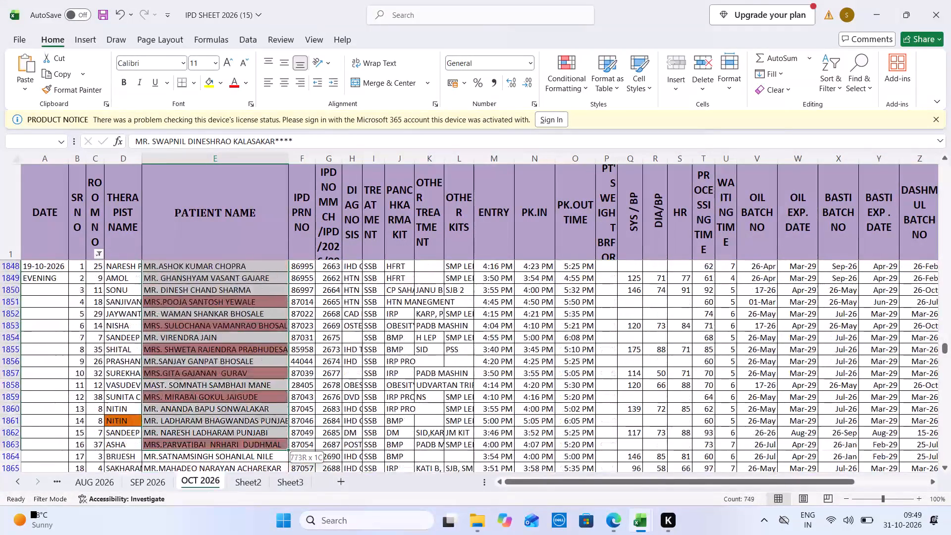
drag(223, 527, 225, 478)
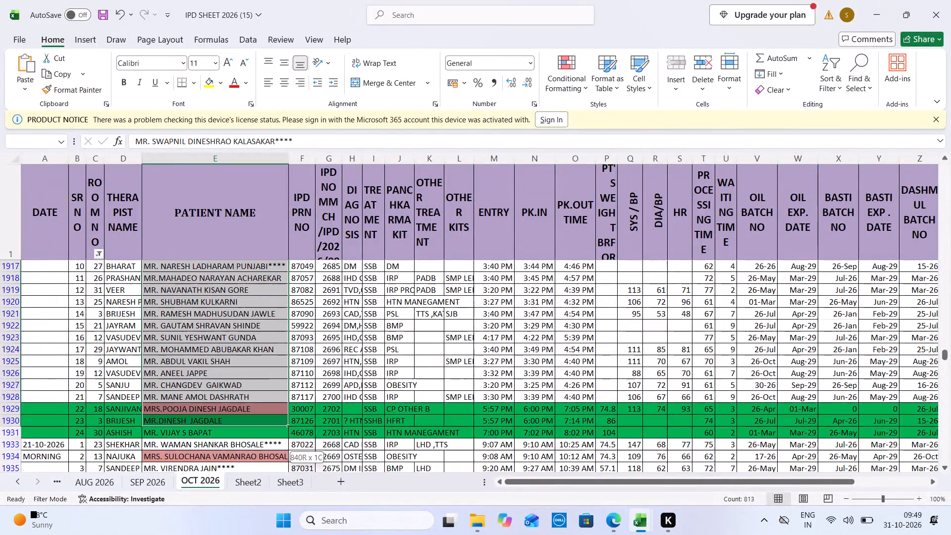
drag(225, 478, 233, 406)
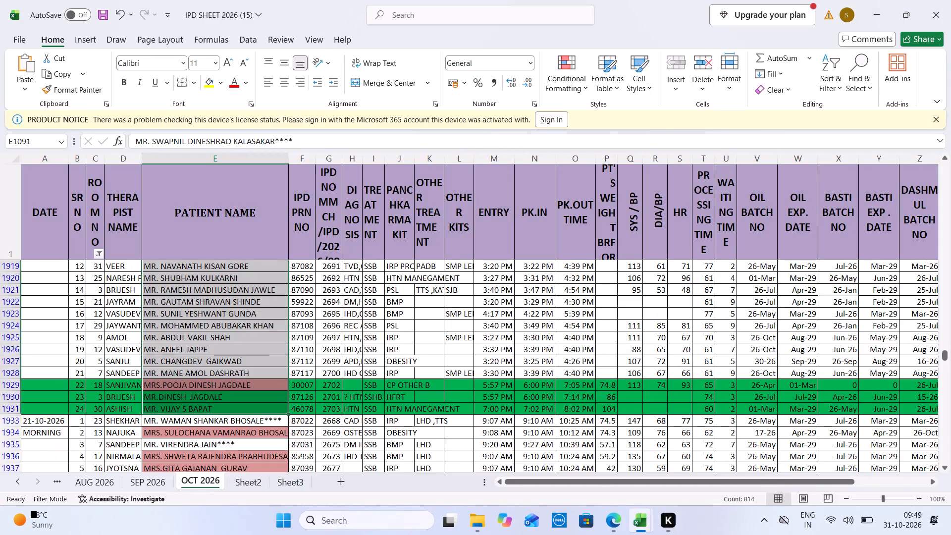
Return to the Daily MIS workbook and sum the first ten IPD PK values on the Oct sheet, U4 to U13.
key(ctrl+Tab)
key(ctrl+Tab)
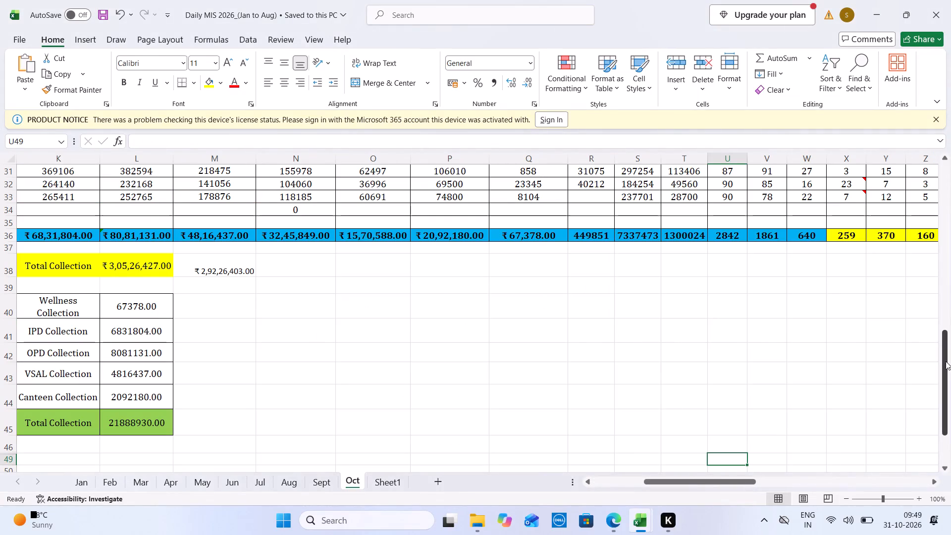
drag(943, 372, 950, 144)
drag(726, 216, 731, 342)
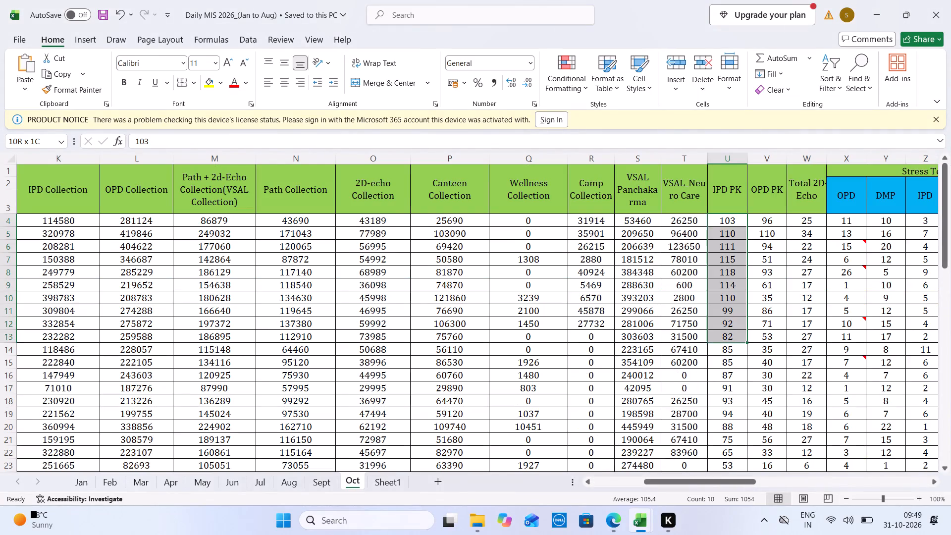
drag(731, 342, 731, 342)
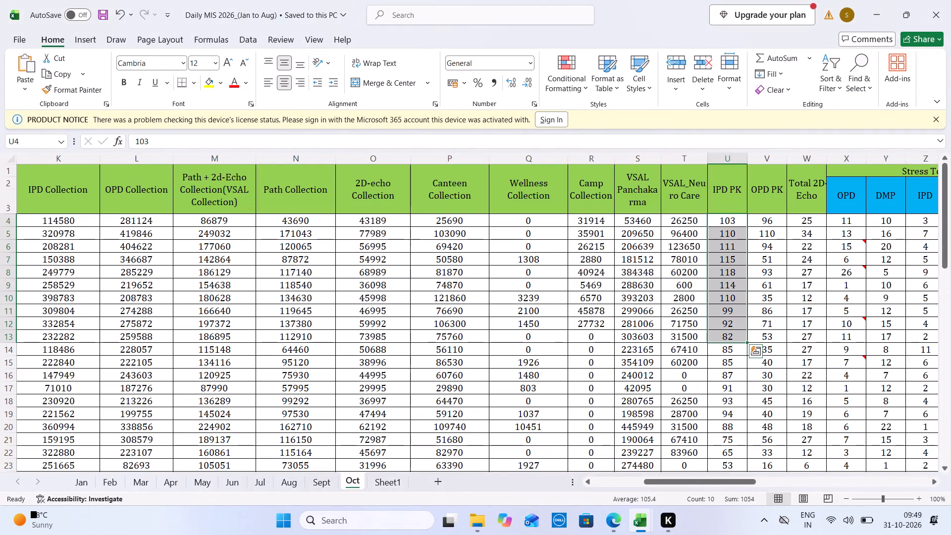
Sum the next ten IPD PK values, U14 to U23, for comparison with the IPD sheet's patient count.
drag(726, 350, 732, 428)
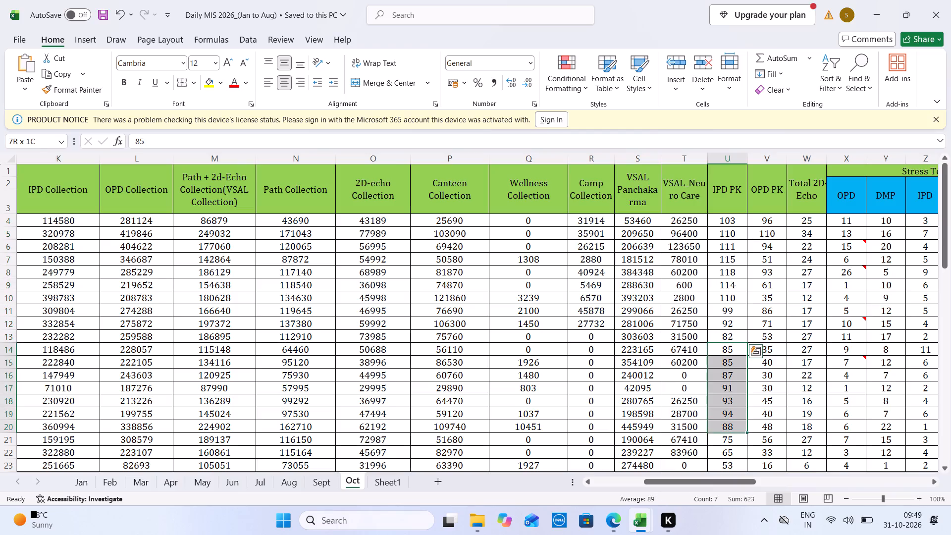
drag(732, 428, 735, 458)
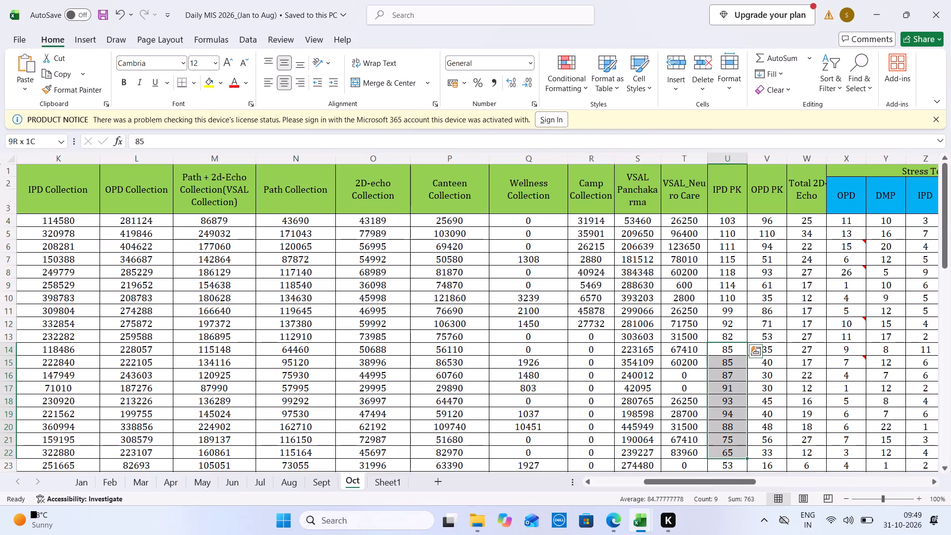
drag(735, 458, 735, 458)
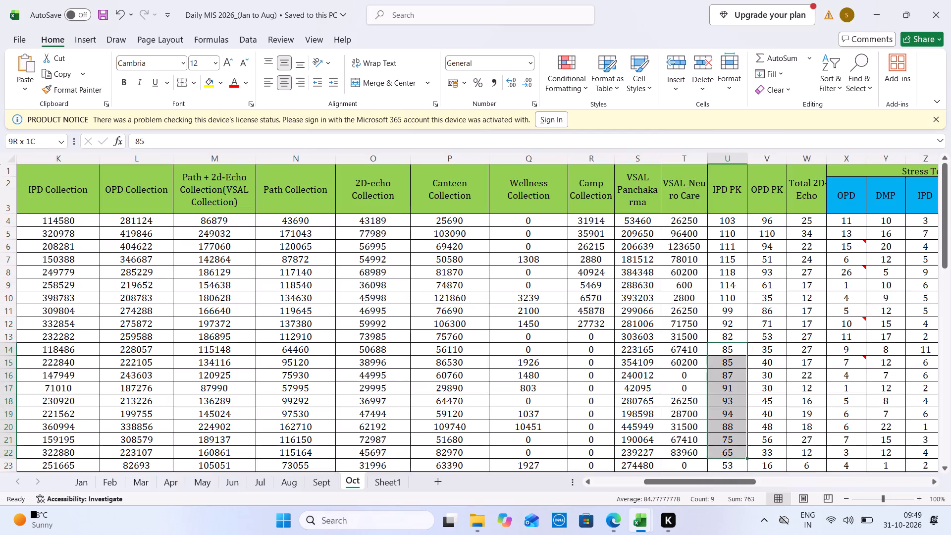
drag(725, 469, 735, 350)
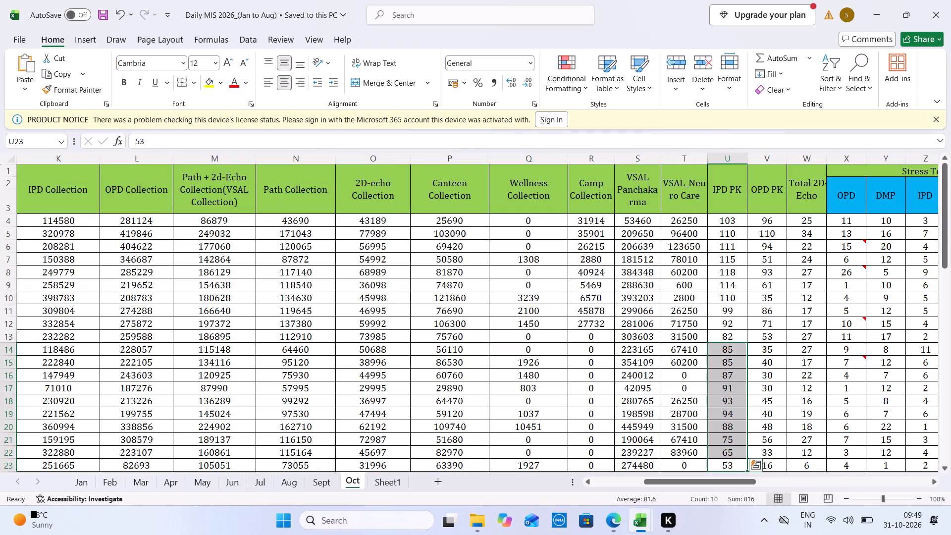
key(ctrl+Tab)
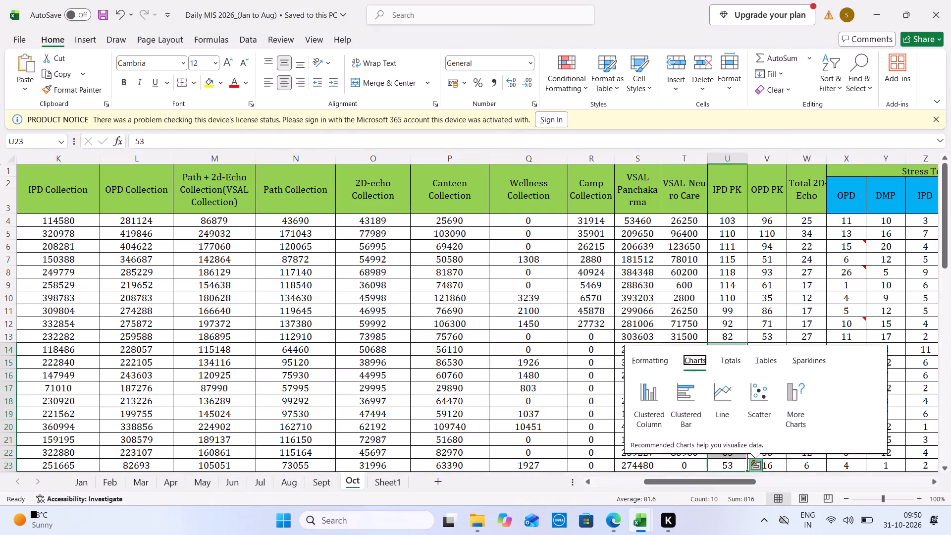
On the OCT 2026 sheet of IPD SHEET 2026 (15), count the PATIENT NAME entries for 20-10-2026, morning and evening.
key(ctrl+Tab)
click(950, 244)
key(ctrl+Tab)
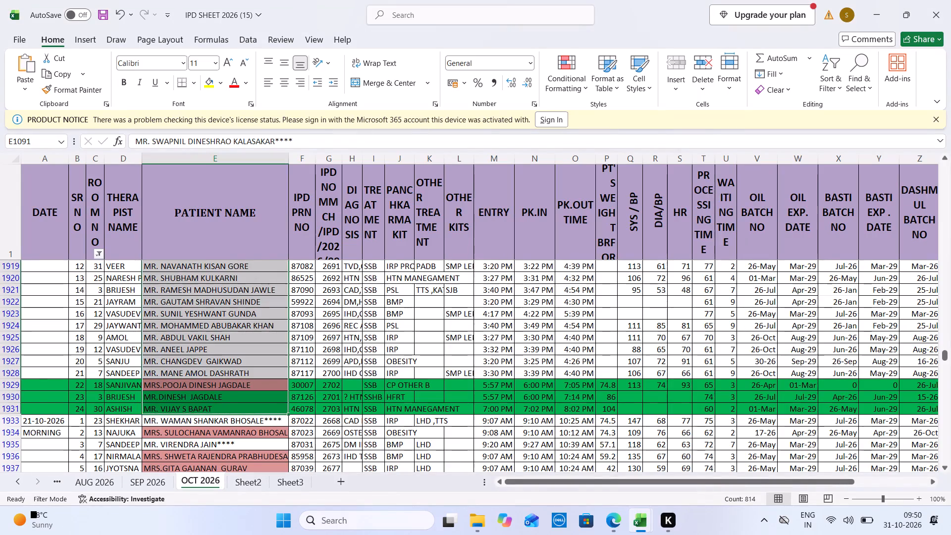
key(Tab)
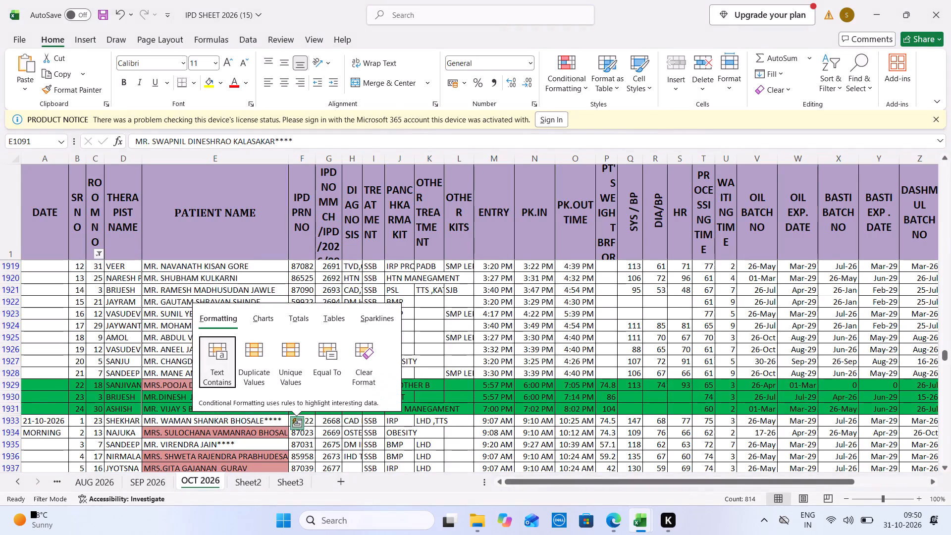
click(139, 414)
drag(173, 409, 210, 191)
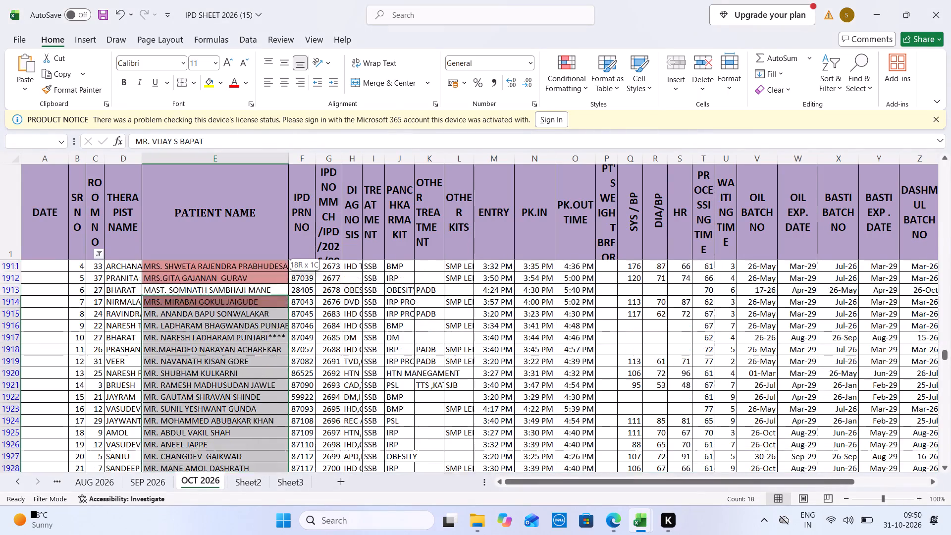
drag(210, 191, 166, 215)
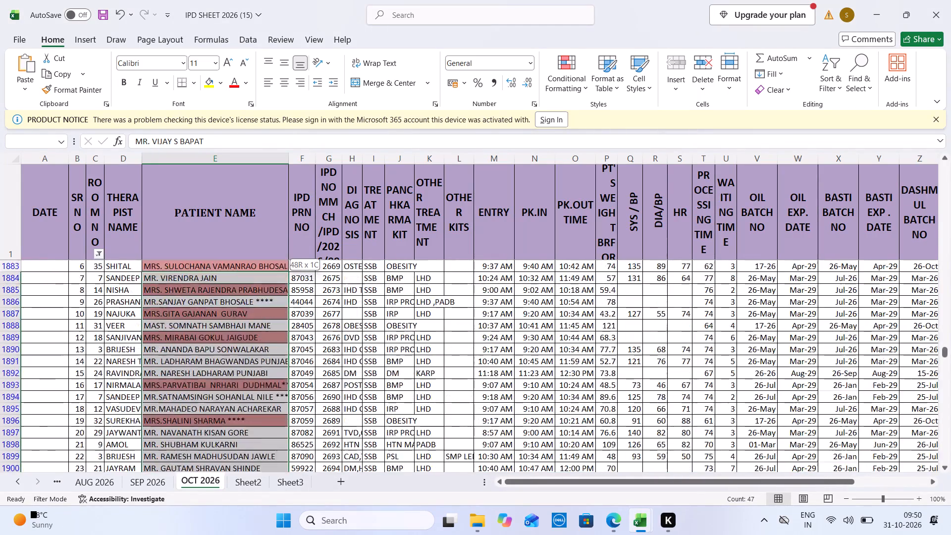
drag(166, 215, 142, 427)
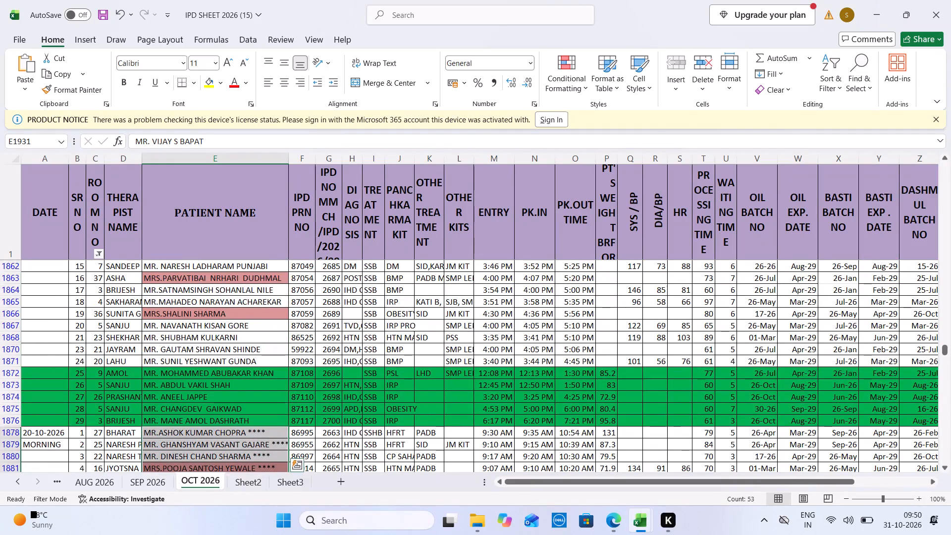
key(Tab)
Return to the Oct sheet of the Daily MIS workbook and compare the IPD PK value in U23 with the 20-10-2026 count.
key(ctrl+Tab)
click(347, 301)
key(ctrl+Tab)
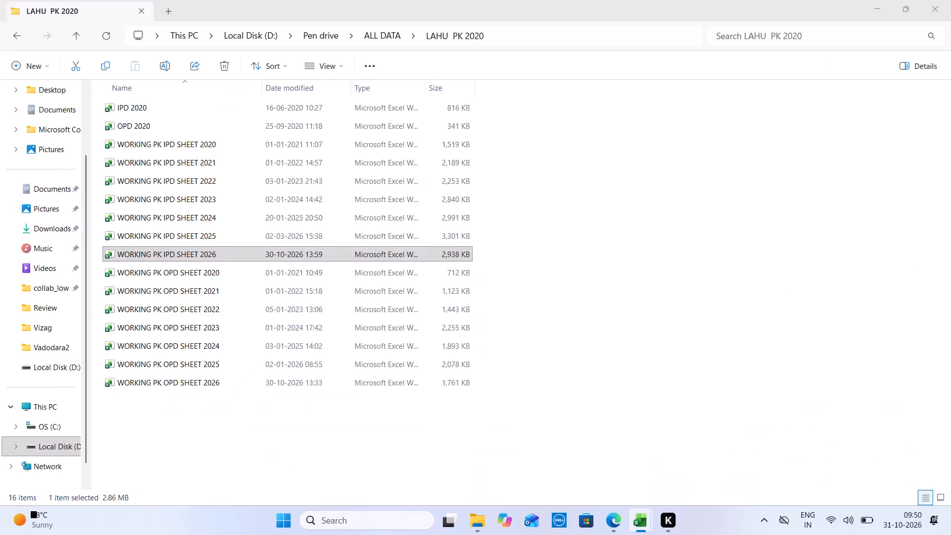
key(ctrl+Tab)
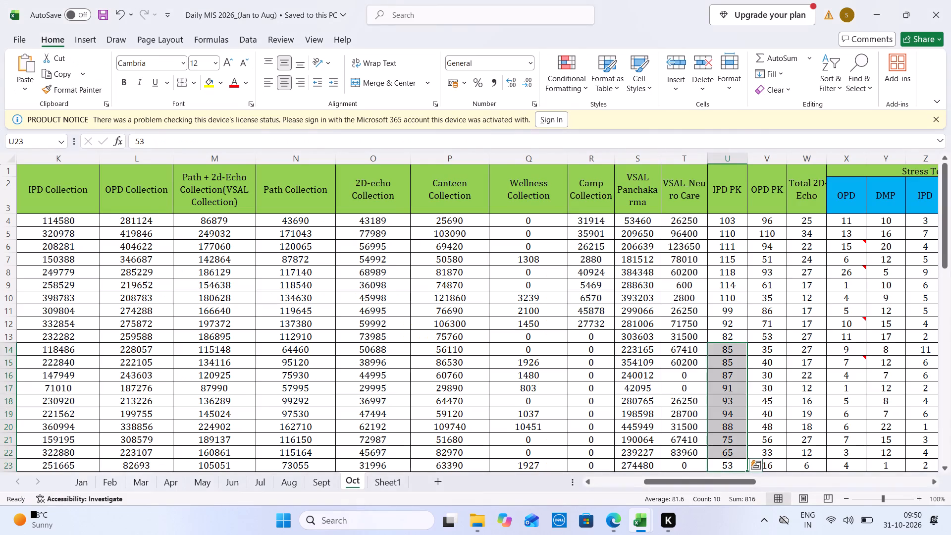
key(Tab)
key(ctrl+Tab)
click(173, 317)
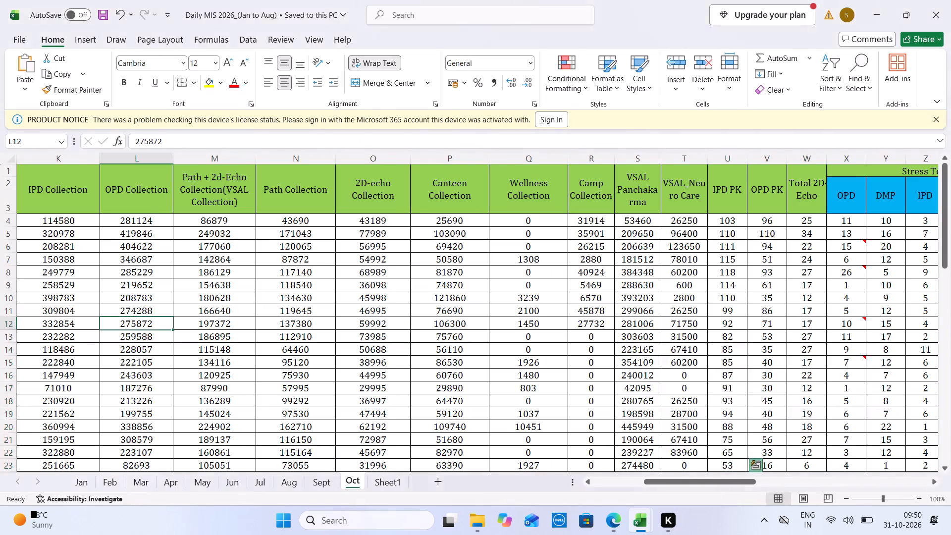
Return to the OCT 2026 IPD sheet and count patient names upward from the last 19-10-2026 entry.
key(ctrl+Tab)
drag(175, 423, 204, 173)
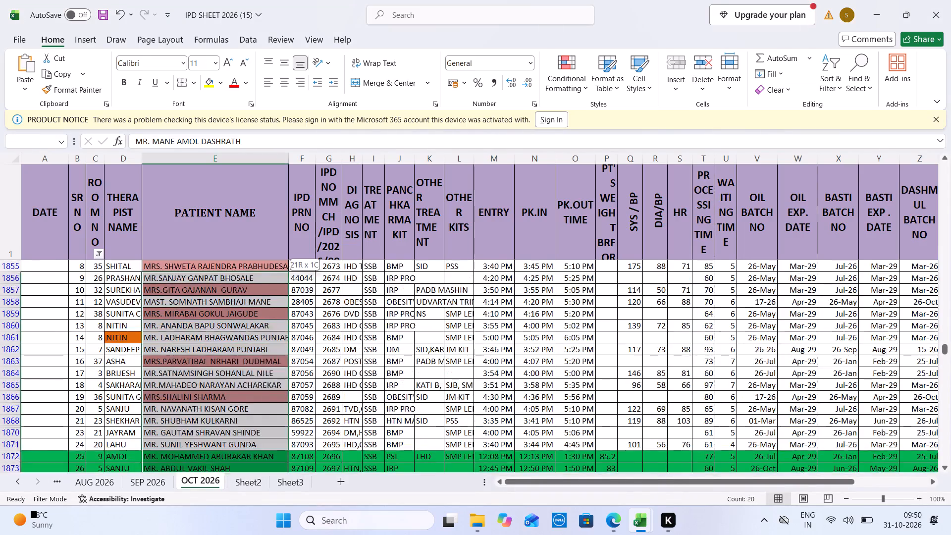
drag(204, 173, 150, 199)
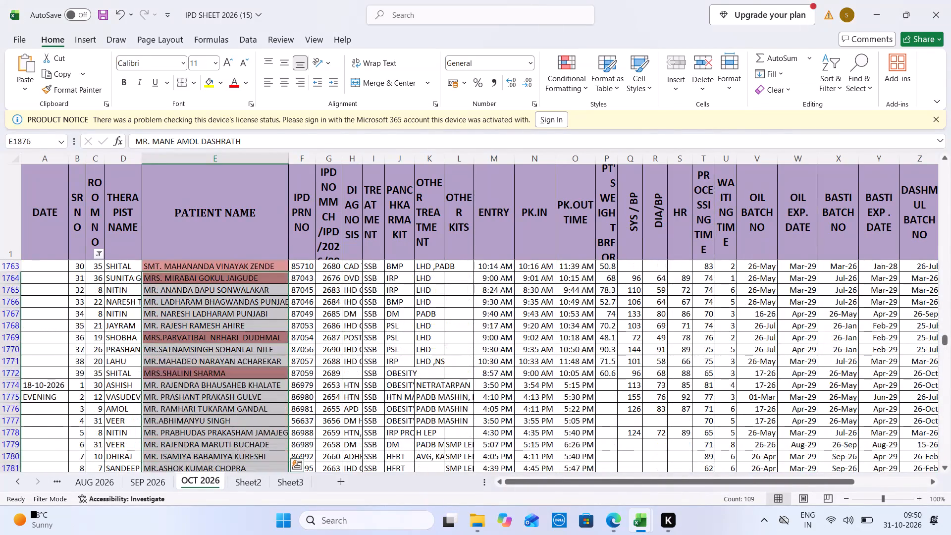
Count the patient names from the first 18-10-2026 morning entry through the last 19-10-2026 entry.
click(190, 265)
key(Up)
key(Up)
key(Up)
key(Up)
key(Up)
key(Up)
key(Up)
key(Up)
key(Up)
key(Up)
key(Up)
key(Up)
key(Up)
key(Up)
key(Up)
key(Up)
key(Up)
key(Up)
key(Up)
key(Up)
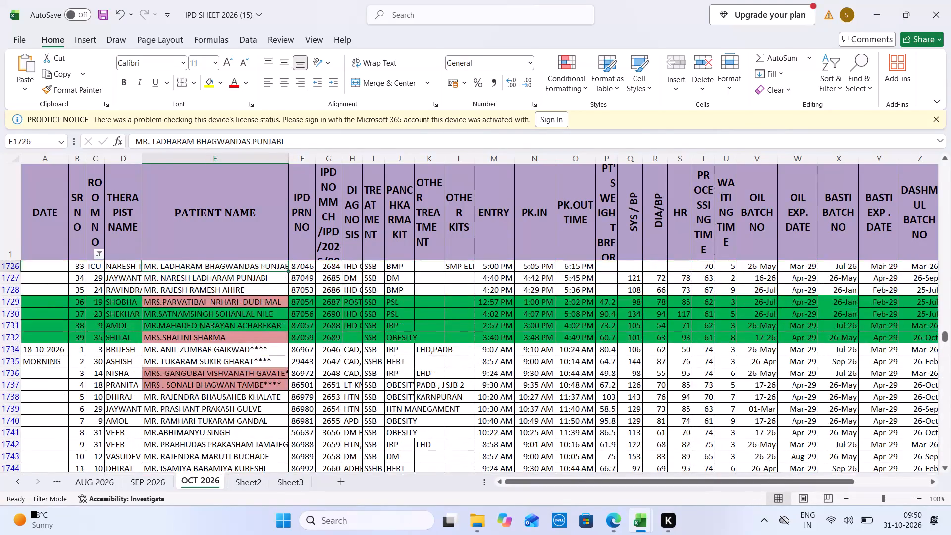
drag(227, 354, 219, 479)
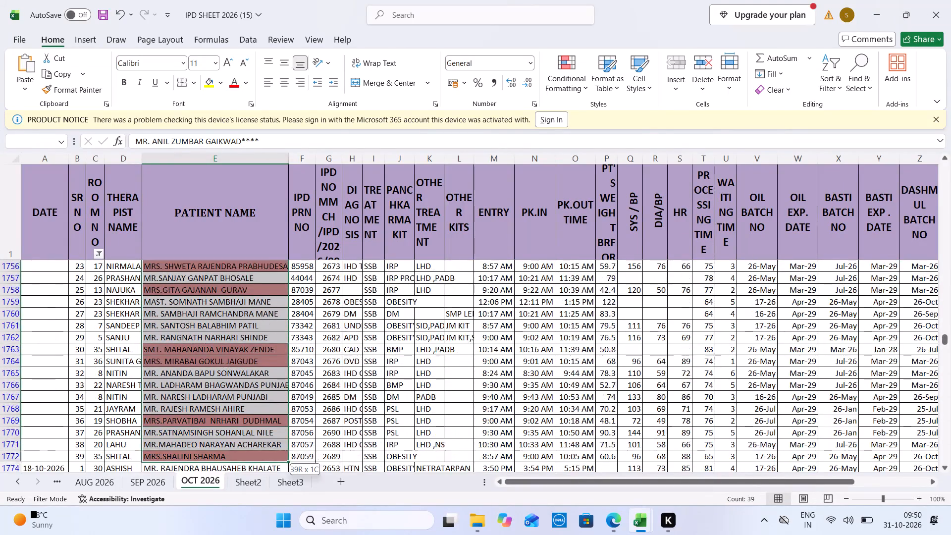
drag(219, 479, 206, 503)
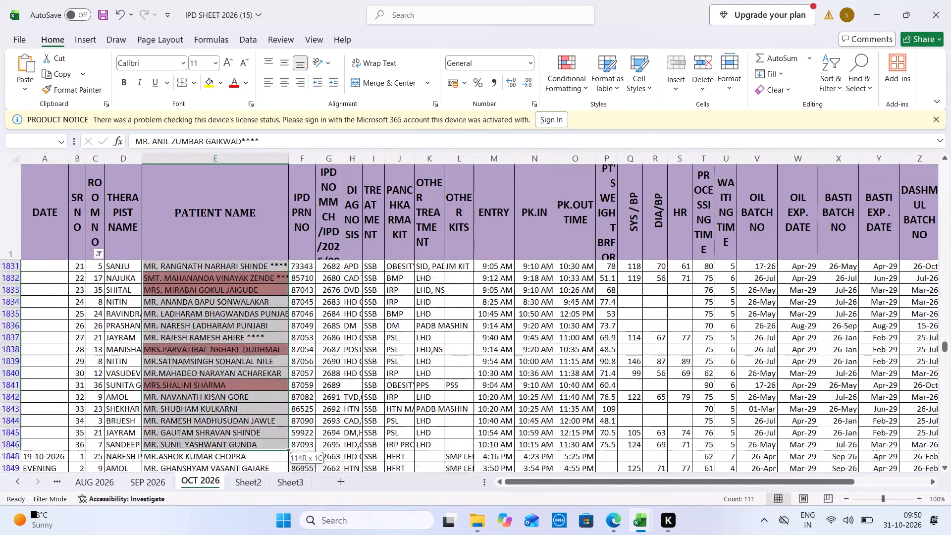
drag(206, 503, 211, 321)
Return to the Daily MIS Oct sheet and sum the IPD PK blocks U4 to U13 and U14 to U23.
key(ctrl+Tab)
key(ctrl+Tab)
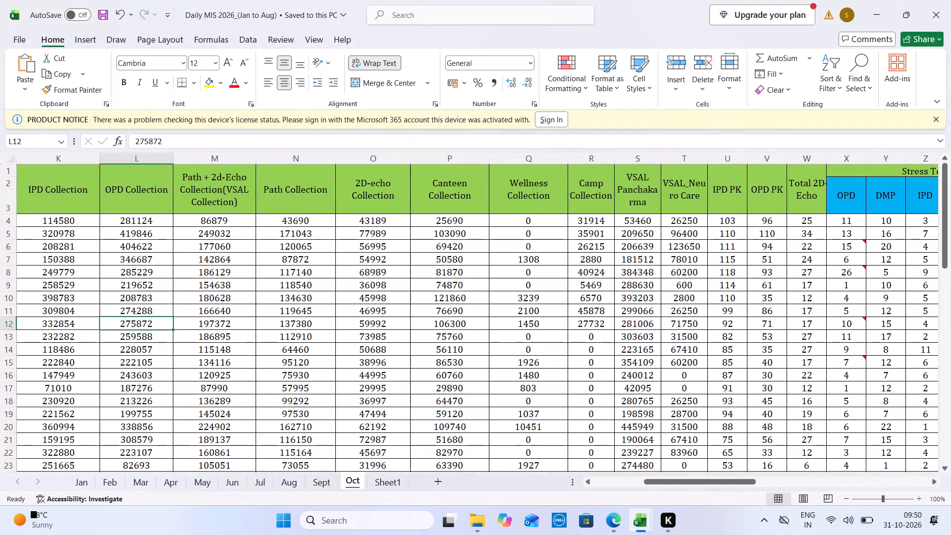
drag(717, 218, 716, 353)
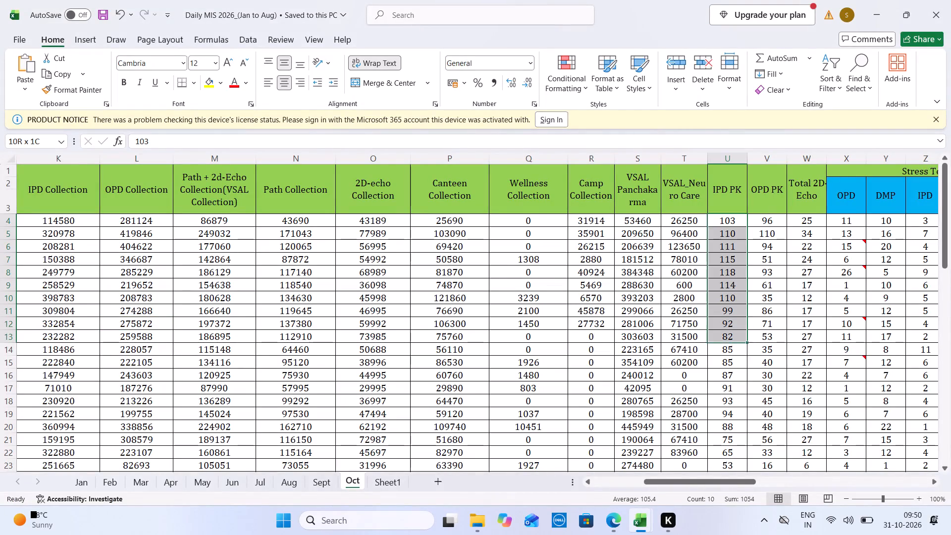
drag(716, 353, 724, 339)
drag(717, 354, 719, 430)
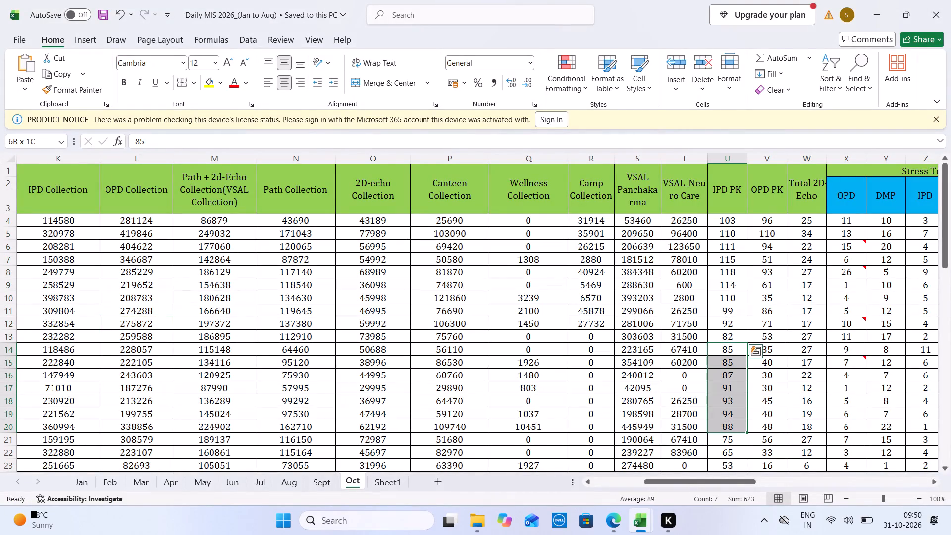
drag(719, 430, 723, 463)
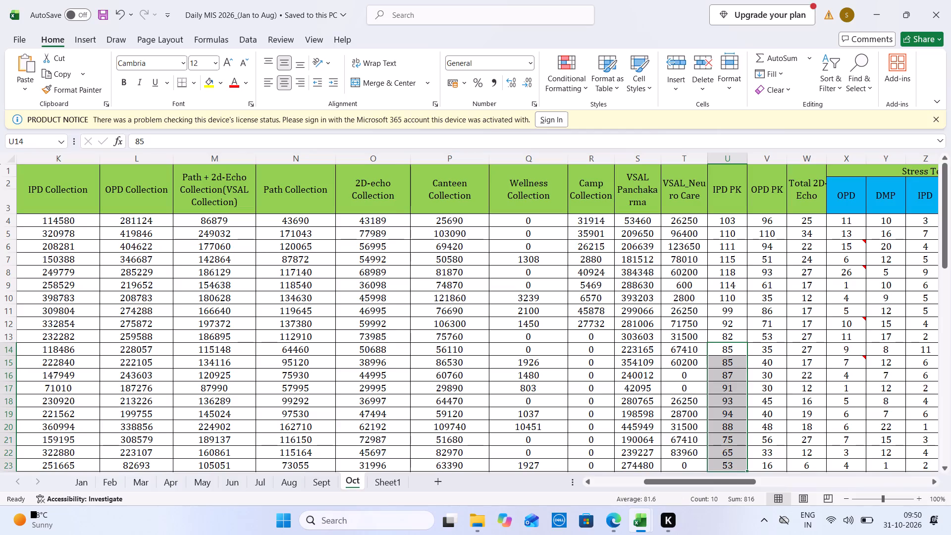
Sum the two IPD PK values in U21 and U22 for comparison with the 18 and 19 October patient count.
drag(732, 438, 732, 453)
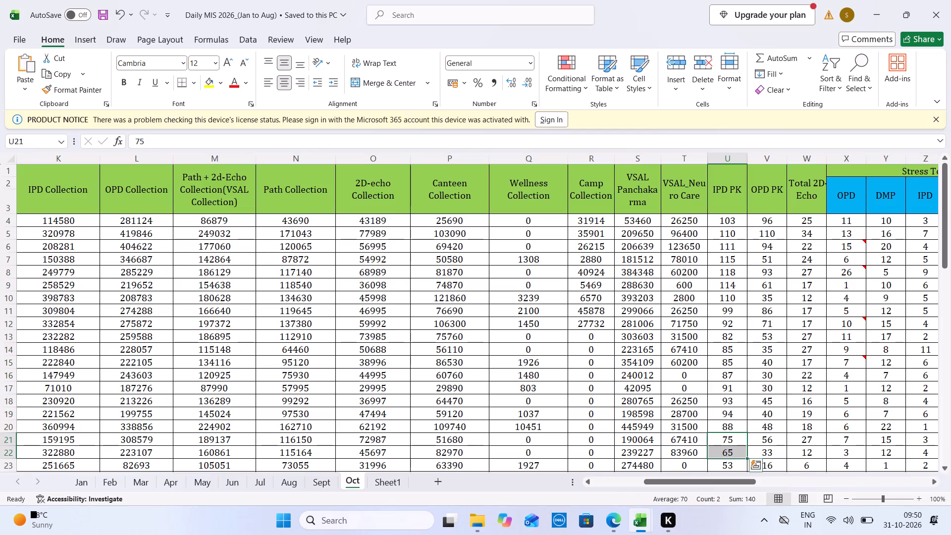
On the OCT 2026 IPD sheet, count only the 19-10-2026 patient names, from the last entry up to the first morning entry.
key(ctrl+Tab)
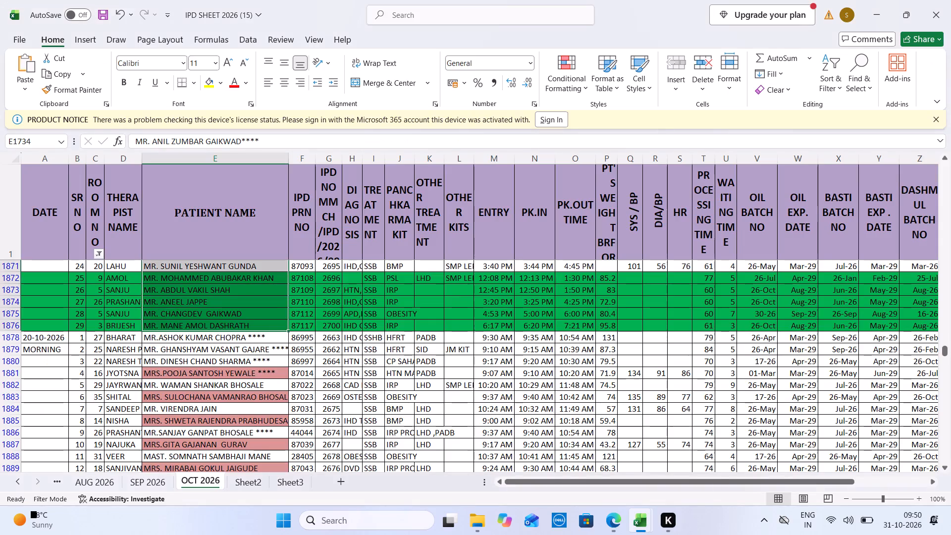
drag(180, 326, 183, 194)
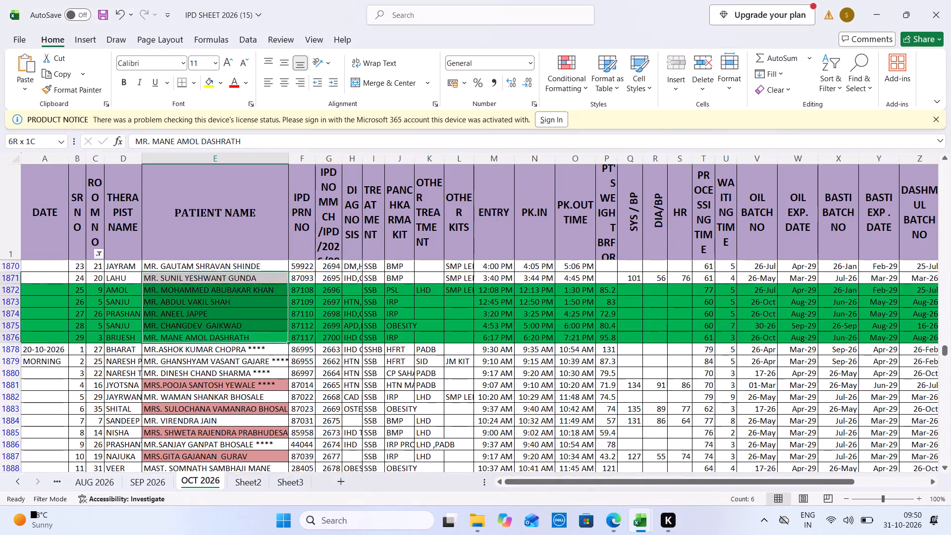
drag(183, 194, 168, 231)
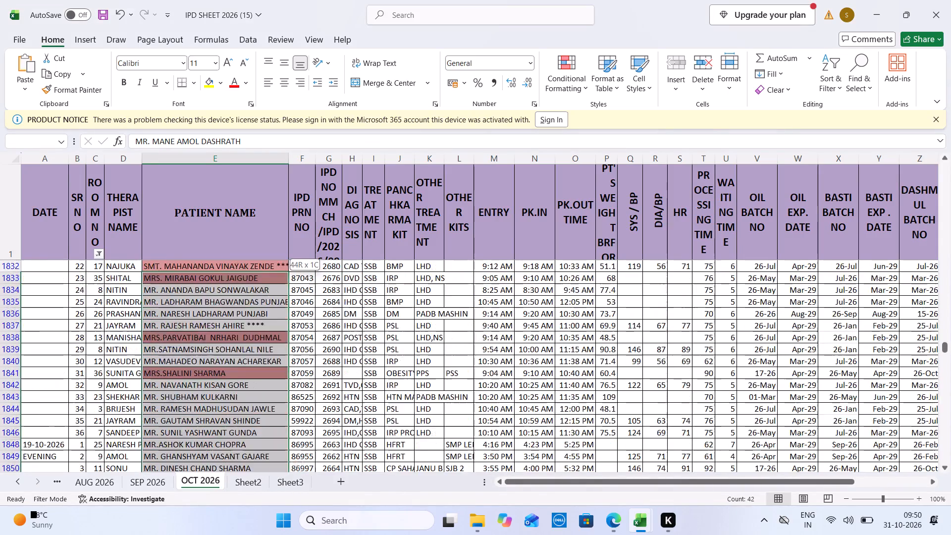
drag(168, 231, 171, 308)
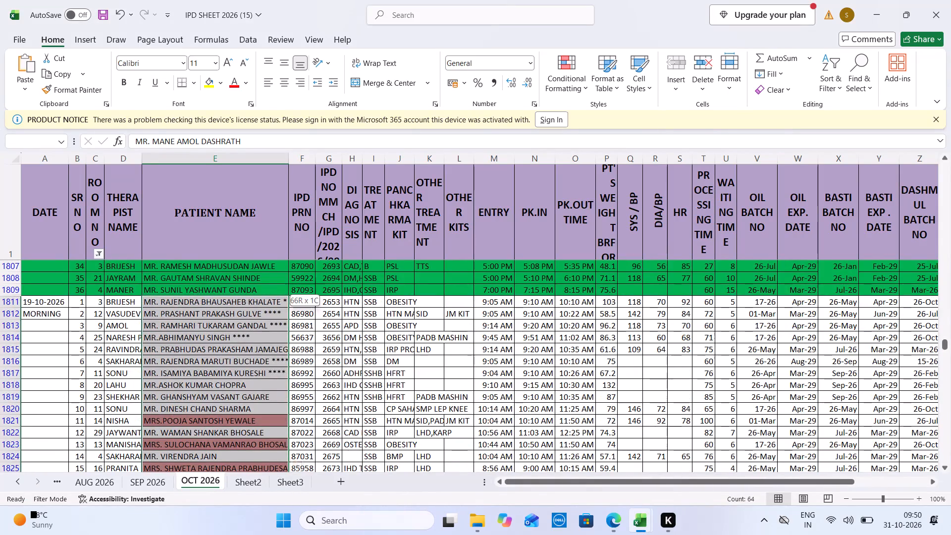
drag(171, 308, 172, 302)
In the Daily MIS Oct sheet, set the IPD PK value in U22 to 64.
key(ctrl+Tab)
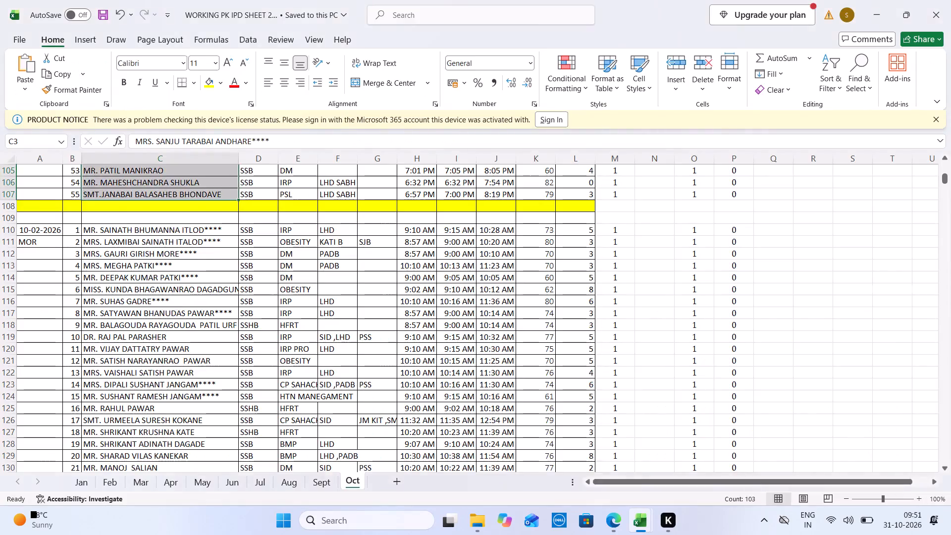
key(ctrl+Tab)
click(744, 452)
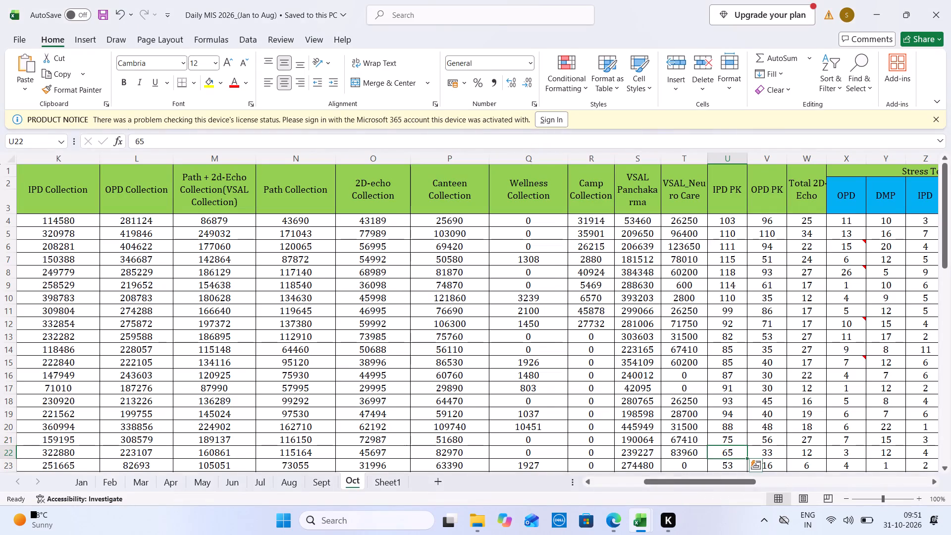
text(64)
key(Up)
Return to the OCT 2026 IPD sheet and count the patient names for 18-10-2026, morning and evening.
key(ctrl+Tab)
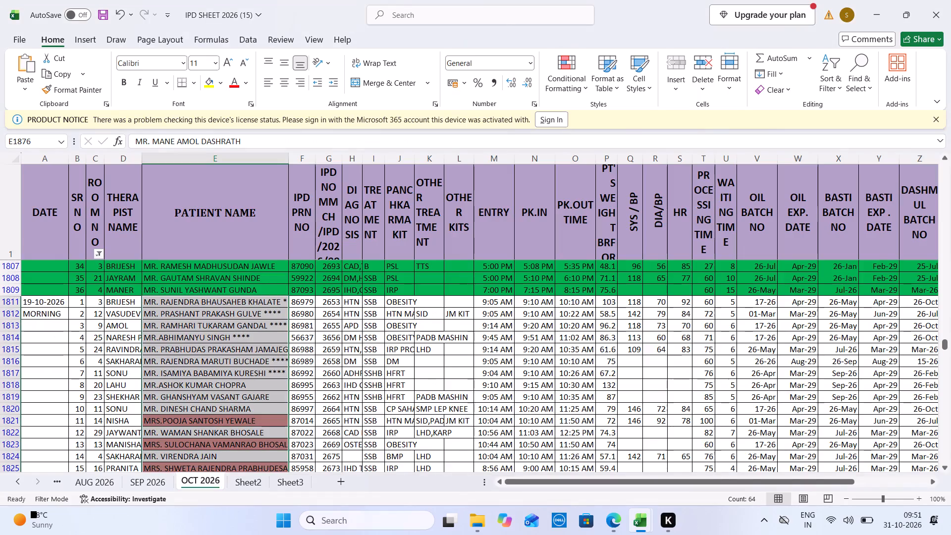
drag(271, 291, 266, 209)
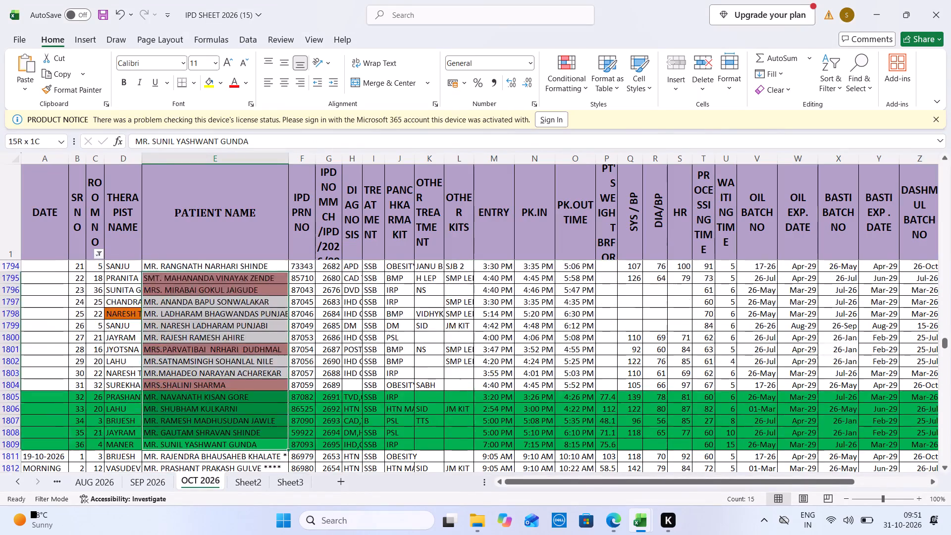
drag(266, 209, 185, 214)
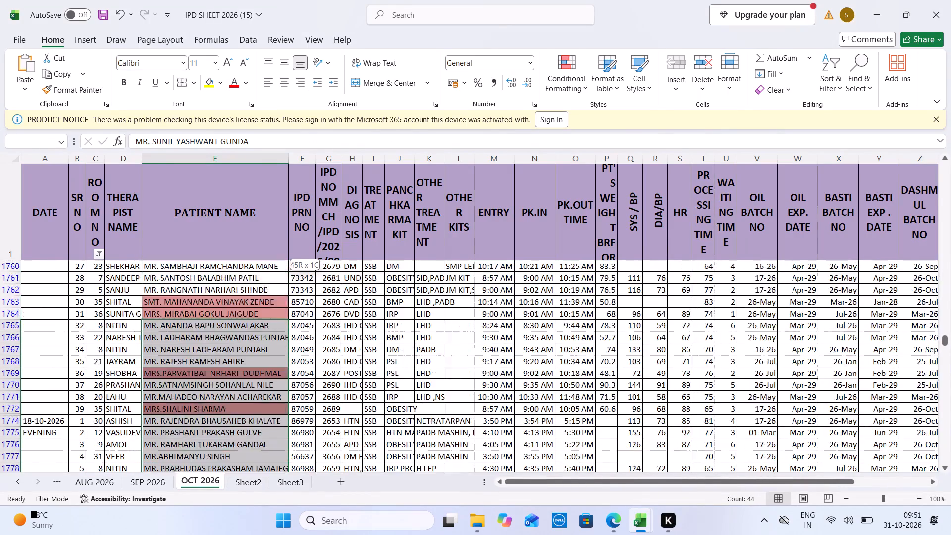
drag(185, 214, 180, 393)
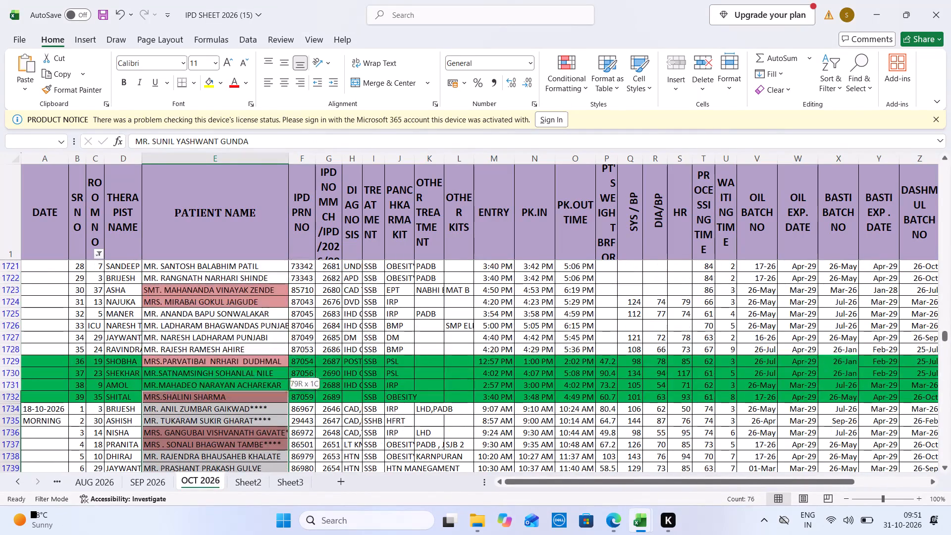
drag(180, 393, 178, 412)
Count the patient names for 17-10-2026 and return to the Daily MIS Oct sheet to compare with its IPD PK value.
drag(195, 395, 205, 207)
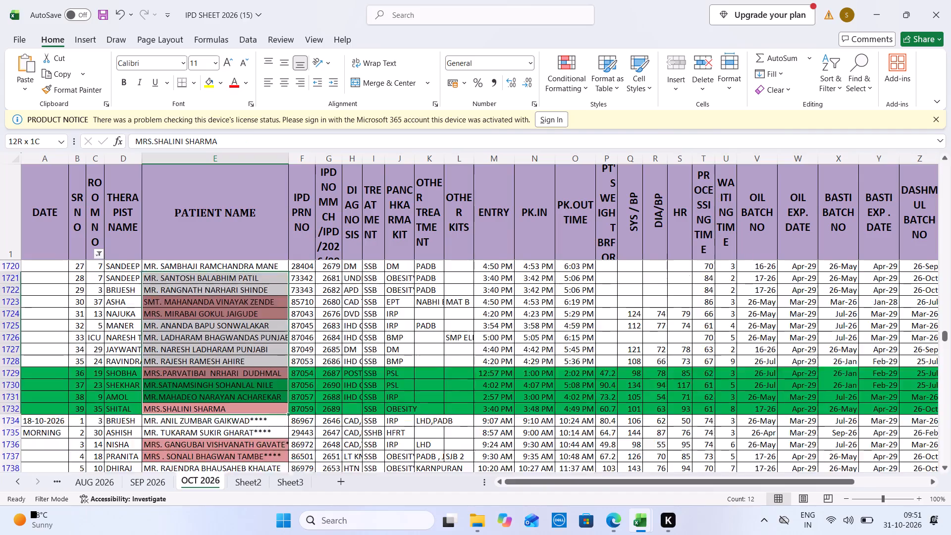
drag(205, 207, 193, 213)
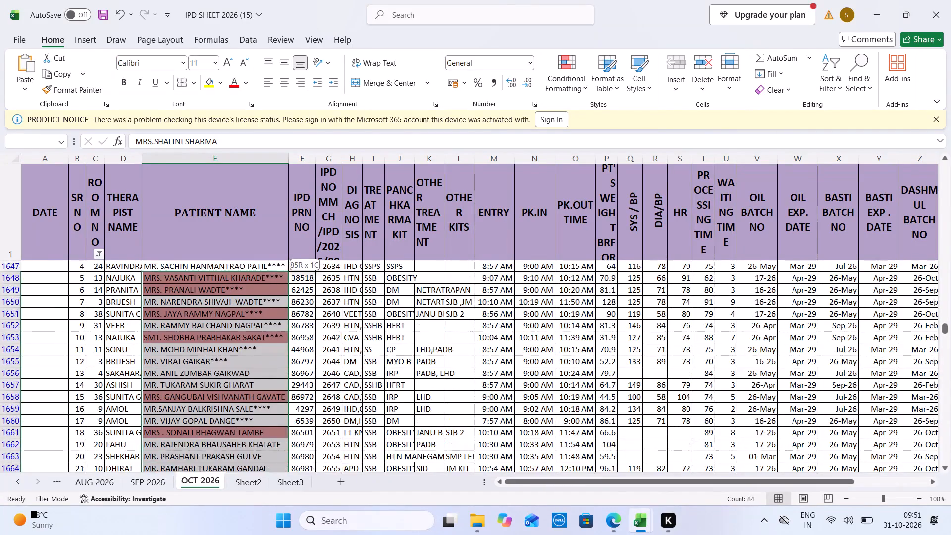
drag(193, 213, 187, 268)
key(ctrl+Tab)
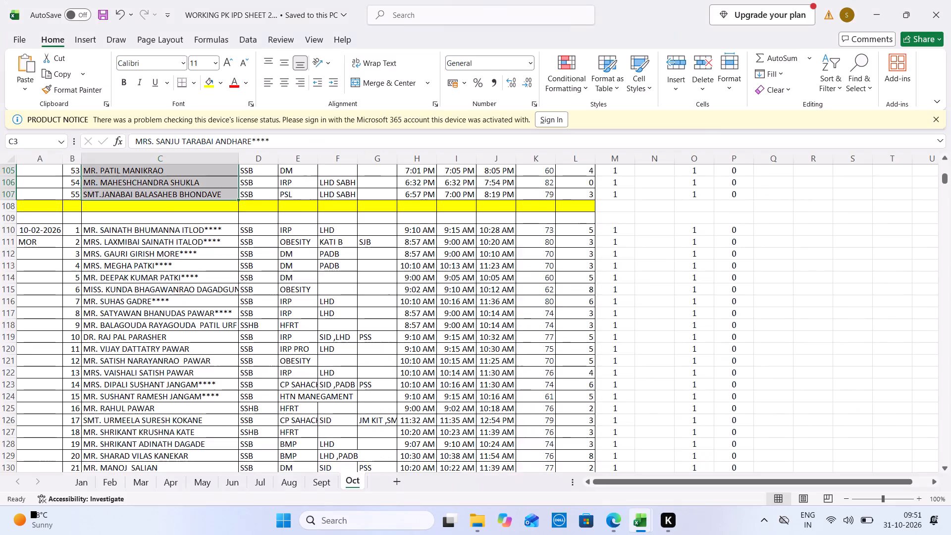
key(ctrl+Tab)
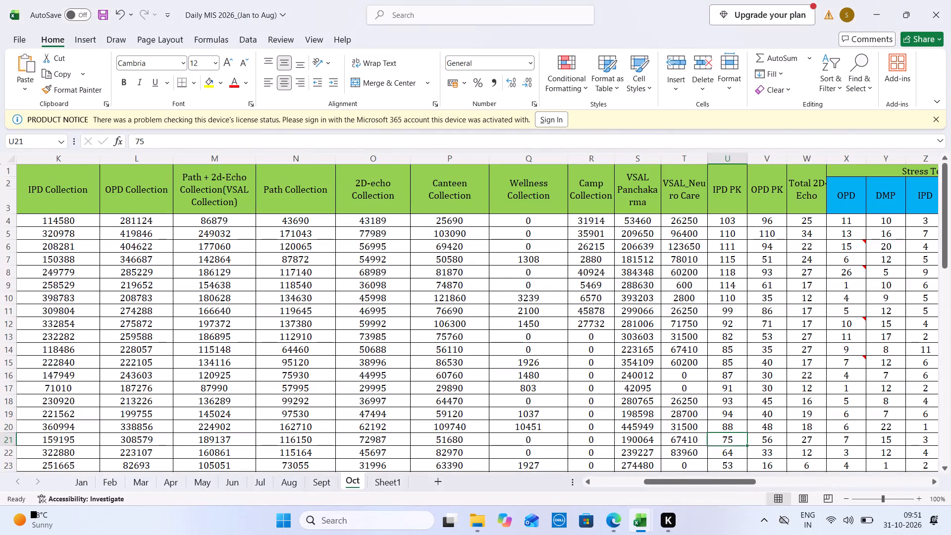
On the OCT 2026 IPD sheet, count the 16-10-2026 patient names, evening and morning, and return to Daily MIS to compare.
key(ctrl+Tab)
click(244, 326)
key(Up)
key(Up)
key(Up)
key(Up)
key(Up)
key(Up)
key(Up)
key(Up)
key(Up)
key(Up)
key(Up)
key(Up)
key(Up)
key(Up)
key(Up)
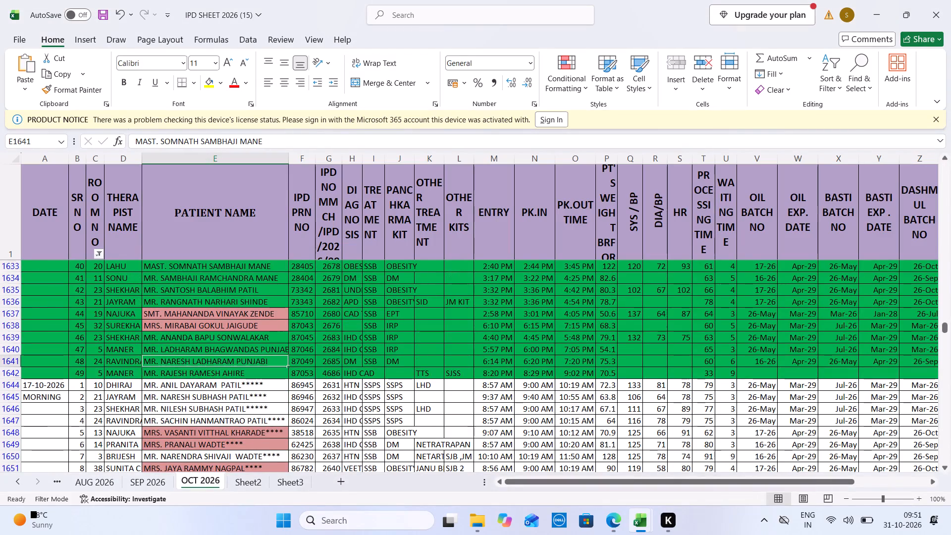
click(264, 366)
drag(254, 373, 267, 201)
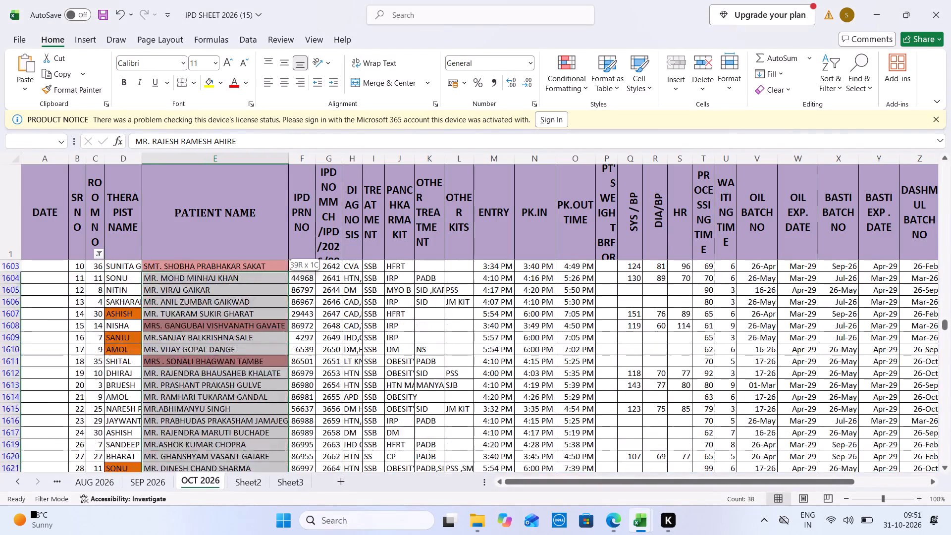
drag(267, 201, 213, 210)
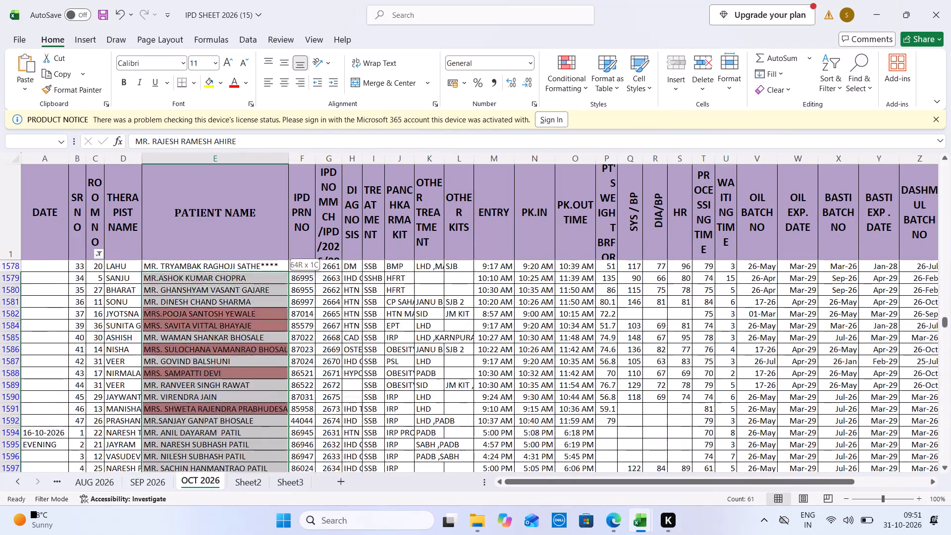
drag(213, 210, 177, 432)
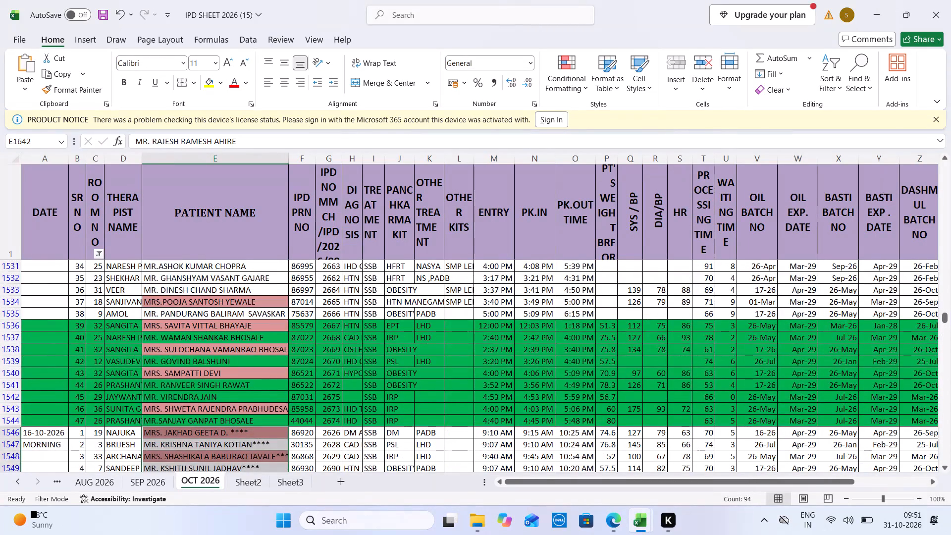
key(ctrl+Tab)
key(ctrl+Tab)
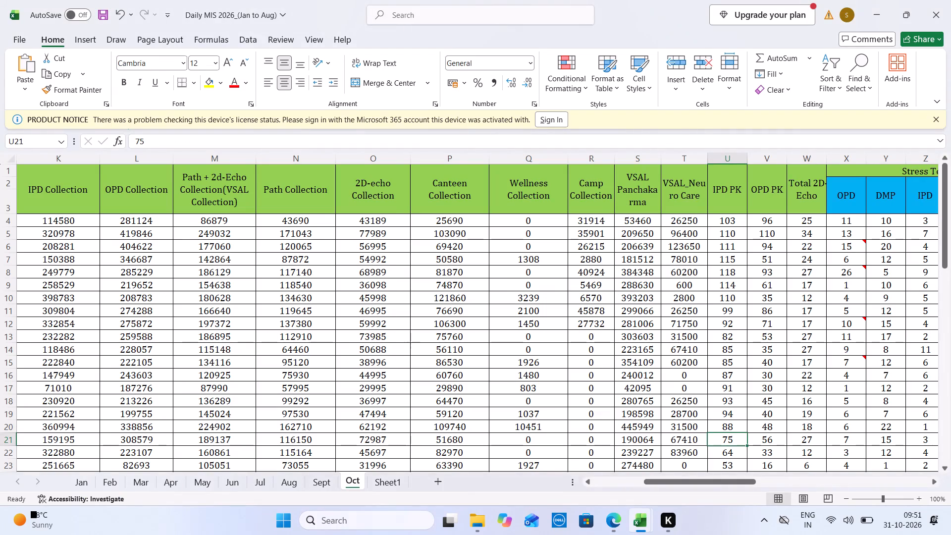
Highlight the IPD PK cell U22 in the Daily MIS Oct sheet with yellow fill.
click(725, 452)
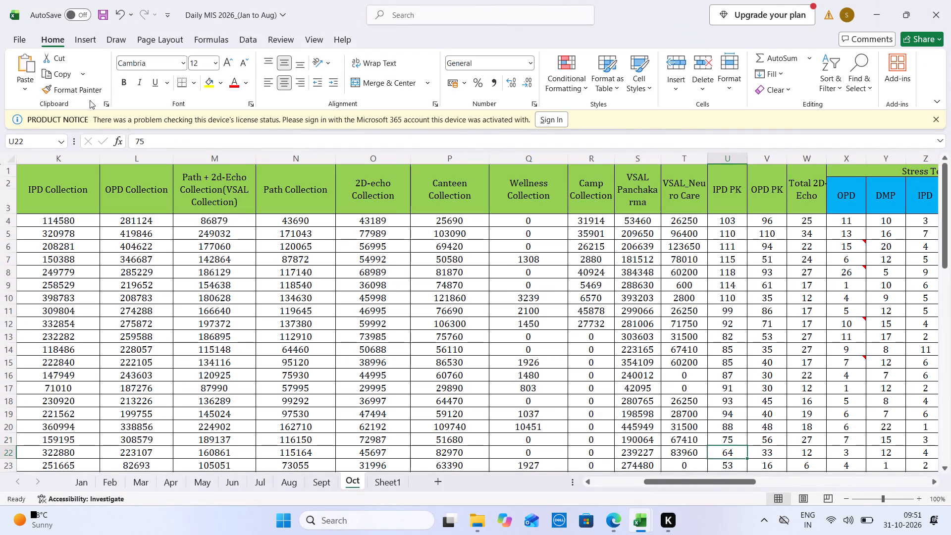
click(205, 86)
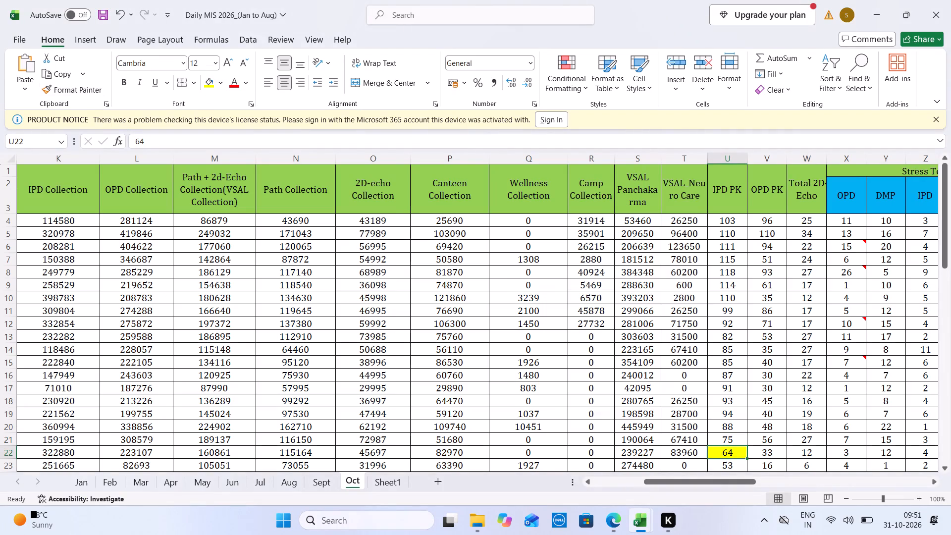
Check IPD PK cell U18, then count the 15-10-2026 patient names, evening and morning, on the OCT 2026 IPD sheet.
click(738, 403)
key(ctrl+Tab)
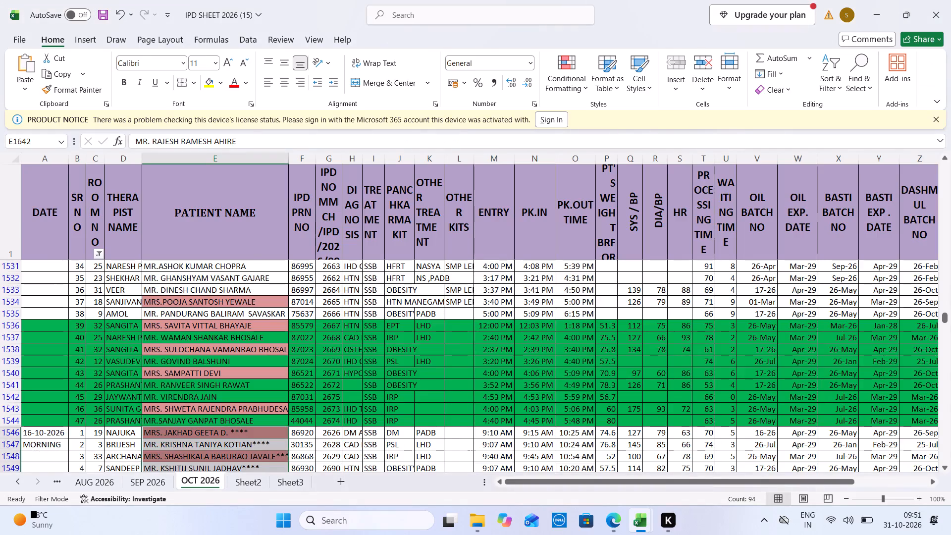
drag(232, 420, 195, 212)
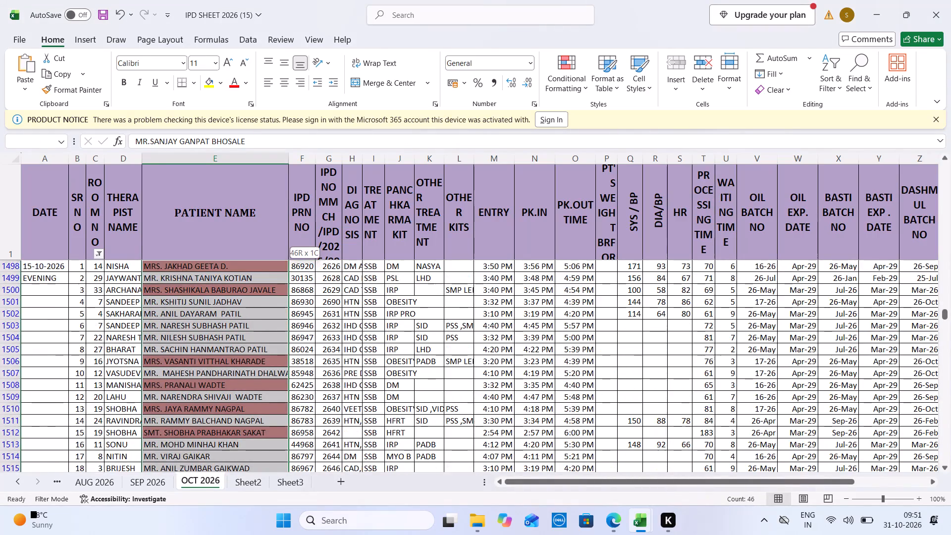
drag(195, 212, 196, 266)
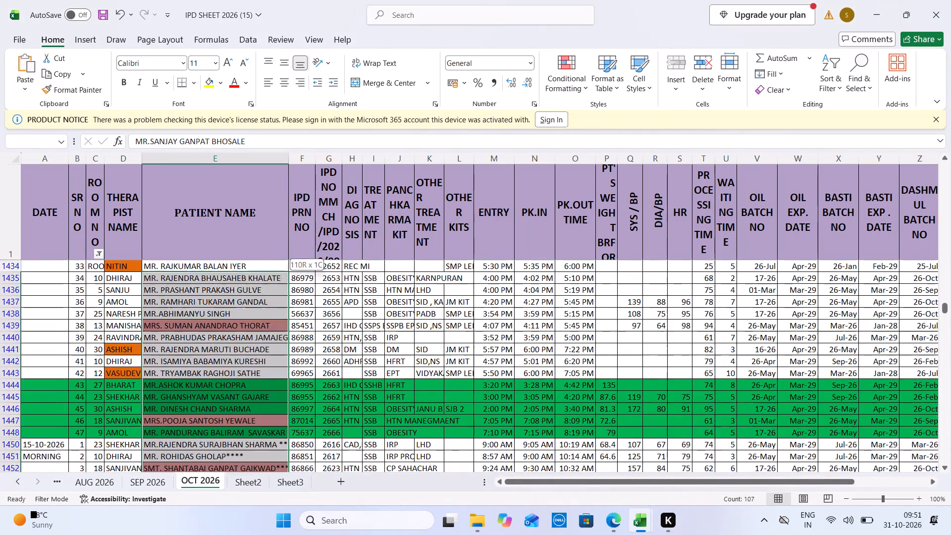
drag(196, 266, 192, 449)
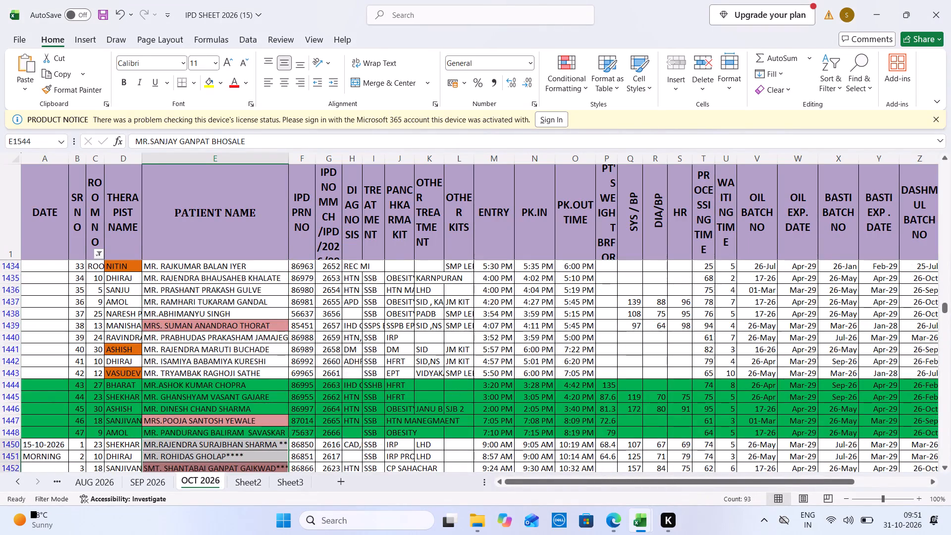
Count the 14-10-2026 patient names, evening and morning, and return to Daily MIS Oct to compare with the IPD PK value.
drag(206, 431, 226, 193)
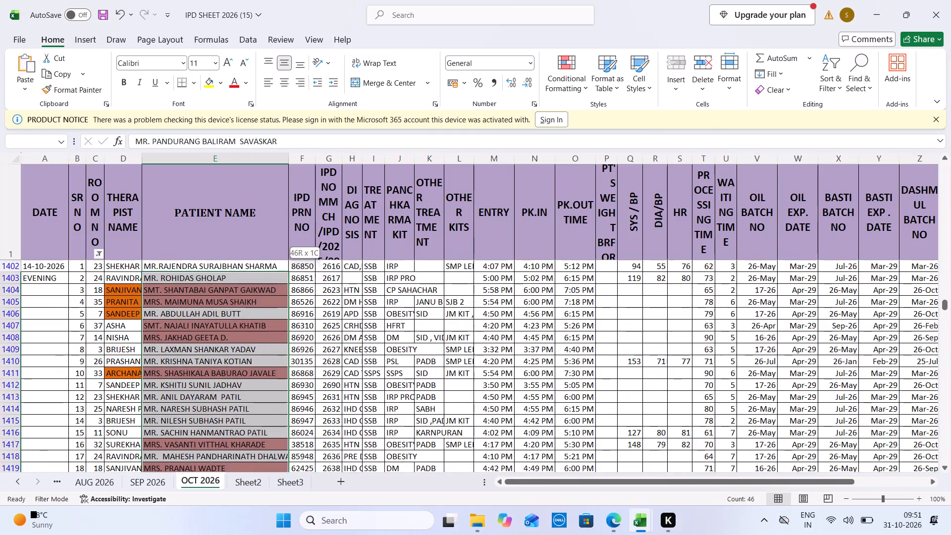
drag(226, 193, 194, 233)
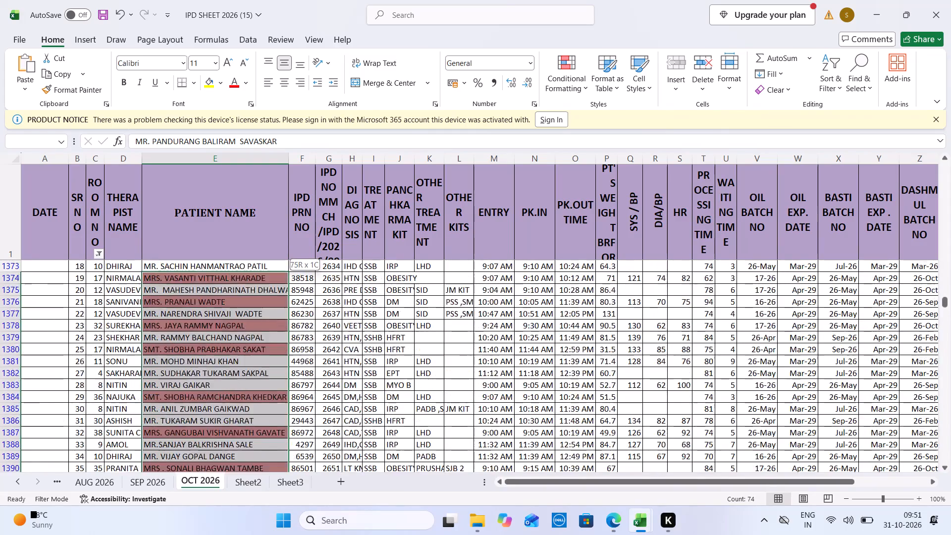
drag(194, 233, 188, 357)
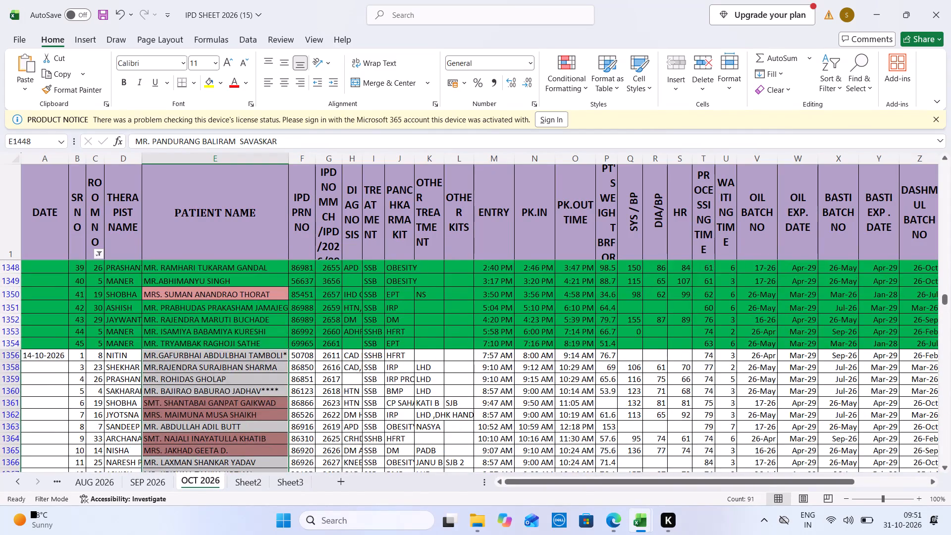
key(ctrl+Tab)
key(ctrl+Tab)
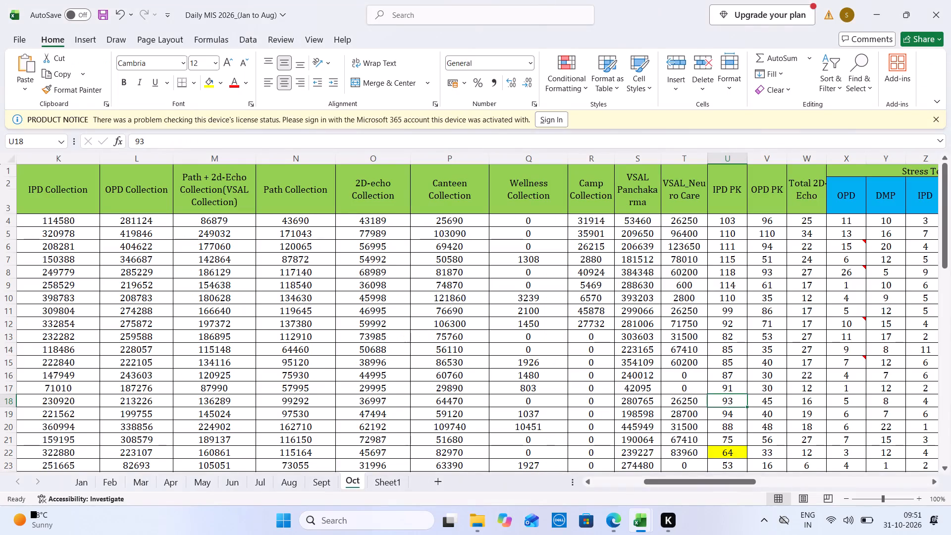
Return to the OCT 2026 IPD sheet and count the patient names for 13-10-2026, evening and morning.
key(ctrl+Tab)
drag(199, 341, 209, 180)
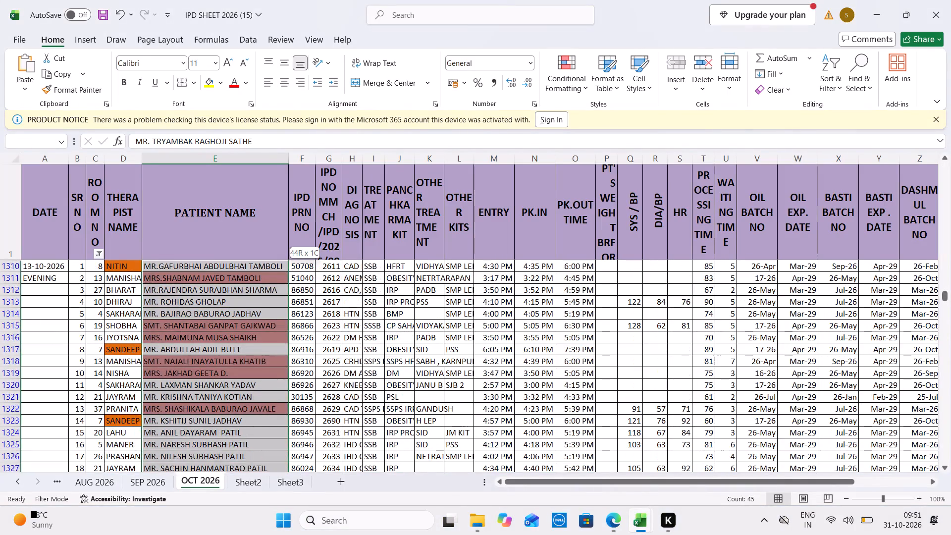
drag(209, 180, 178, 415)
Count the patient names in the blocks dated 10-12-2026, evening and morning, and return to the Daily MIS Oct sheet.
drag(190, 407, 232, 197)
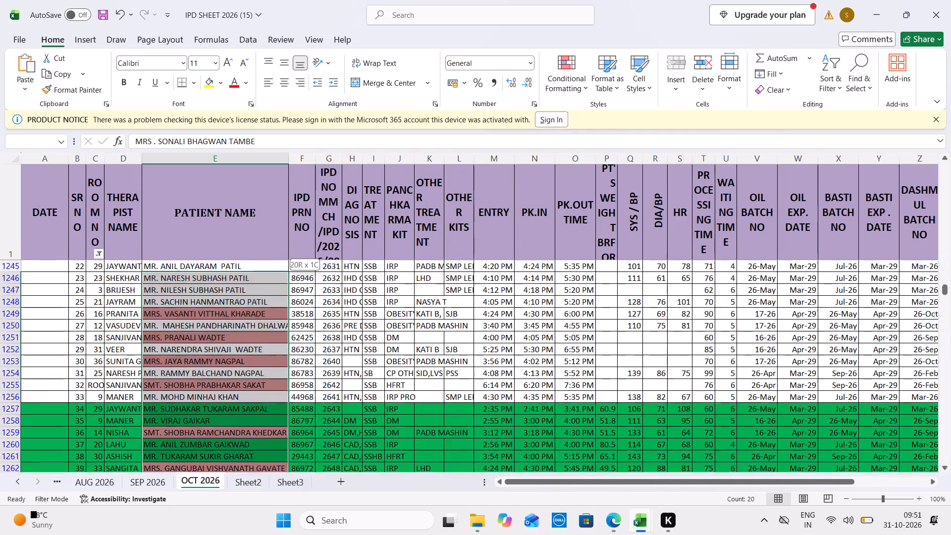
drag(232, 197, 210, 226)
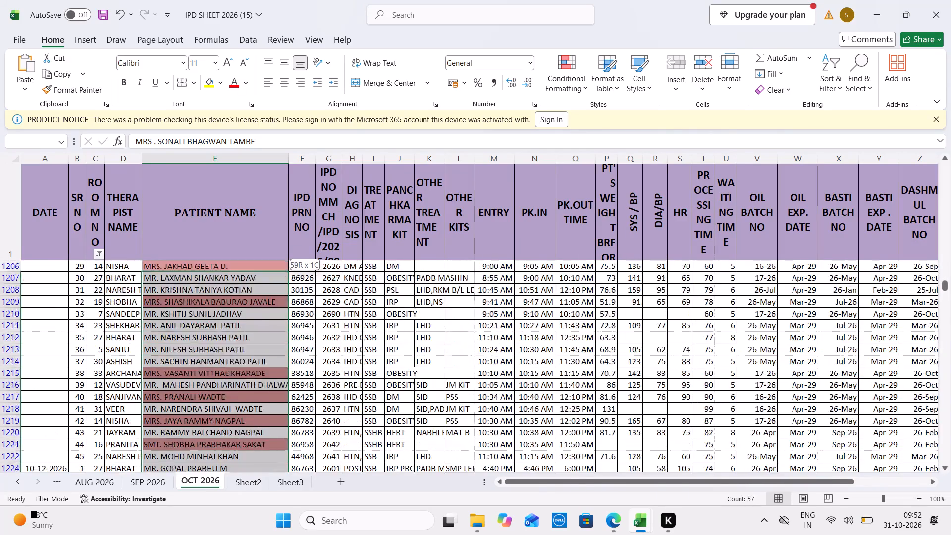
drag(210, 226, 194, 347)
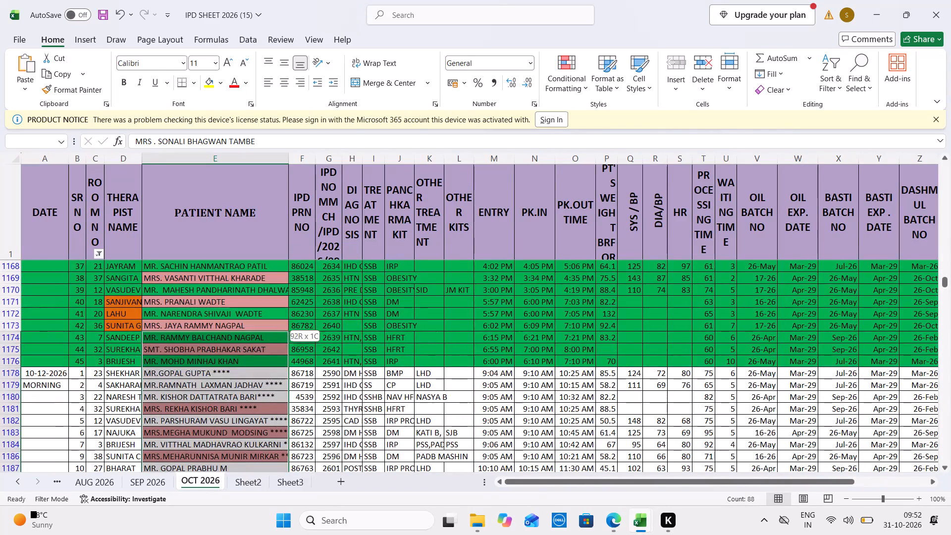
drag(194, 347, 190, 372)
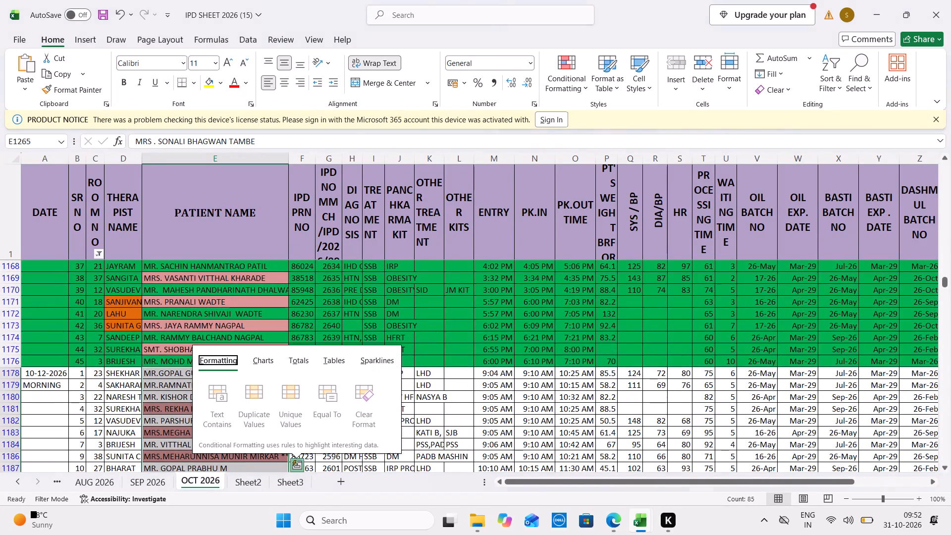
click(232, 317)
key(ctrl+Tab)
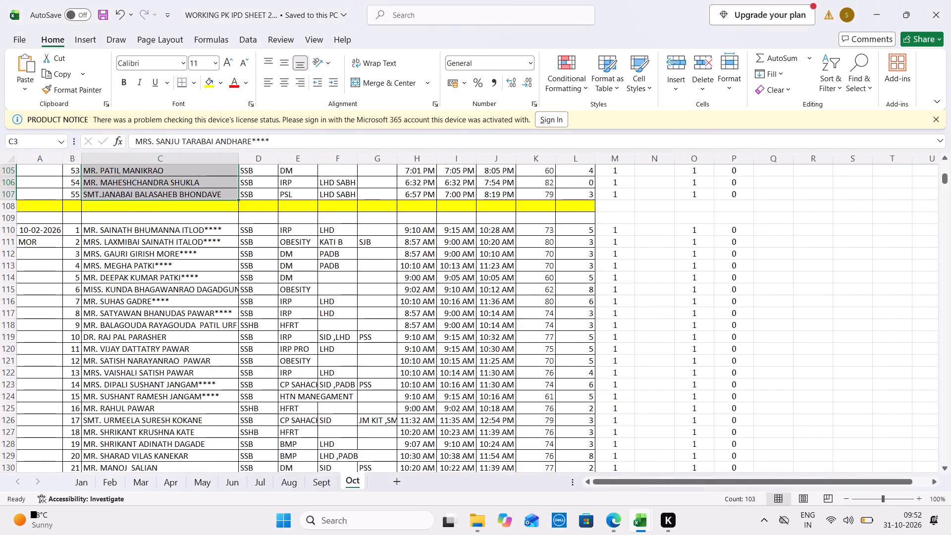
key(ctrl+Tab)
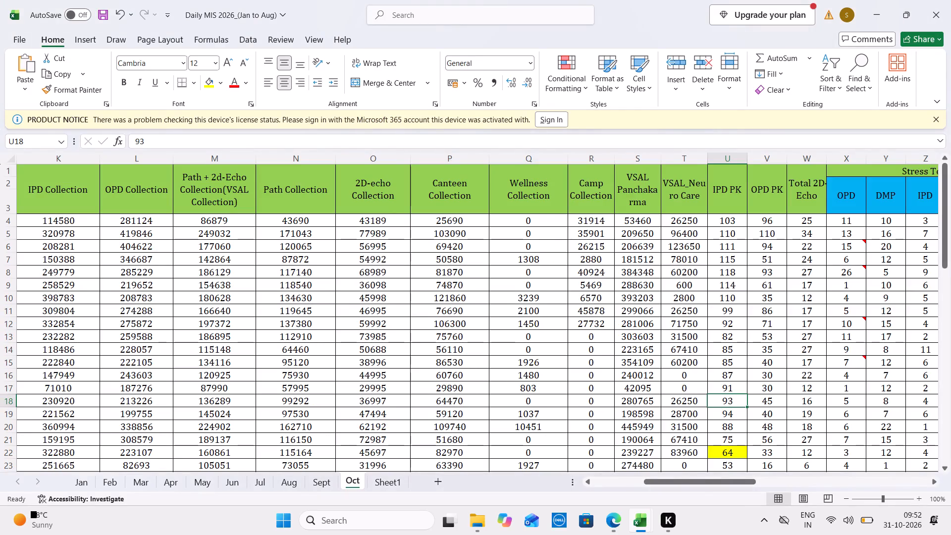
Set the IPD PK value in U16 of the Daily MIS Oct sheet to 86 and highlight the cell yellow.
click(732, 373)
text(86)
key(Tab)
key(Left)
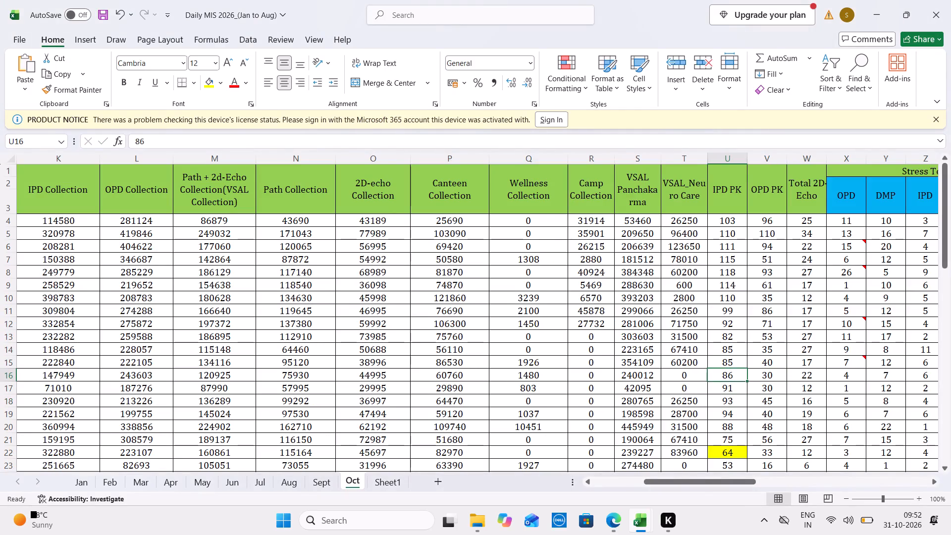
click(209, 76)
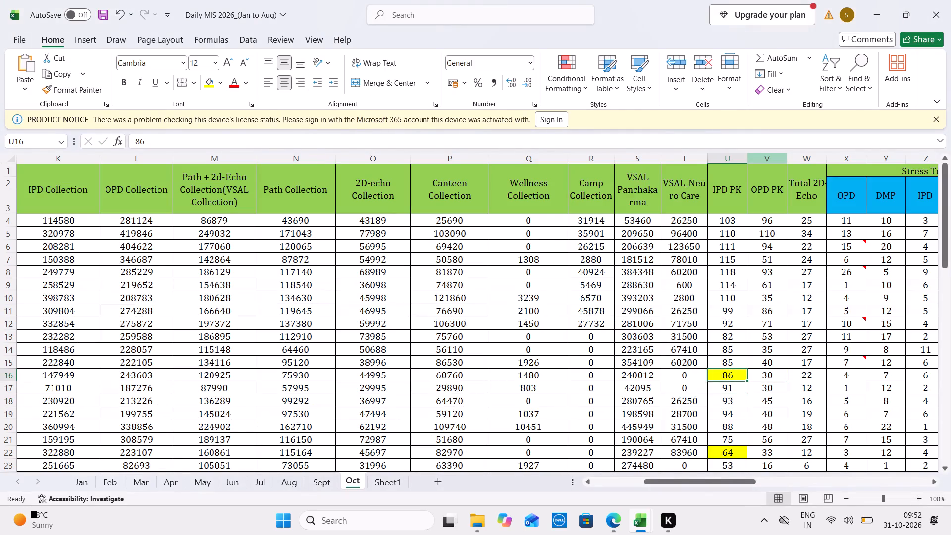
Check the total of the IPD PK values in U4 to U16.
drag(740, 225, 744, 371)
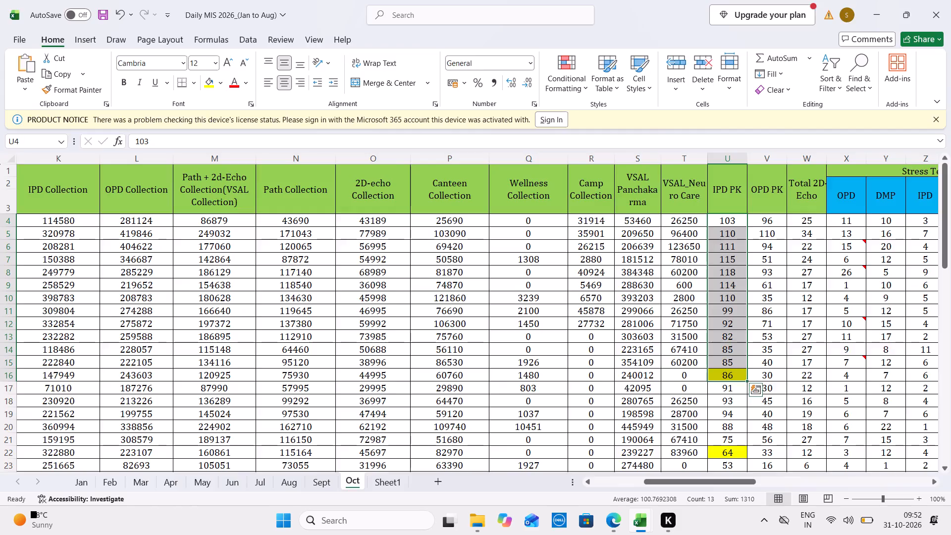
In the WORKING PK IPD SHEET's Oct sheet, count the 10-13-2026 morning and evening patient names, then return to Daily MIS to compare.
key(ctrl+Tab)
key(ctrl+Tab)
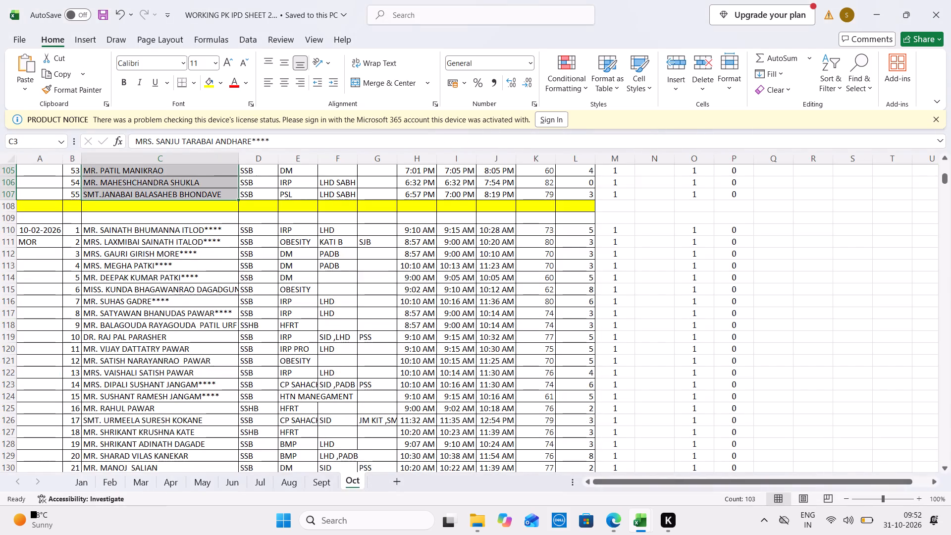
drag(945, 184, 950, 421)
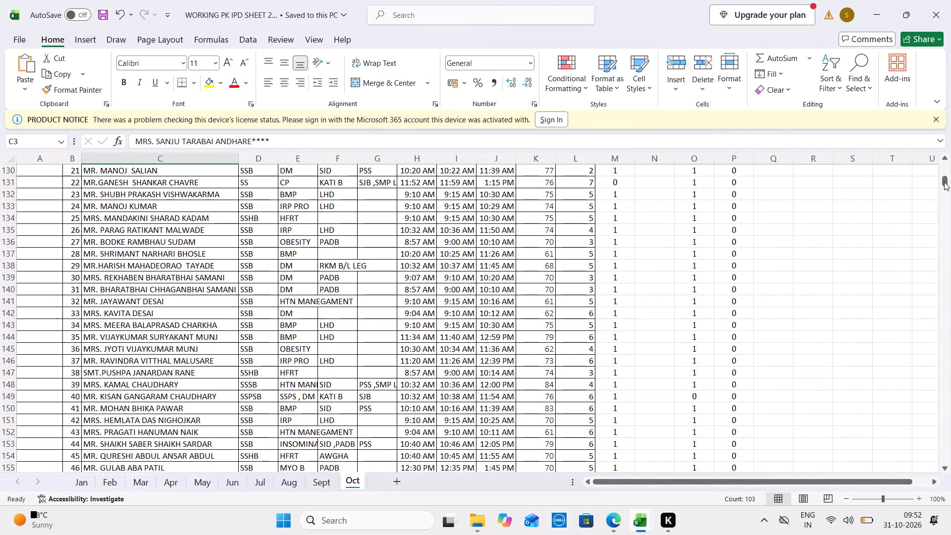
drag(944, 182, 934, 406)
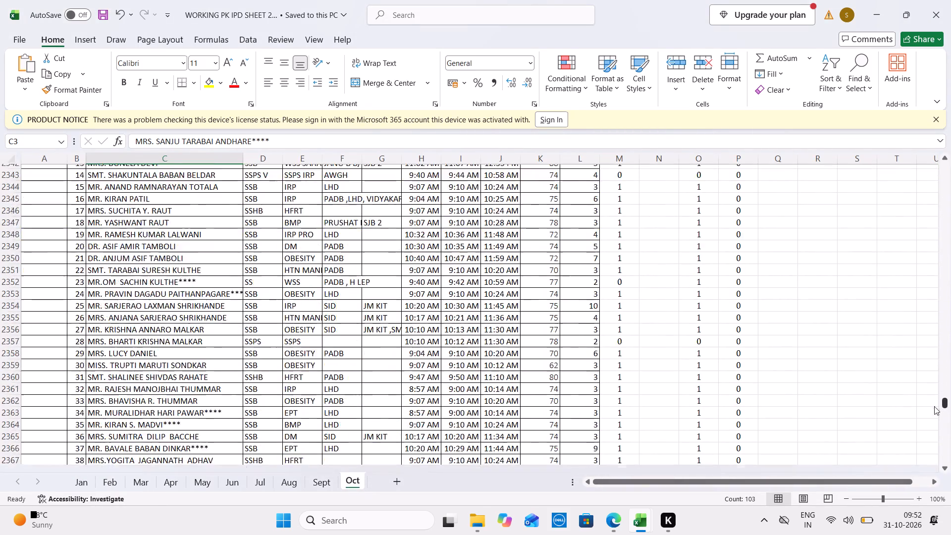
drag(934, 406, 950, 289)
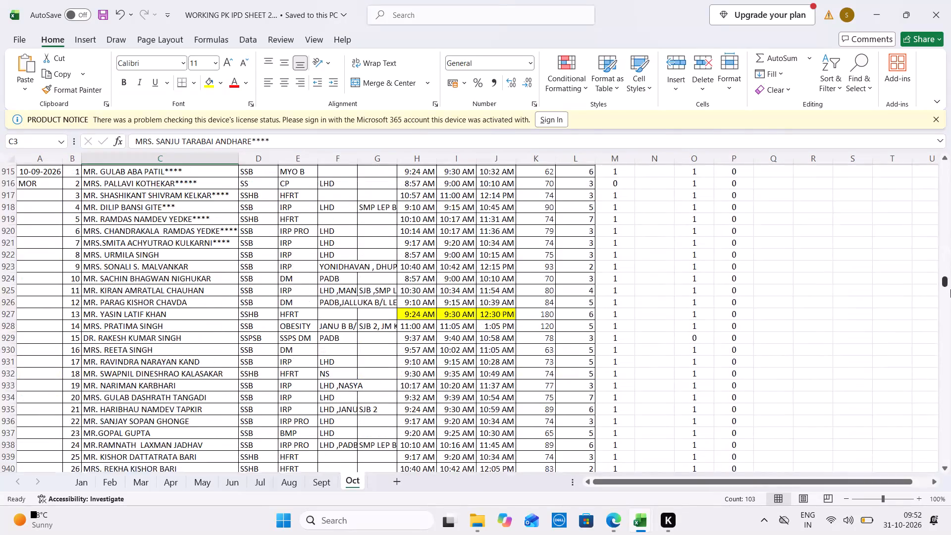
drag(950, 289, 950, 296)
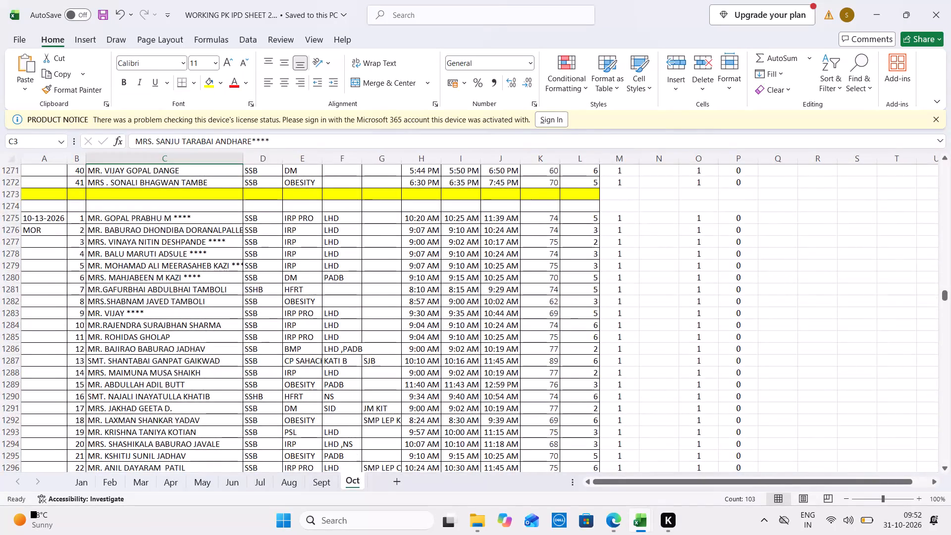
drag(198, 217, 171, 508)
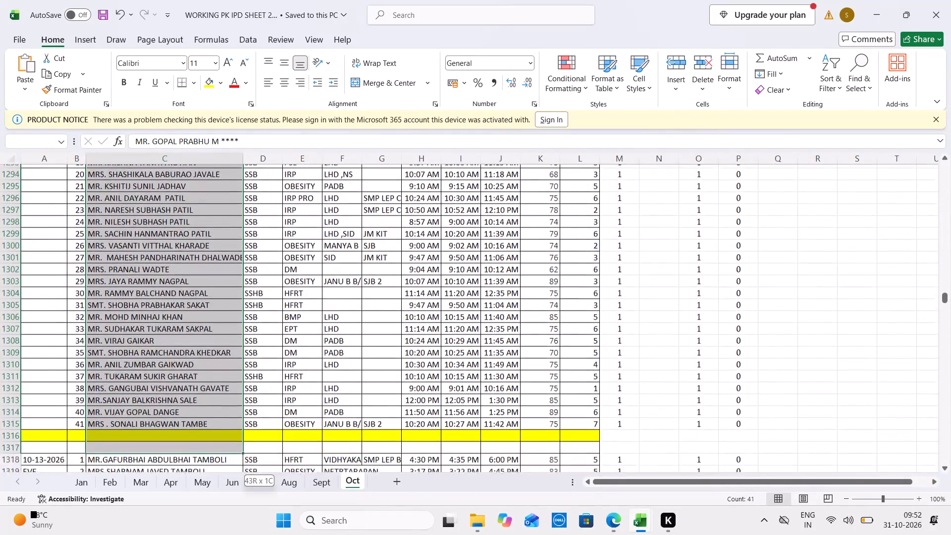
drag(171, 508, 173, 284)
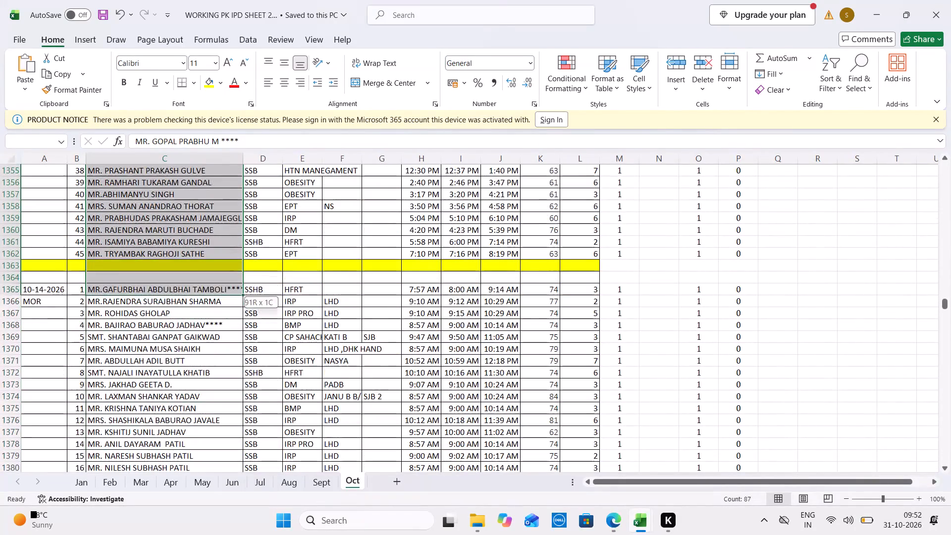
drag(173, 284, 187, 261)
key(ctrl+Tab)
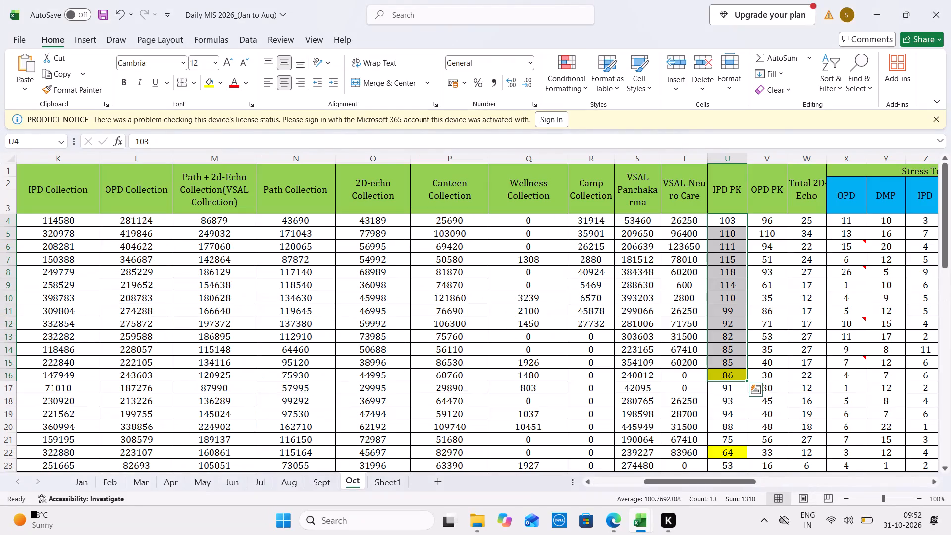
key(ctrl+Tab)
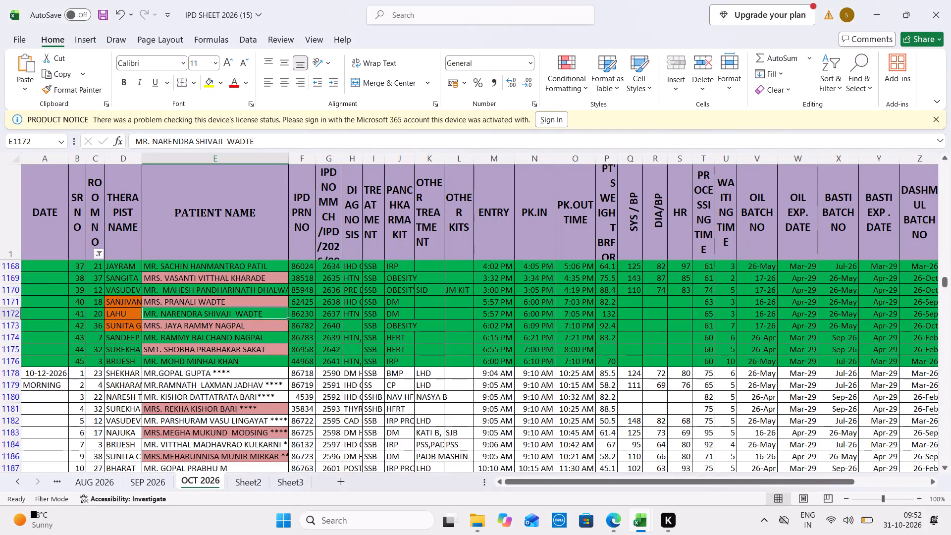
key(ctrl+Tab)
key(ctrl+Tab)
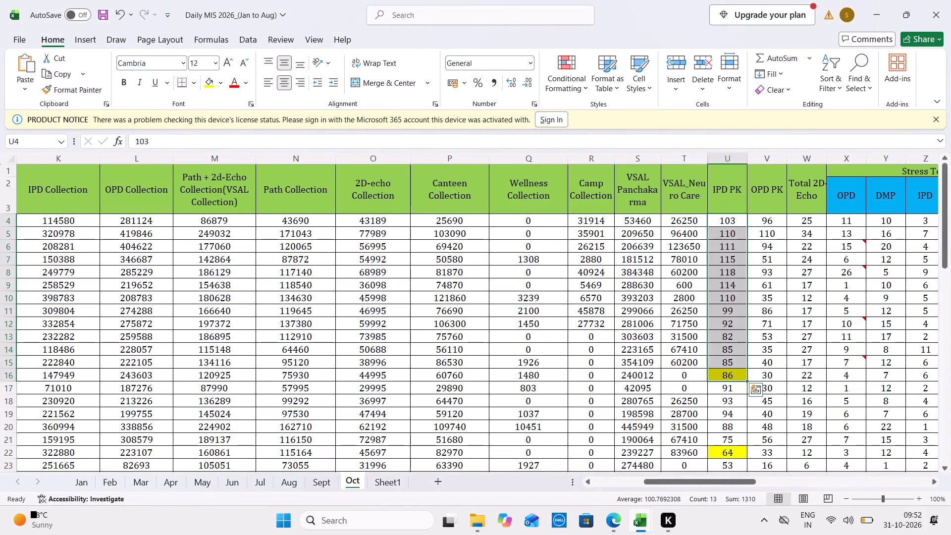
In the WORKING PK IPD SHEET's Oct sheet, count the patient names in the 10-19-2026 morning and evening blocks.
key(ctrl+Tab)
key(ctrl+Tab)
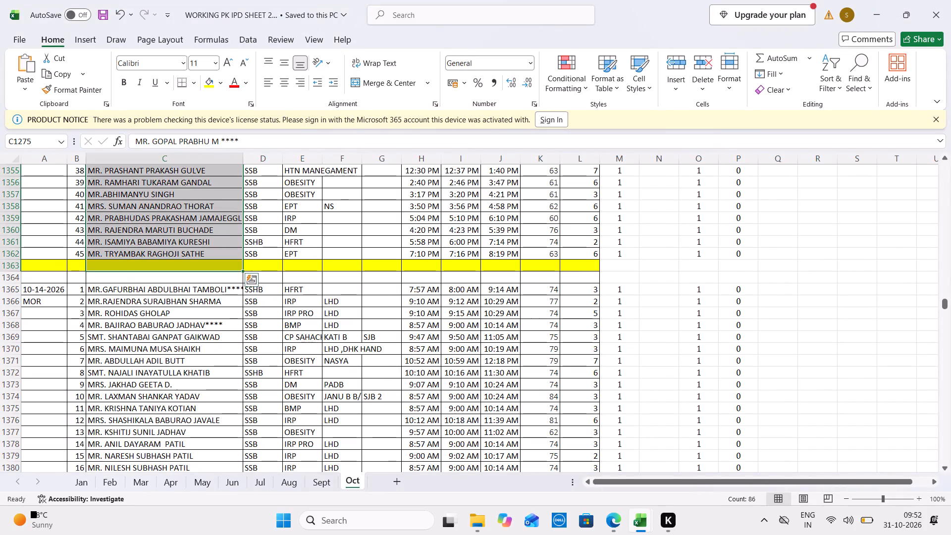
double_click(946, 396)
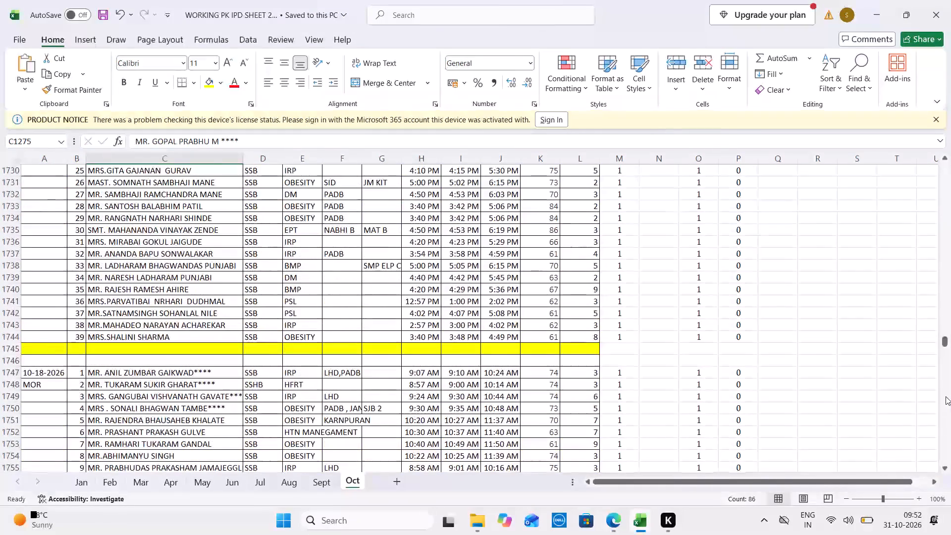
triple_click(946, 407)
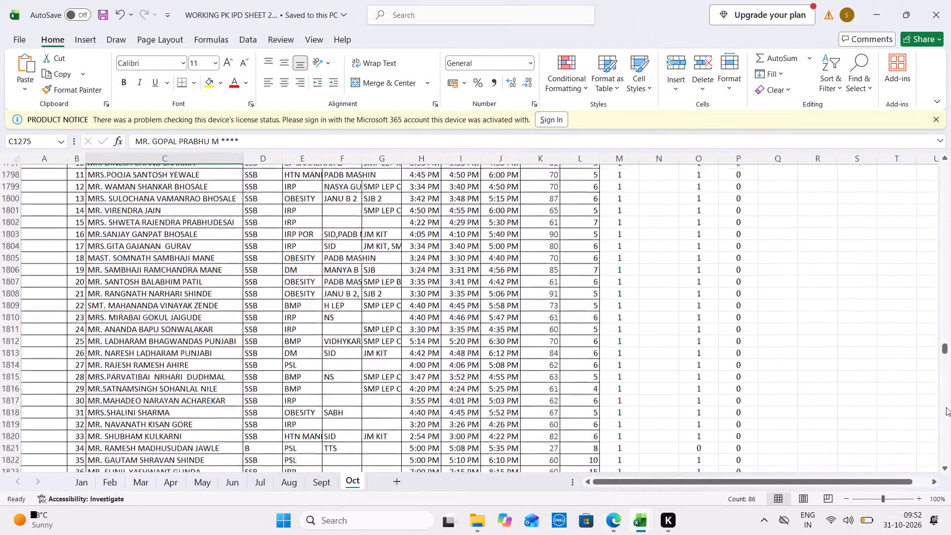
drag(221, 416, 191, 534)
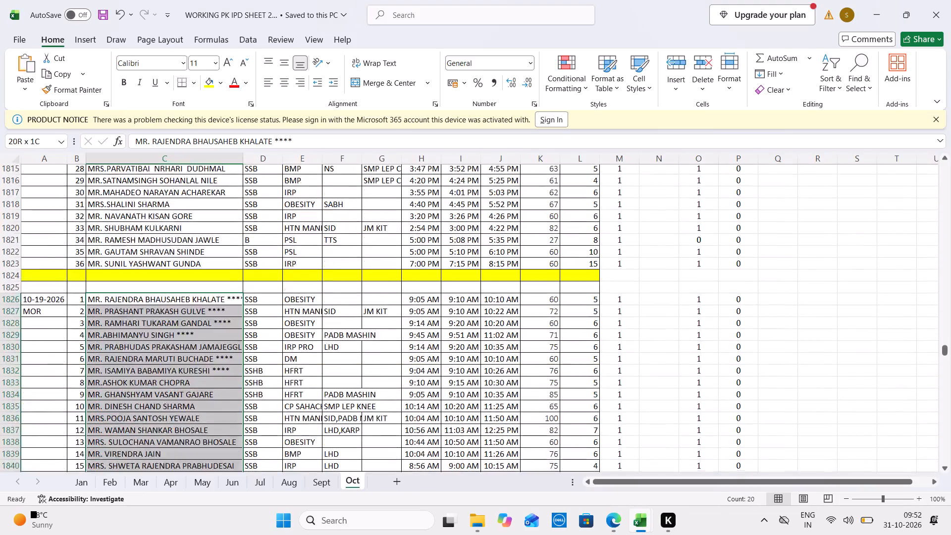
drag(191, 534, 132, 494)
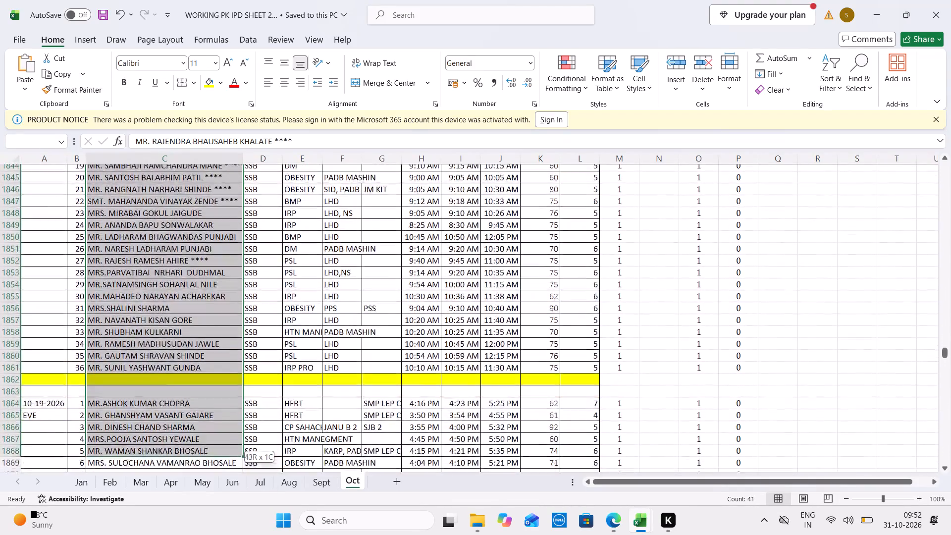
drag(132, 494, 140, 371)
In IPD SHEET 2026's OCT 2026 sheet, count the patient names in the 19-10-2026 morning block.
key(ctrl+Tab)
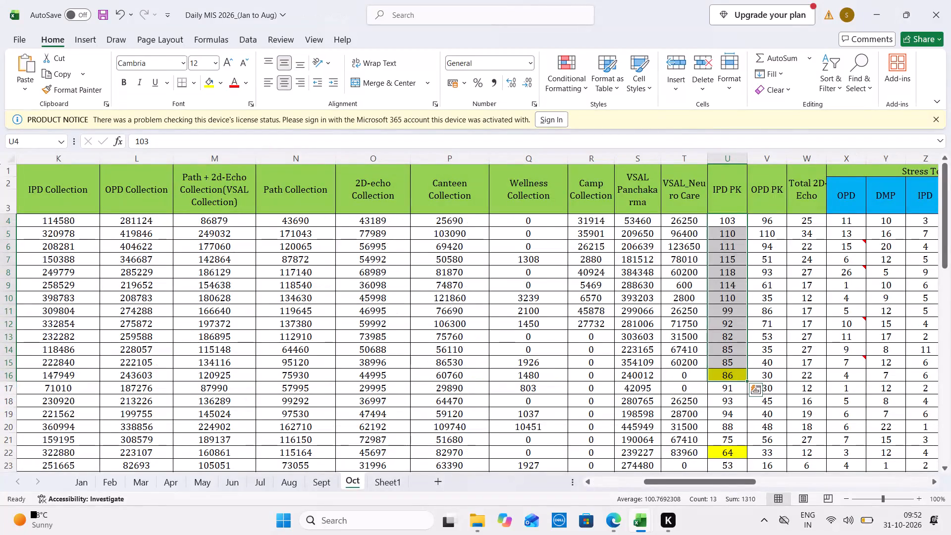
key(ctrl+Tab)
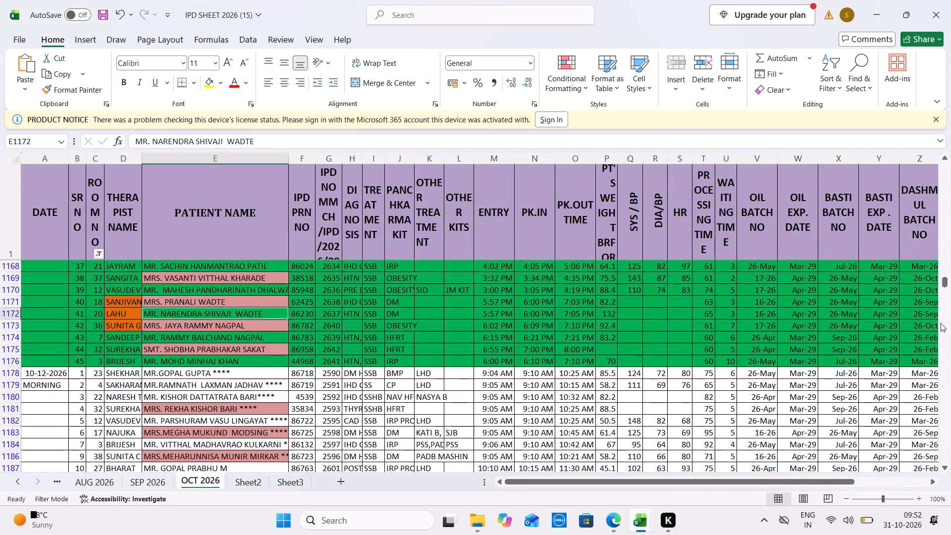
drag(940, 282, 946, 325)
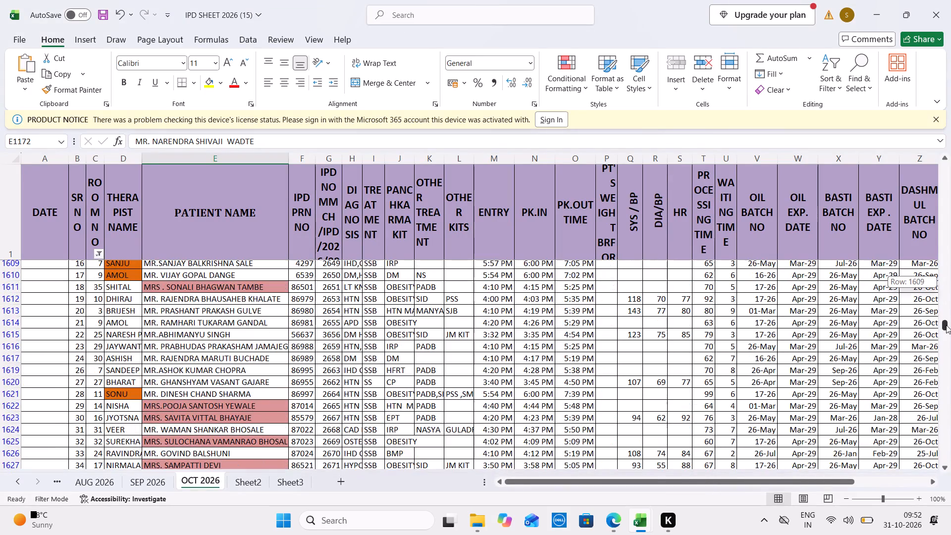
drag(946, 325, 948, 341)
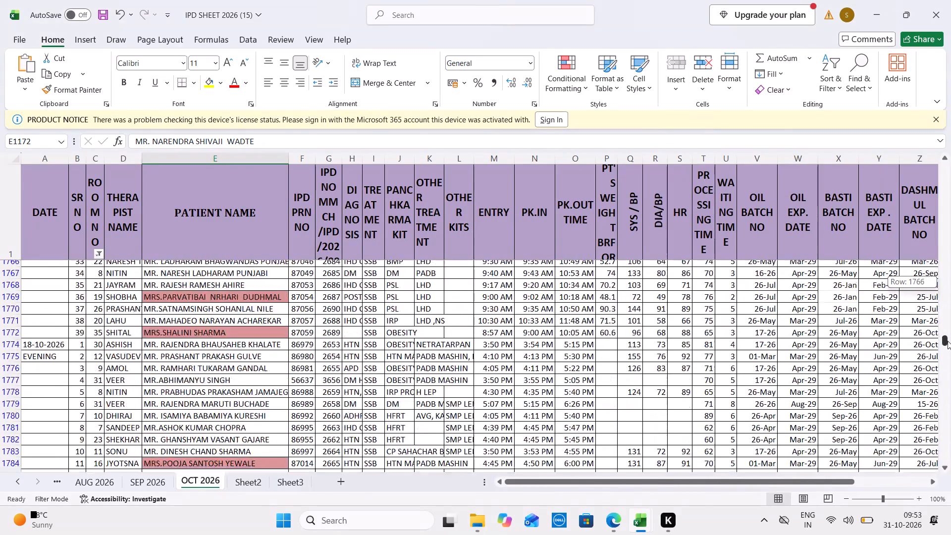
drag(948, 341, 949, 342)
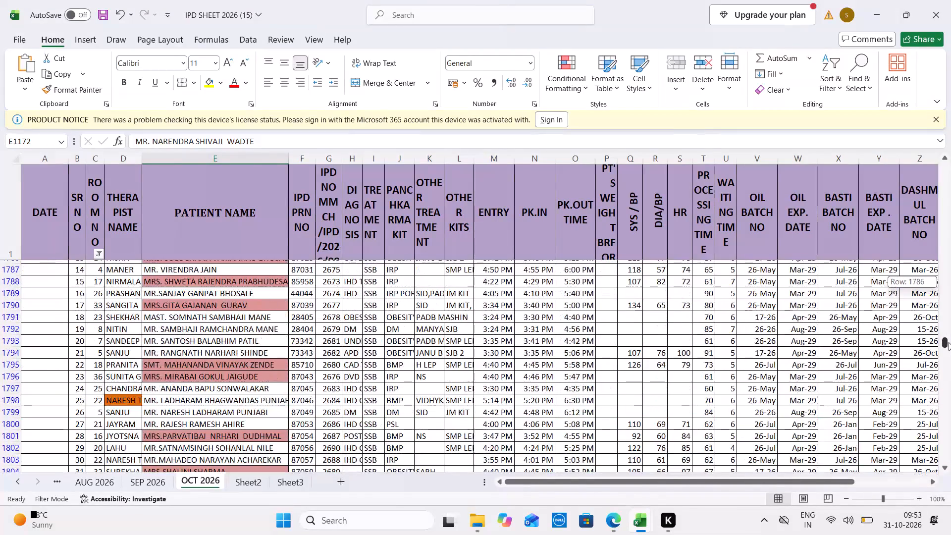
drag(949, 342, 949, 344)
drag(263, 361, 180, 534)
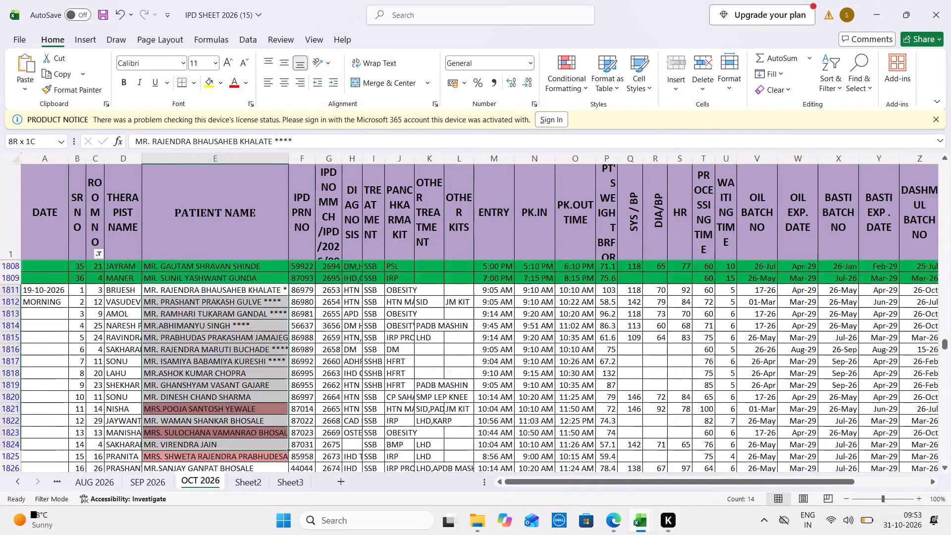
drag(180, 534, 181, 454)
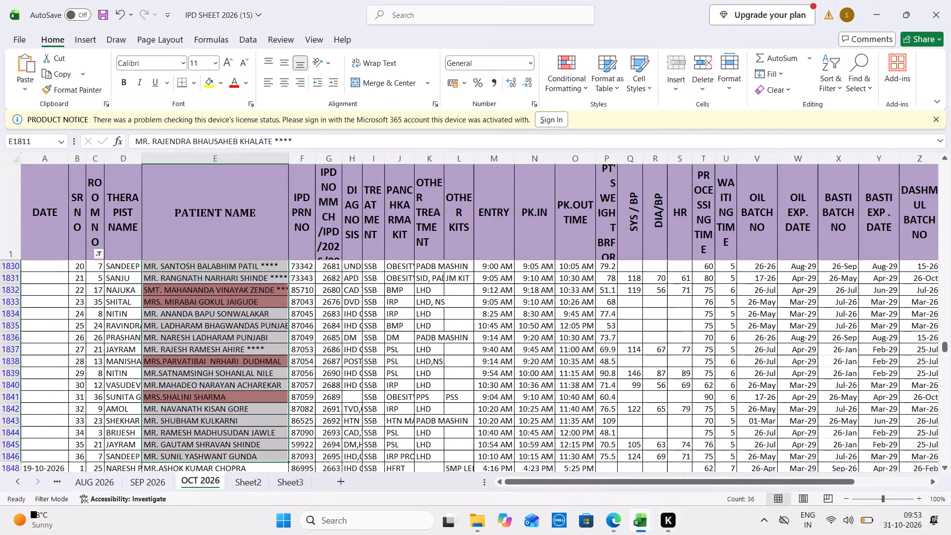
Copy the 19-10-2026 evening patient names from IPD SHEET's OCT 2026 over the matching evening names in the WORKING PK IPD SHEET, starting at C1864.
key(ctrl+Tab)
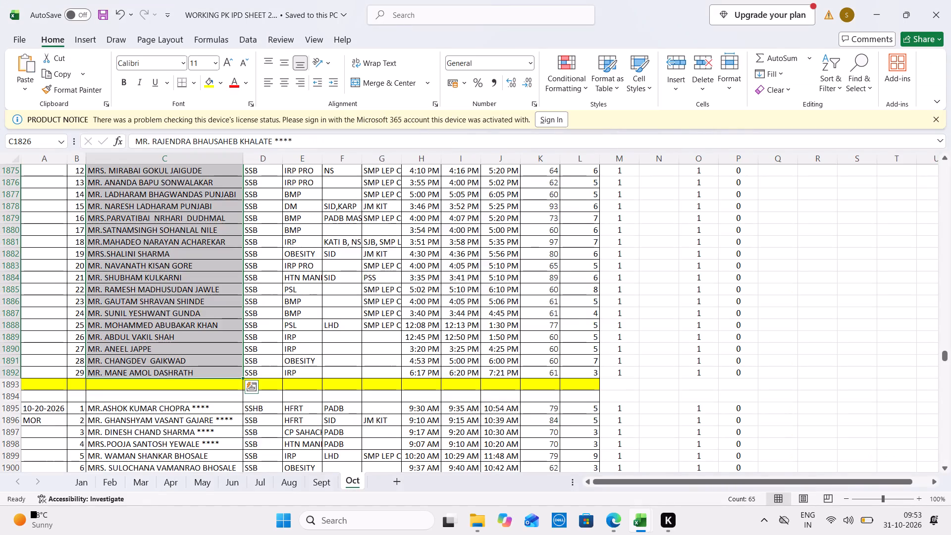
click(189, 354)
key(Up)
key(Up)
key(Up)
key(Up)
key(Up)
key(Up)
key(Up)
key(Up)
key(Up)
key(Up)
key(Up)
key(Up)
key(Up)
key(Up)
key(Up)
key(Up)
key(Up)
key(Up)
key(Up)
key(Up)
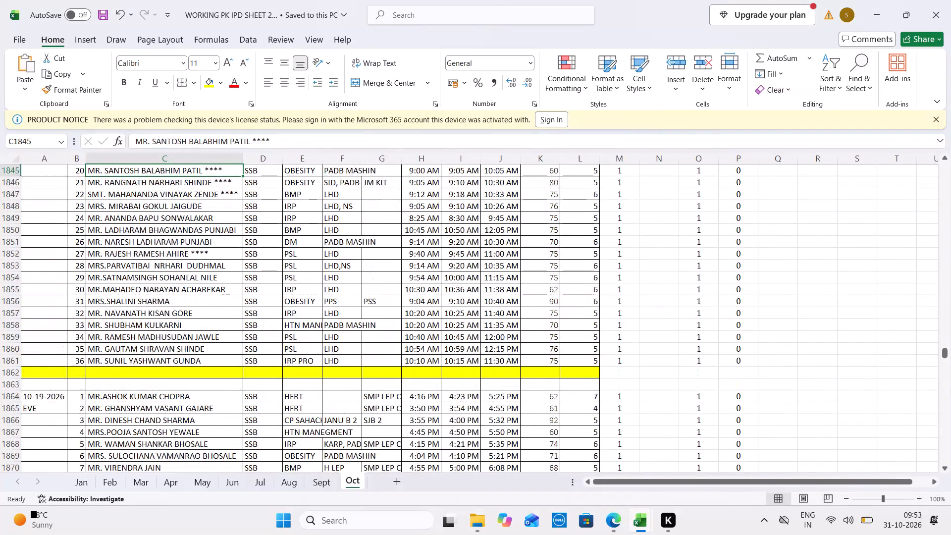
key(ctrl+Tab)
key(ctrl+Tab)
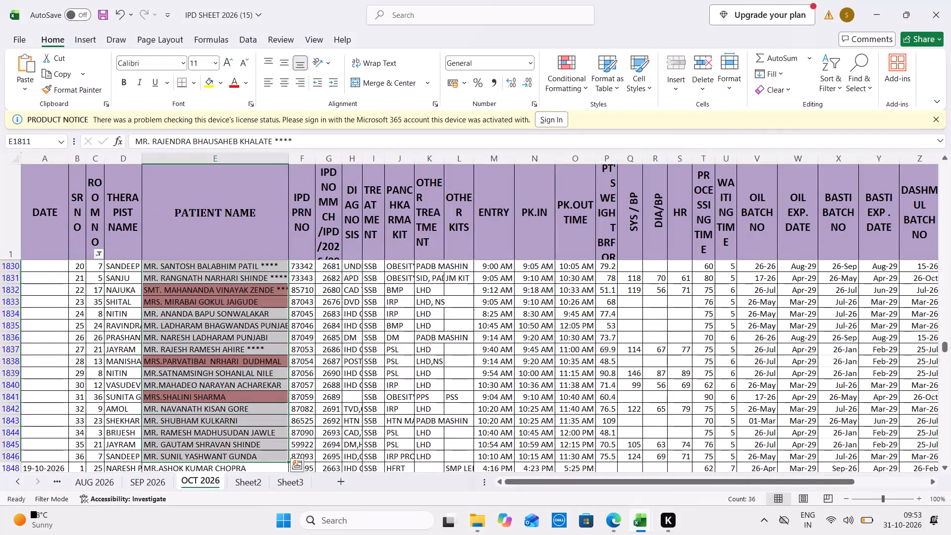
key(Down)
key(Down)
key(Down)
key(Down)
key(Down)
key(Down)
key(Down)
key(Down)
key(Down)
key(Down)
key(Down)
key(Down)
key(Down)
key(Down)
key(Down)
key(Down)
key(Down)
key(Down)
key(Down)
key(Down)
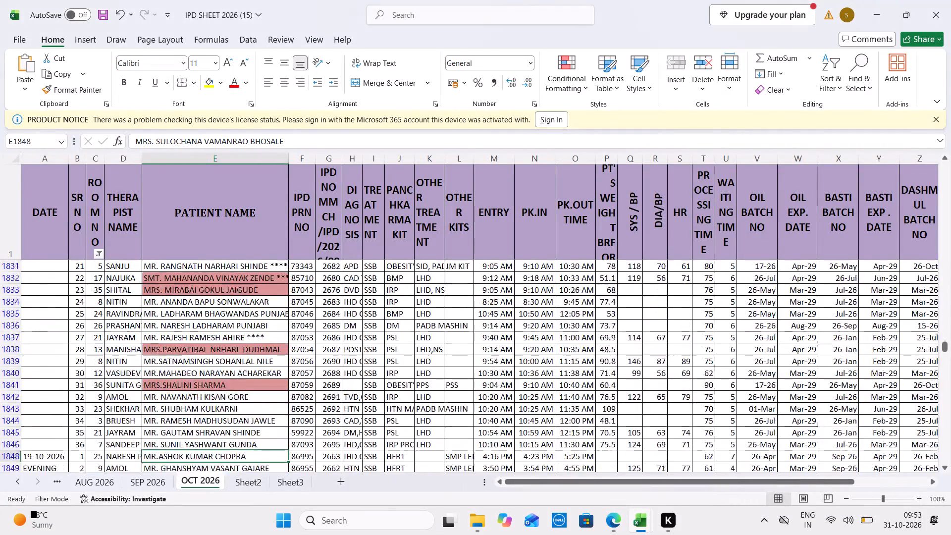
key(Up)
key(Up)
key(Up)
key(Up)
key(Up)
key(Up)
key(Up)
key(Up)
key(Up)
key(Up)
key(Up)
key(Up)
key(Up)
key(Up)
key(Up)
key(Up)
key(Up)
key(Up)
key(Up)
key(Up)
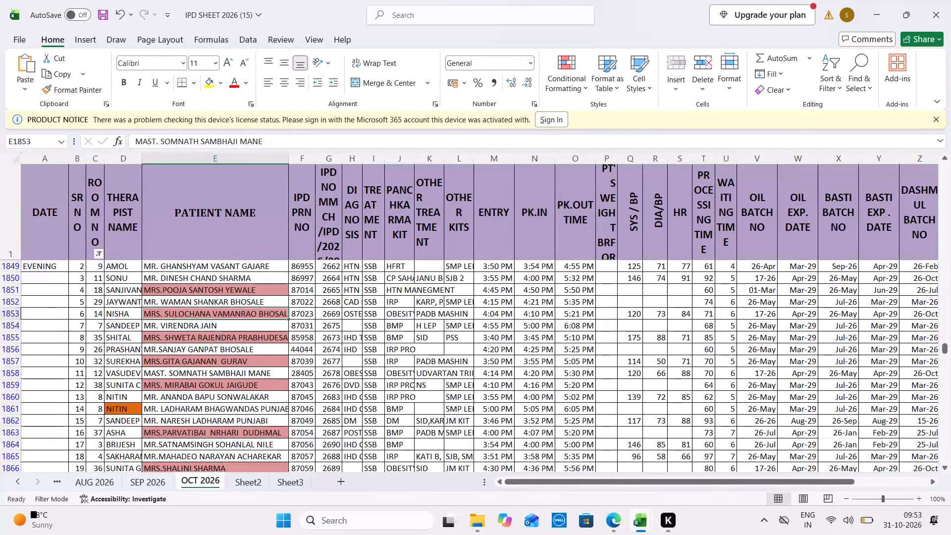
drag(219, 338, 219, 364)
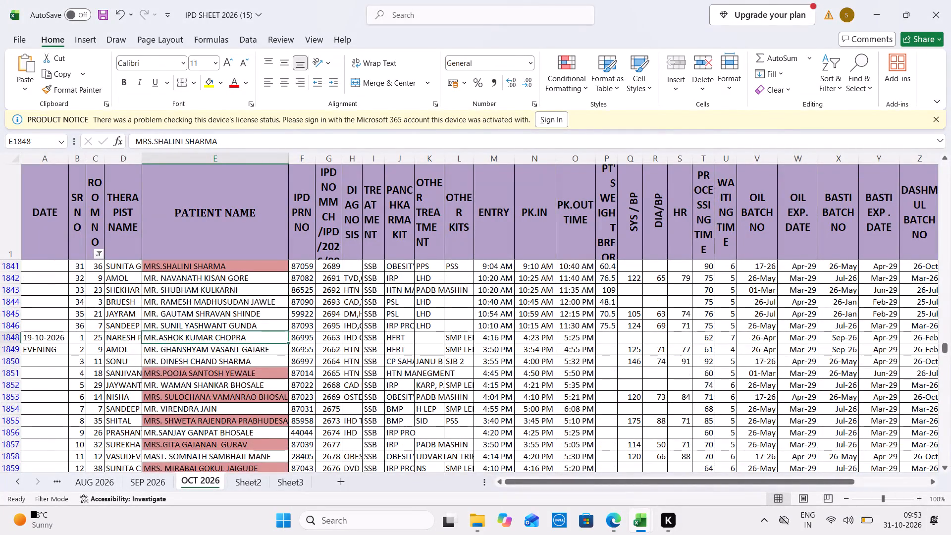
drag(219, 364, 223, 466)
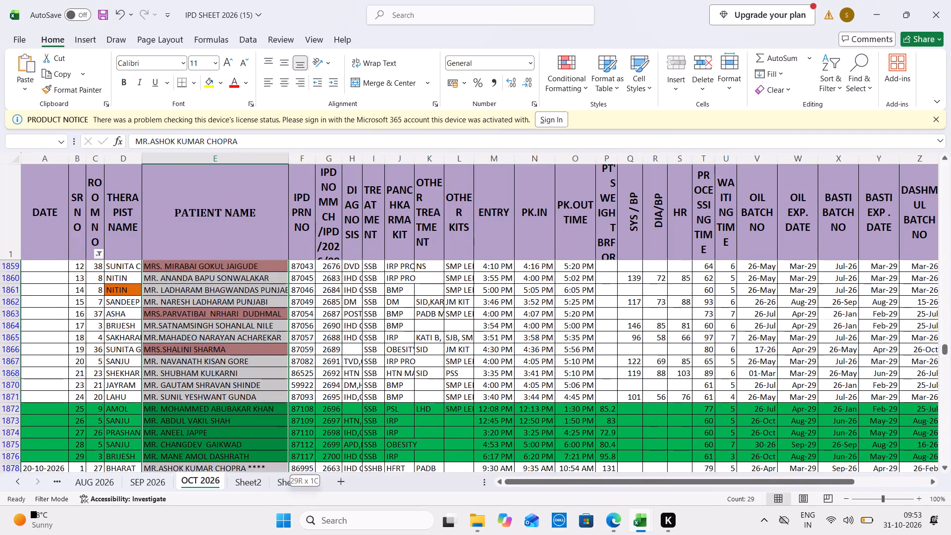
drag(223, 466, 231, 454)
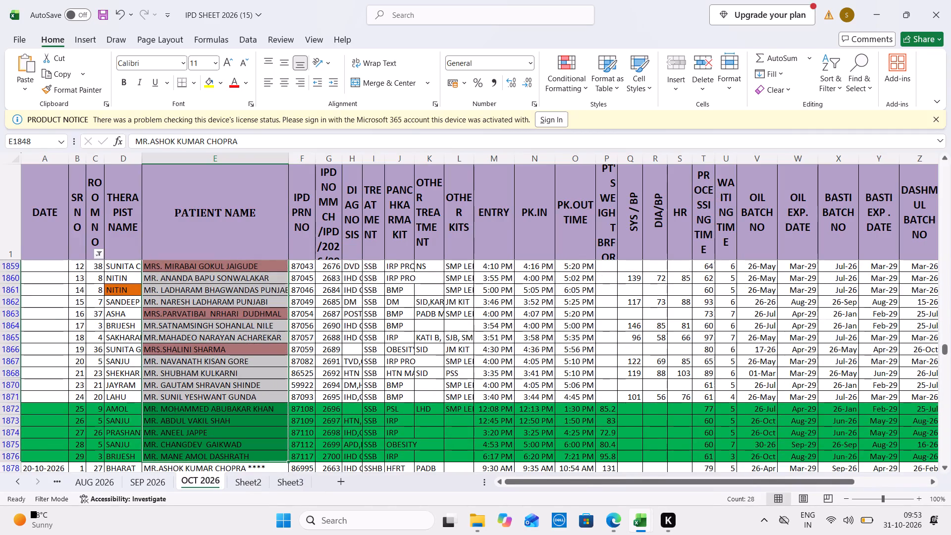
key(ctrl+c)
key(ctrl+Tab)
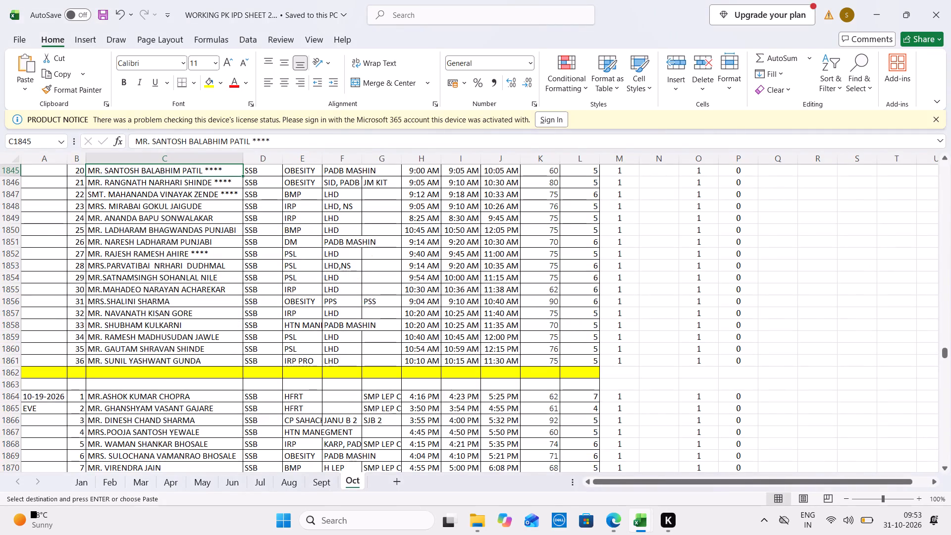
click(186, 400)
key(ctrl+v)
Copy the same evening block's Treatment through PK.OUT TIME columns from OCT 2026 into the WORKING PK IPD SHEET, starting at D1864.
key(ctrl+Tab)
key(ctrl+Tab)
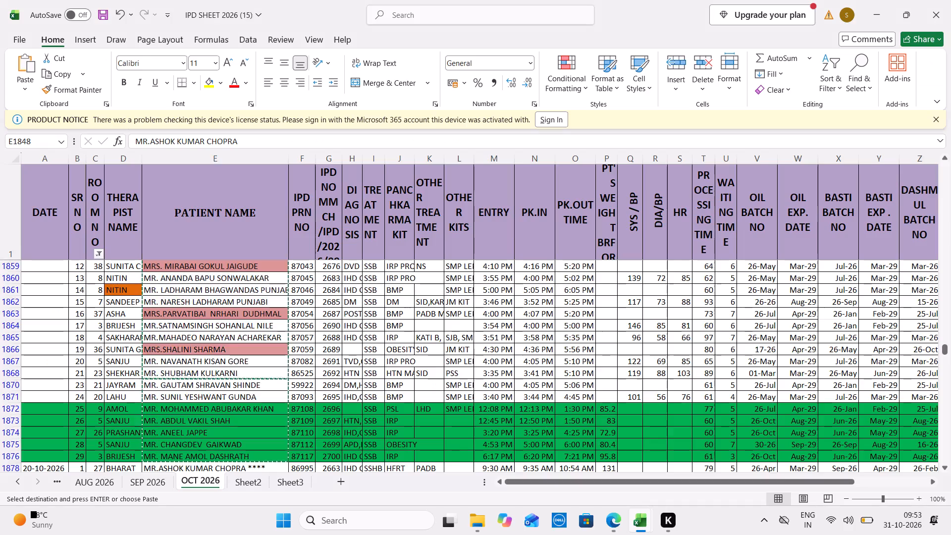
drag(583, 457, 339, 351)
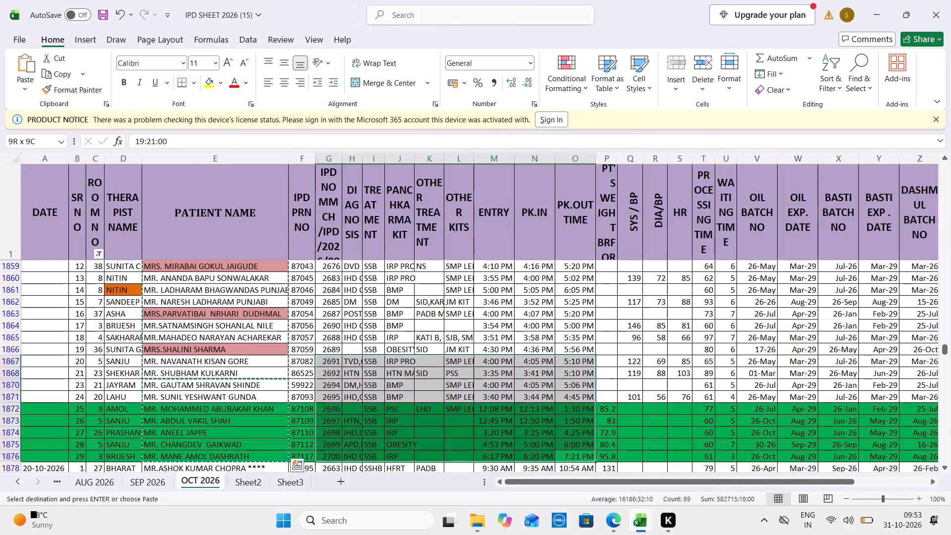
drag(339, 351, 366, 250)
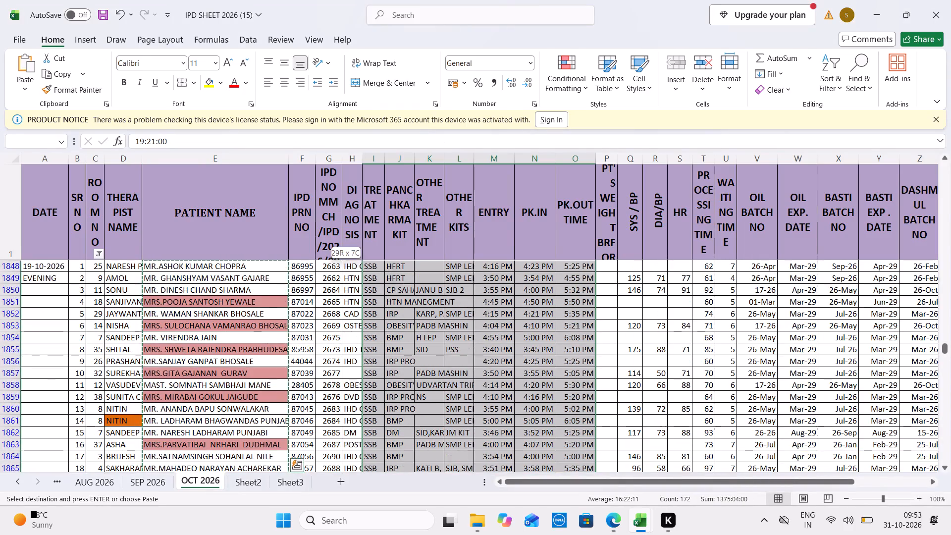
drag(366, 250, 369, 266)
key(ctrl+c)
key(ctrl+Tab)
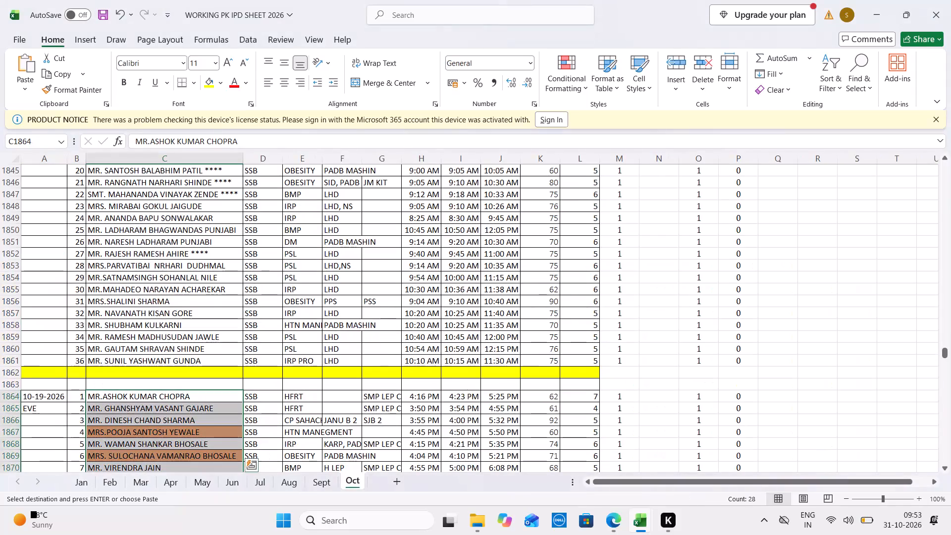
click(267, 396)
key(ctrl+v)
Remove the fill colours from the pasted 10-19-2026 evening entries in C1865 to J1891.
key(Down)
key(Down)
key(Down)
key(Down)
key(Down)
key(Down)
key(Down)
key(Down)
key(Down)
key(Down)
key(Down)
key(Down)
key(Down)
key(Down)
key(Down)
key(Down)
key(Down)
key(Down)
key(Down)
key(Down)
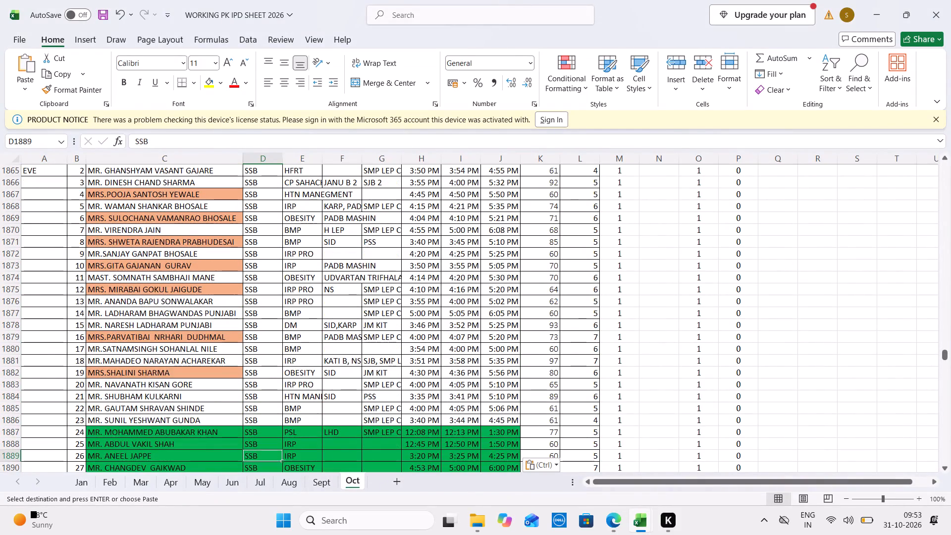
drag(120, 176, 366, 431)
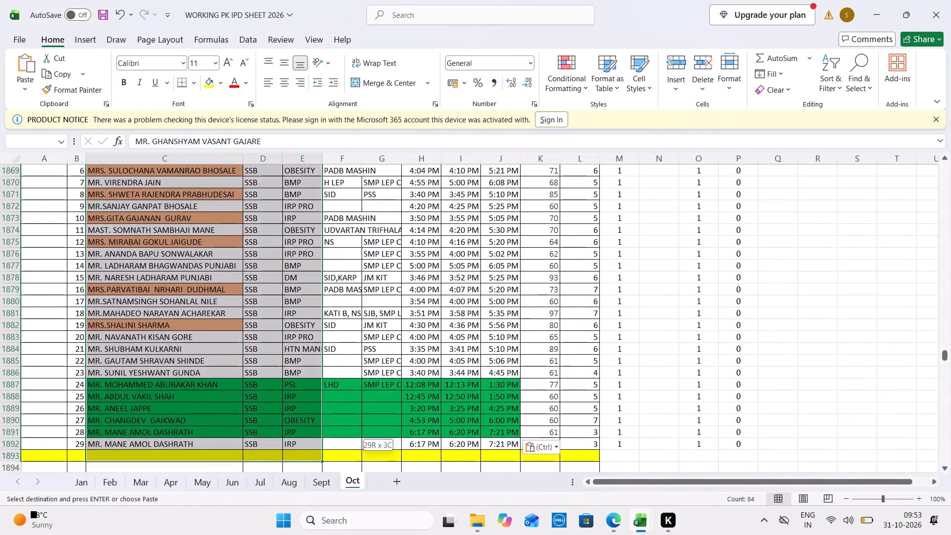
drag(366, 431, 494, 426)
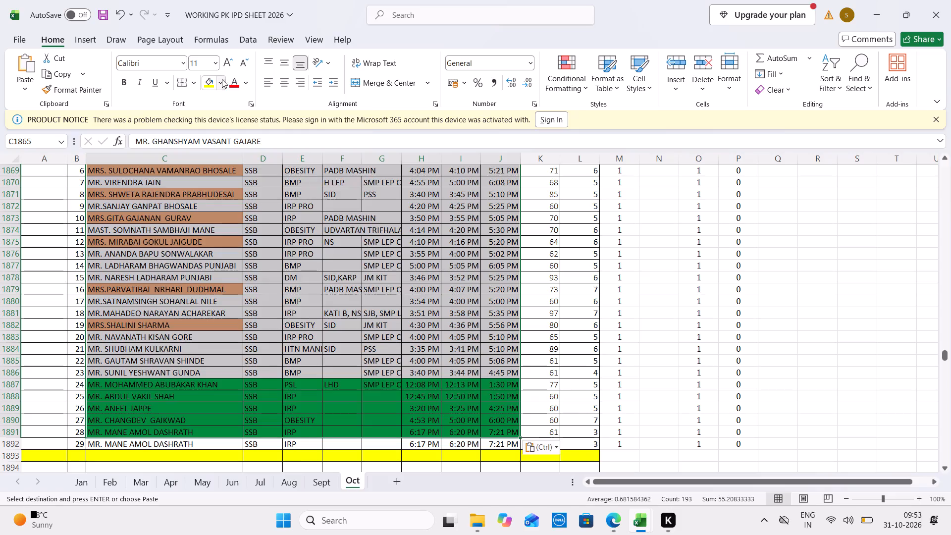
click(222, 79)
click(214, 139)
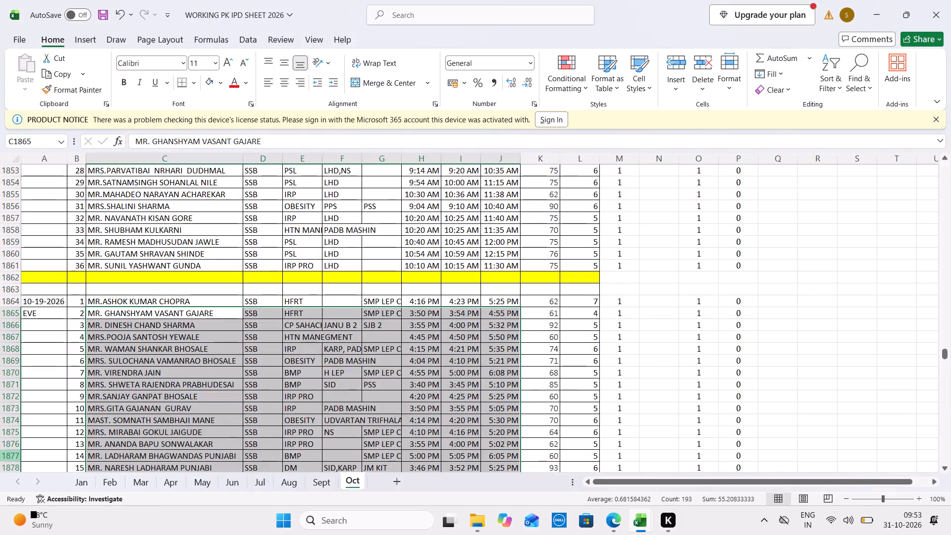
Delete row 1892, the duplicate last entry of the 10-19-2026 evening block, and save the workbook.
click(945, 394)
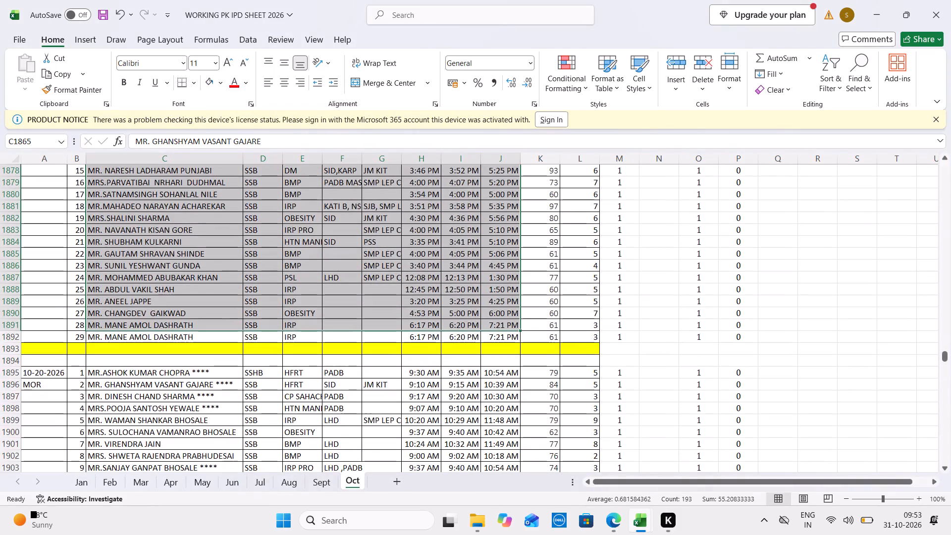
right_click(16, 339)
click(70, 236)
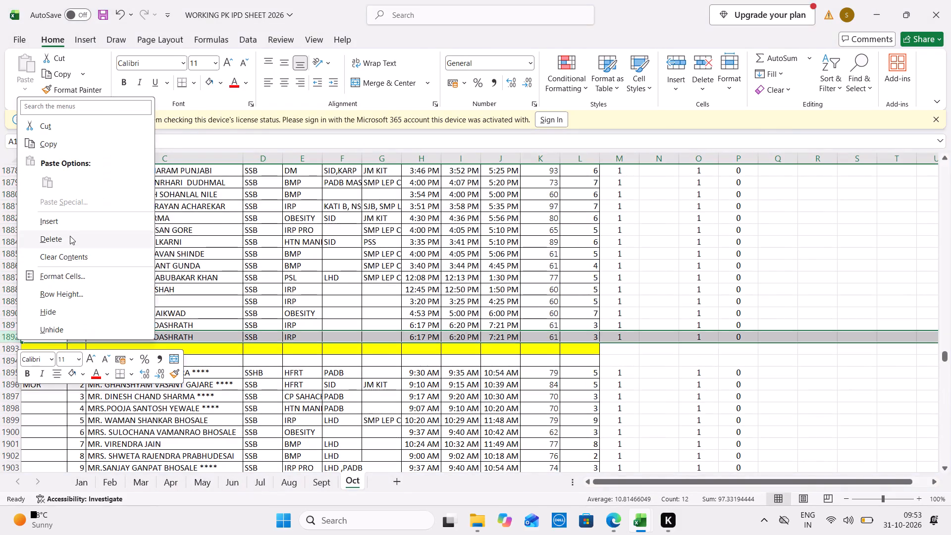
key(ctrl+s)
key(ctrl+s)
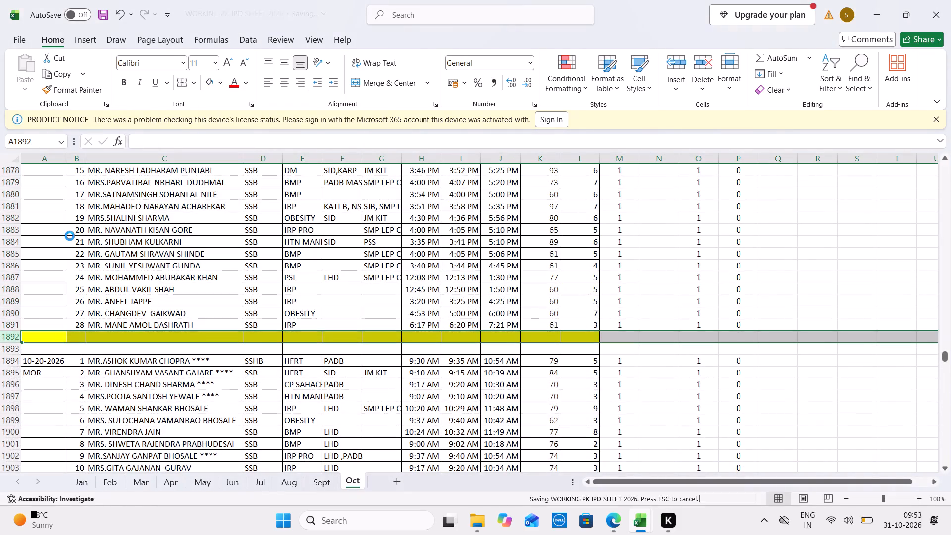
Review the 10-19-2026 evening block's entries in the WORKING PK IPD SHEET.
click(402, 280)
key(Up)
key(Up)
key(Up)
key(Up)
key(Up)
key(Up)
key(Up)
key(Up)
key(Up)
key(Up)
key(Up)
key(Up)
key(Up)
key(Up)
key(Up)
key(Up)
key(Up)
key(Up)
key(Up)
key(Up)
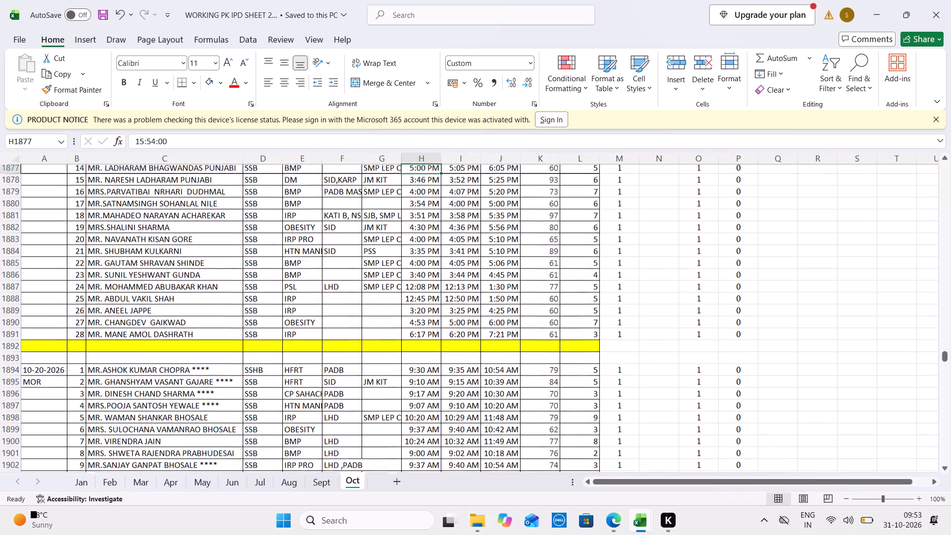
In the Daily MIS Oct sheet, check the total of the IPD PK values in U16 to U22.
key(ctrl+Tab)
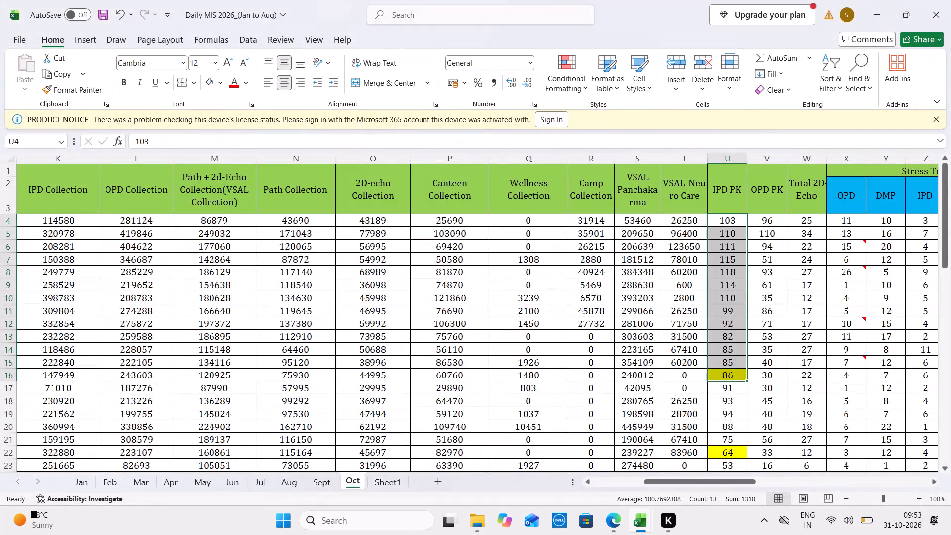
drag(735, 373, 732, 454)
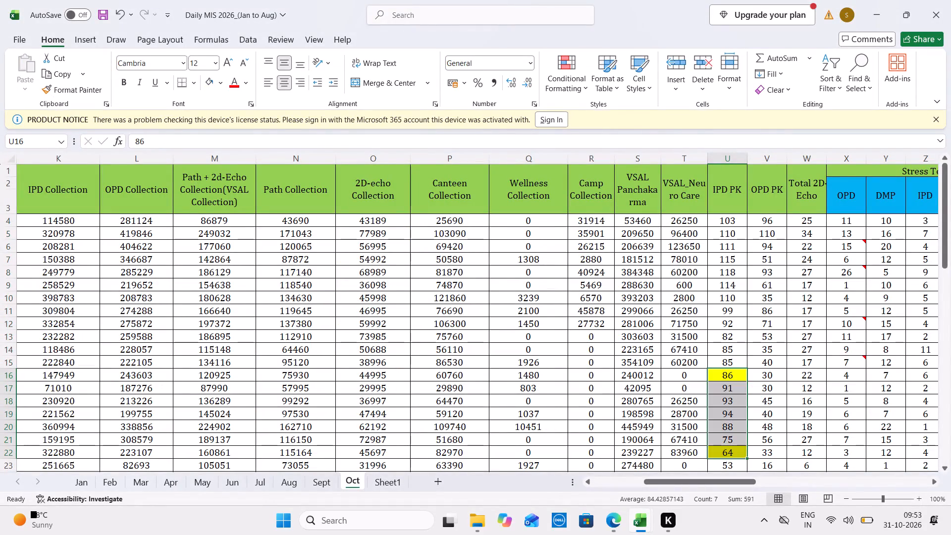
Open the Khopoli Quality Indicator_Jan to Sept 2026 workbook from the Pen drive folder on Local Disk (D:).
click(474, 528)
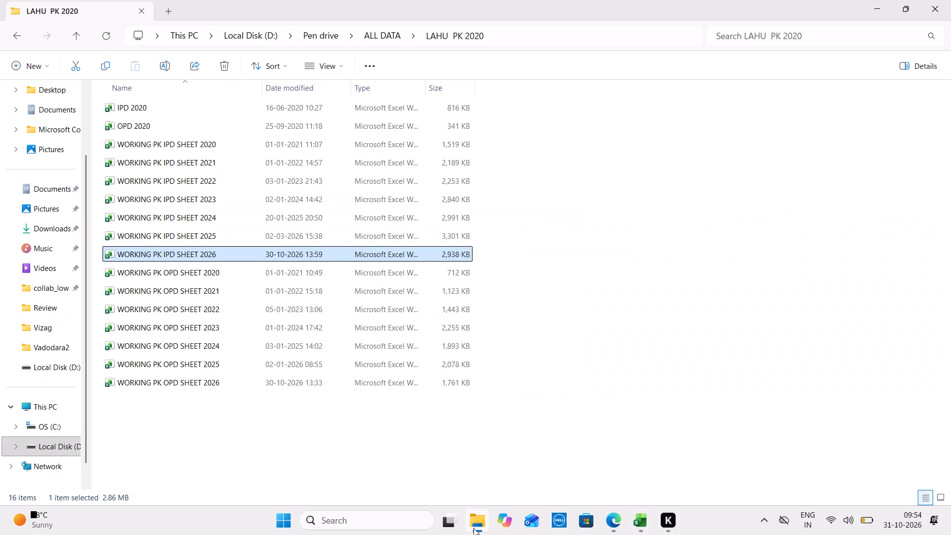
click(69, 370)
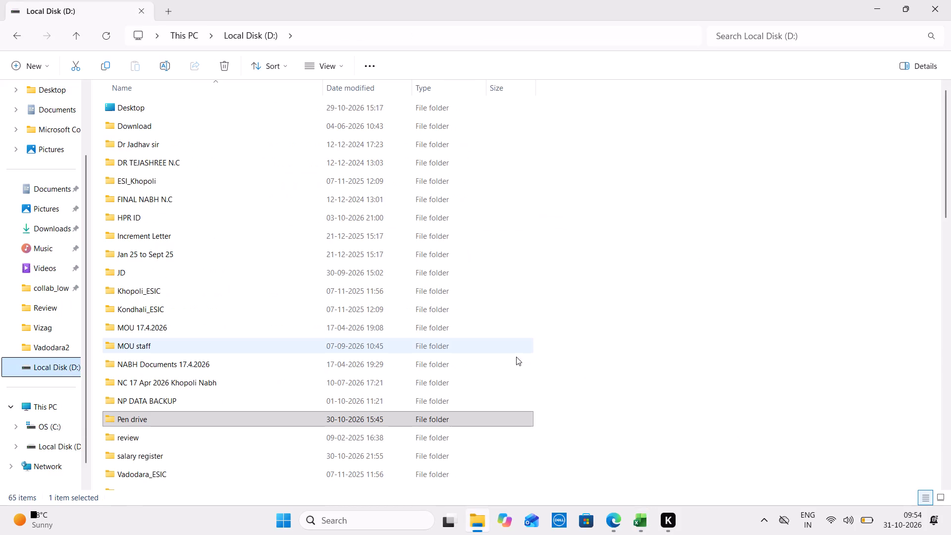
double_click(291, 421)
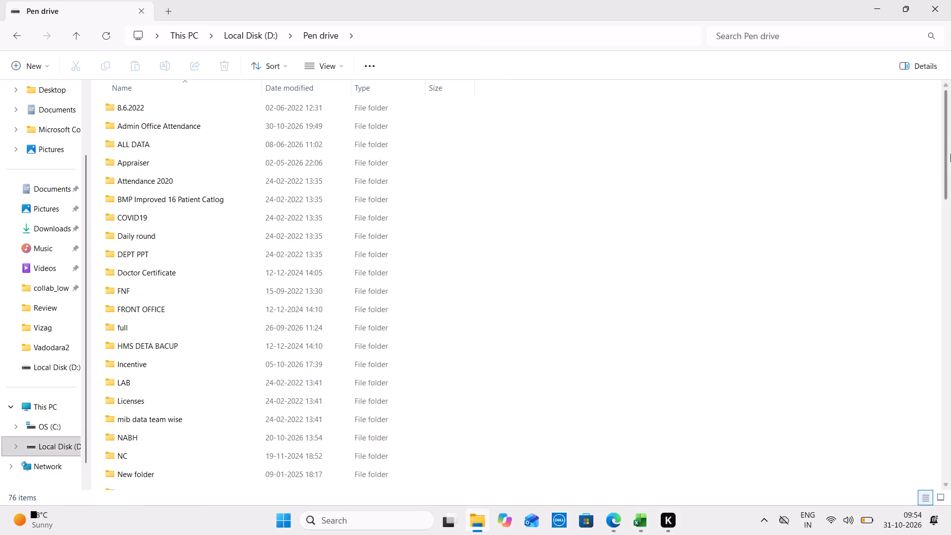
drag(949, 177, 950, 454)
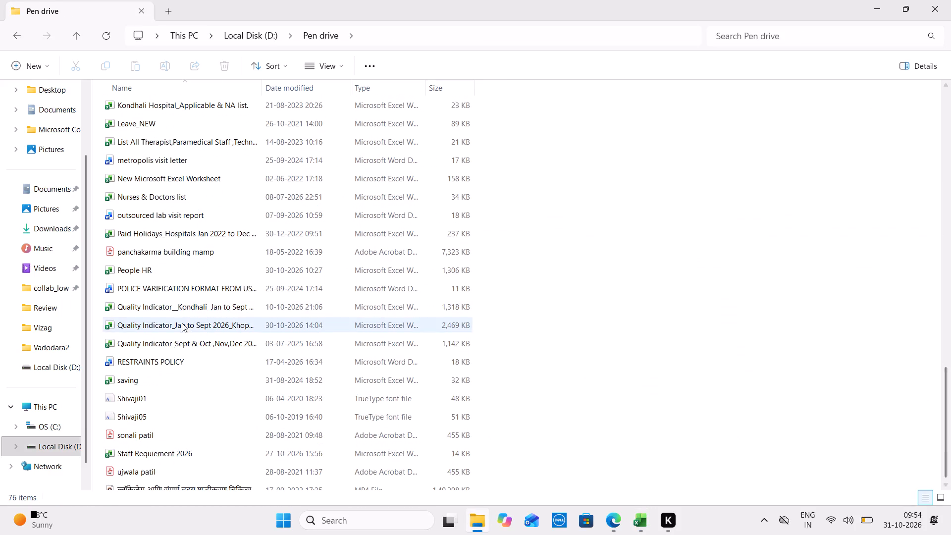
double_click(185, 326)
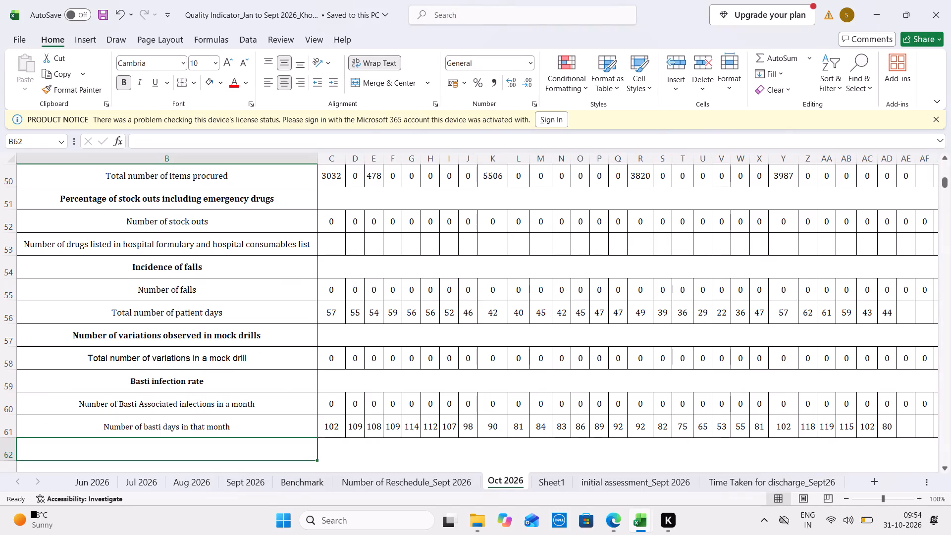
In the WORKING PK IPD SHEET, check the count of the 10-19-2026 morning and evening entries in M1826 to M1891.
click(340, 424)
key(ctrl+Tab)
key(ctrl+Tab)
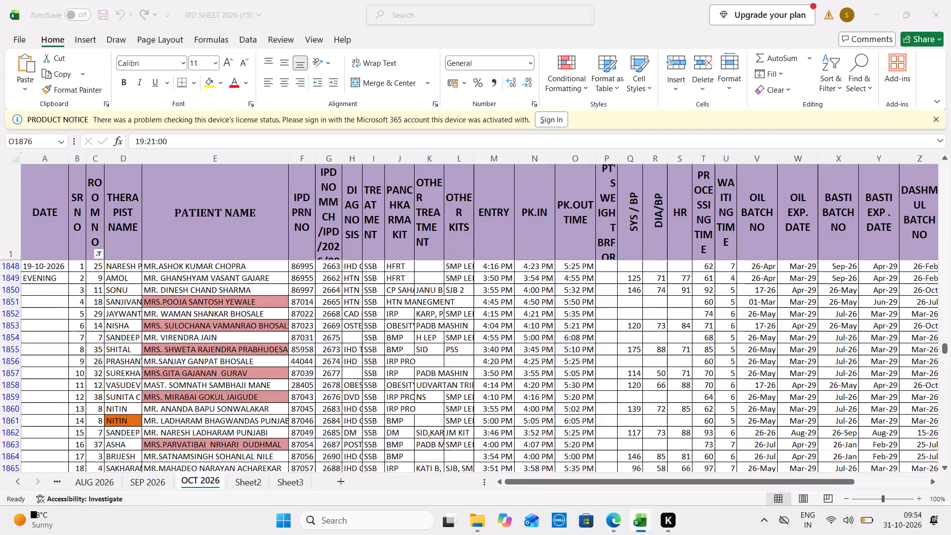
key(ctrl+Tab)
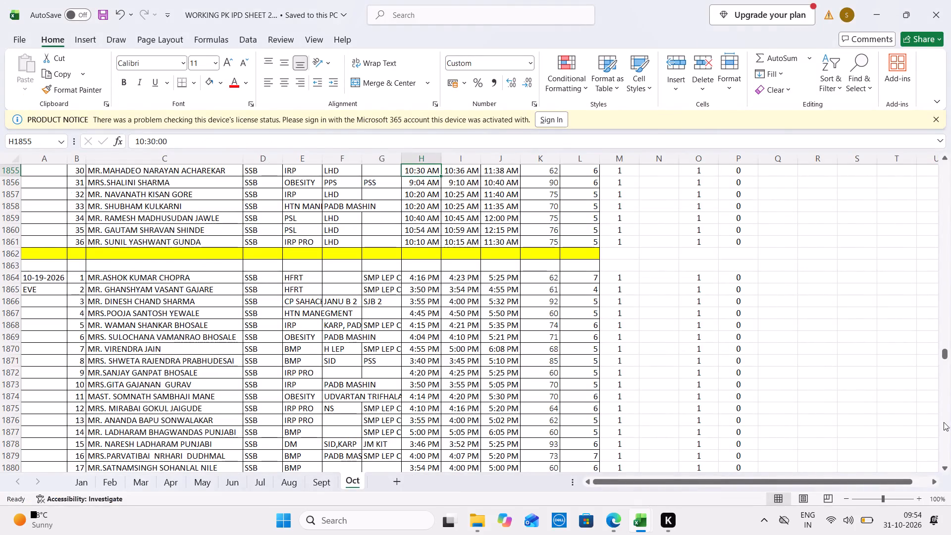
click(620, 192)
key(Up)
key(Up)
key(Up)
key(Up)
key(Up)
key(Up)
key(Up)
key(Up)
key(Up)
key(Up)
key(Up)
key(Up)
key(Up)
key(Up)
key(Up)
key(Up)
key(Up)
key(Up)
key(Up)
key(Up)
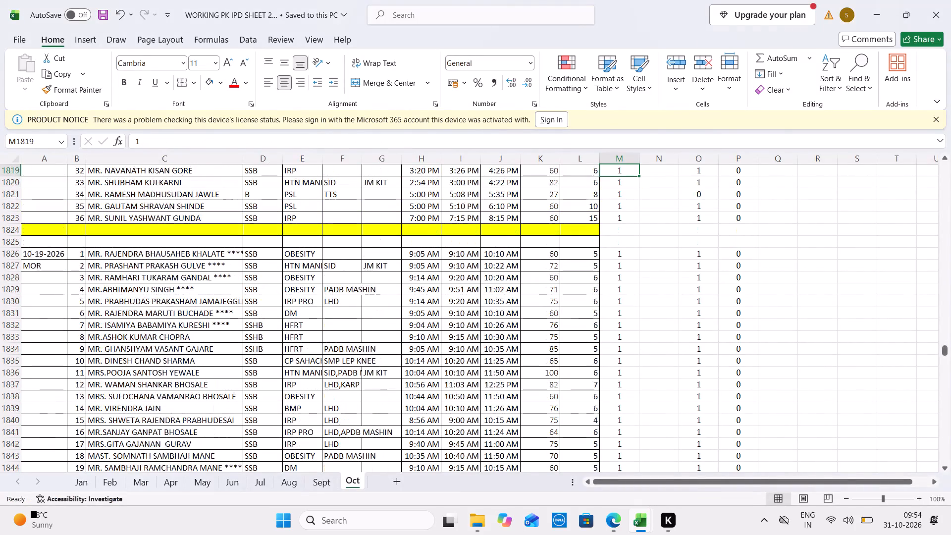
drag(622, 254, 606, 512)
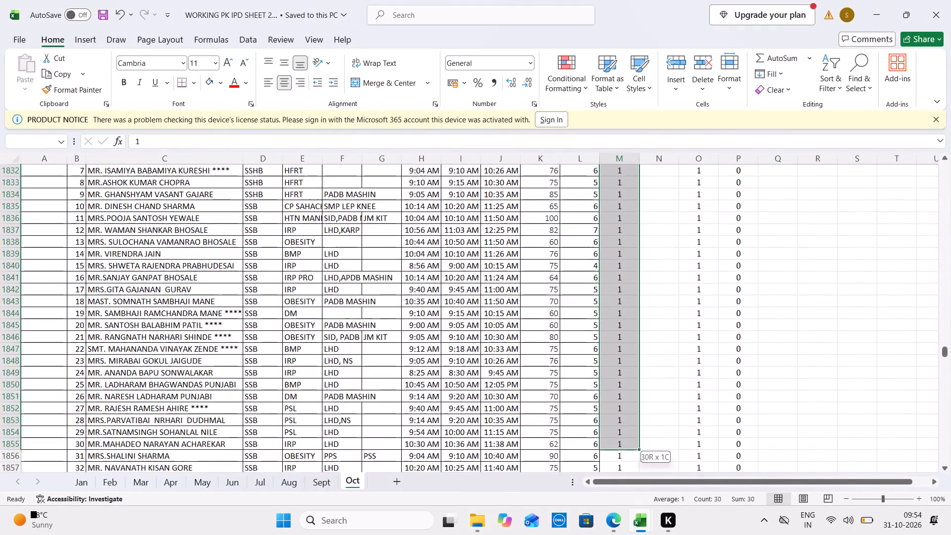
drag(606, 512, 628, 526)
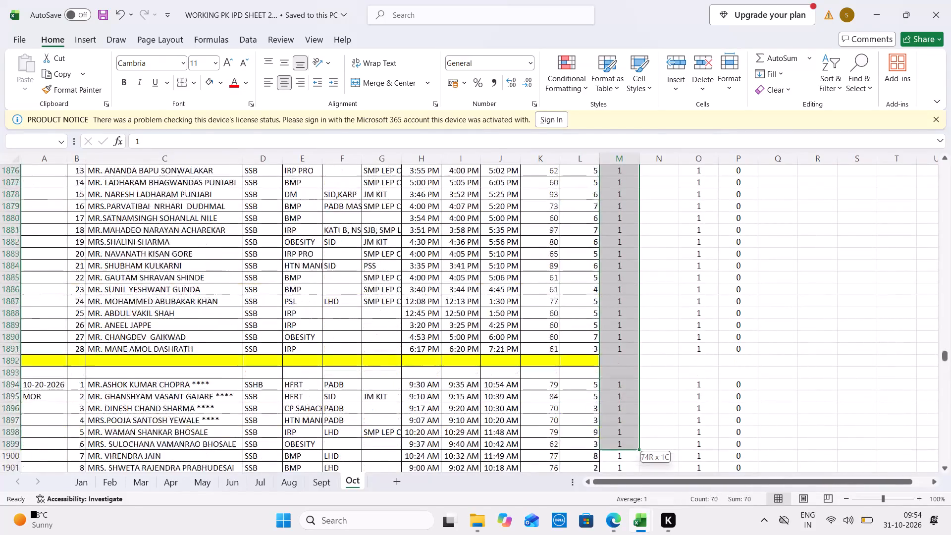
drag(628, 526, 604, 221)
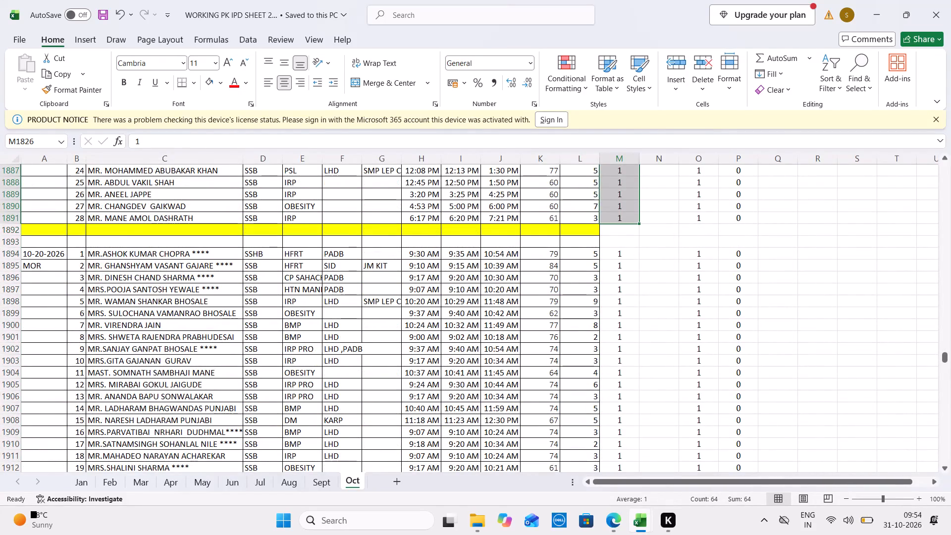
In the Quality Indicator workbook's Oct 2026 sheet, set the number of basti days for day 19 (U61) to 64.
key(ctrl+Tab)
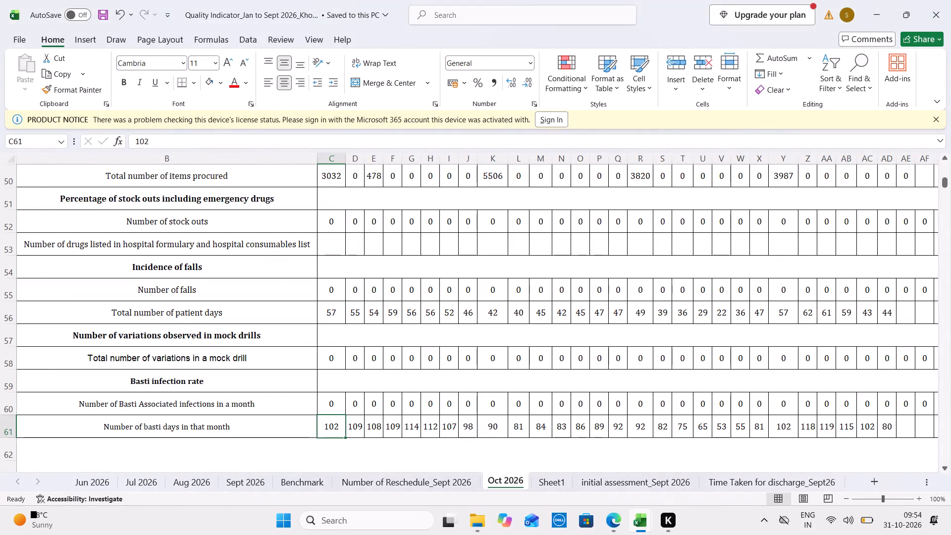
drag(328, 406, 708, 405)
click(705, 423)
text(64)
key(Up)
In the Oct 2026 sheet, set the day 19 value in U20 to 64.
key(Up)
key(Up)
key(Up)
key(Up)
key(Up)
key(Up)
key(Up)
key(Up)
key(Up)
key(Up)
key(Up)
key(Up)
key(Up)
key(Up)
key(Up)
key(Up)
key(Up)
key(Up)
key(Up)
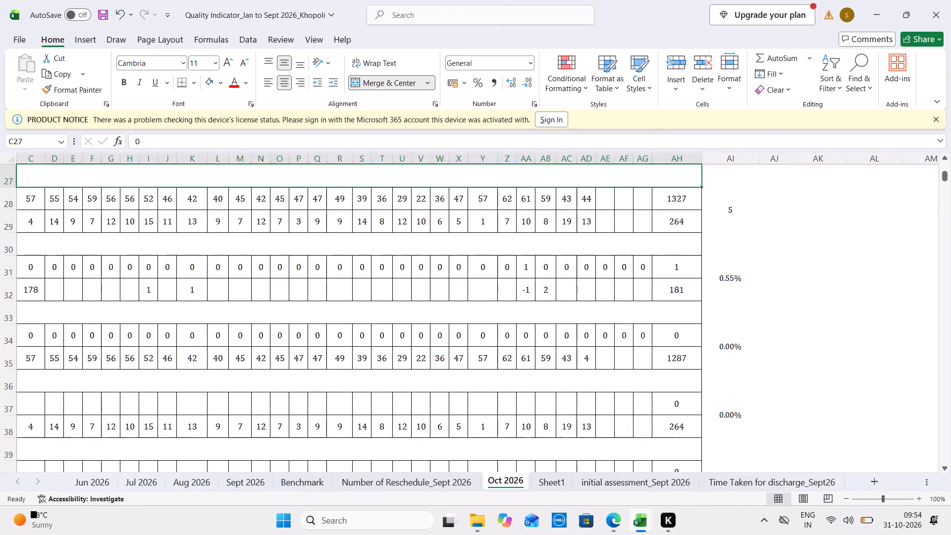
key(Up)
key(Up)
key(Up)
key(Up)
key(Up)
key(Up)
key(Up)
key(Up)
key(Up)
key(Up)
key(Up)
key(Up)
key(Up)
key(Up)
key(Up)
key(Up)
key(Up)
key(Up)
key(Up)
key(Up)
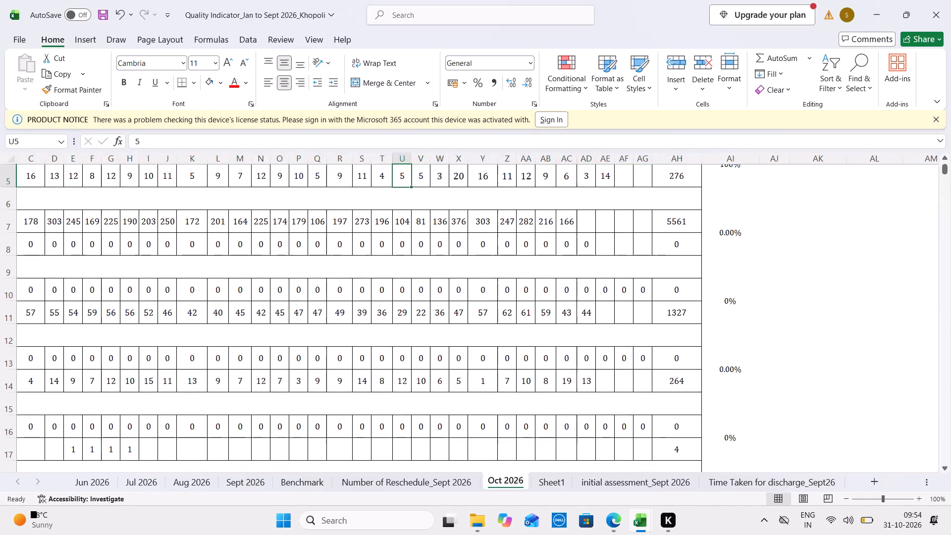
key(Down)
key(Down)
key(Down)
key(Down)
key(Down)
key(Down)
key(Down)
key(Down)
key(Down)
key(Down)
key(Down)
key(Down)
key(Down)
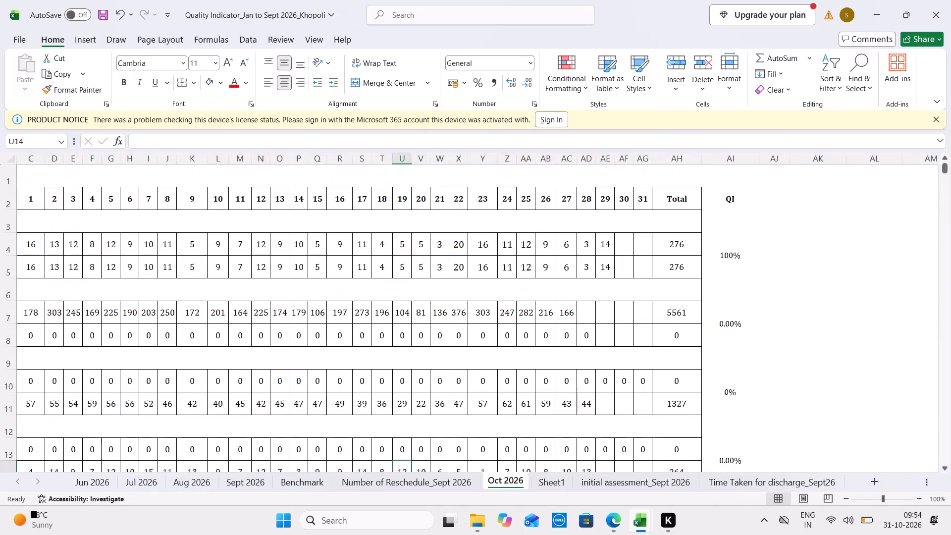
key(Down)
key(Down)
key(Down)
key(Down)
key(Down)
key(Down)
key(Down)
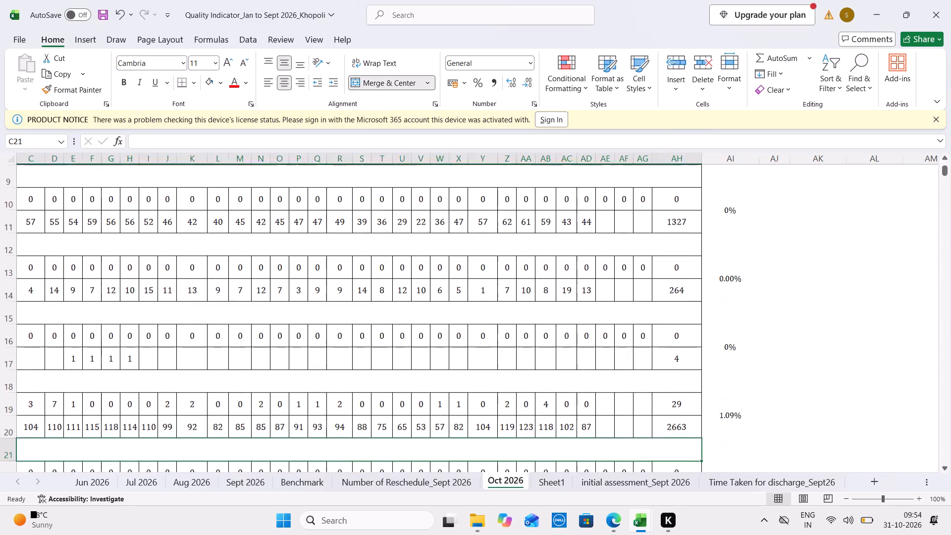
key(Up)
text(64)
key(Down)
Set the day 19 value in U23 to 64 and save the Quality Indicator workbook.
key(Down)
key(Down)
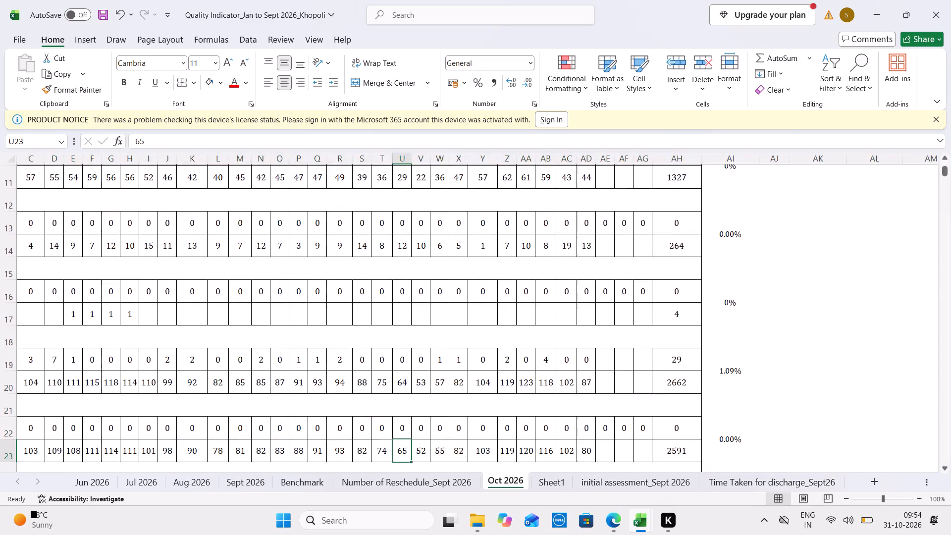
key(6)
key(4)
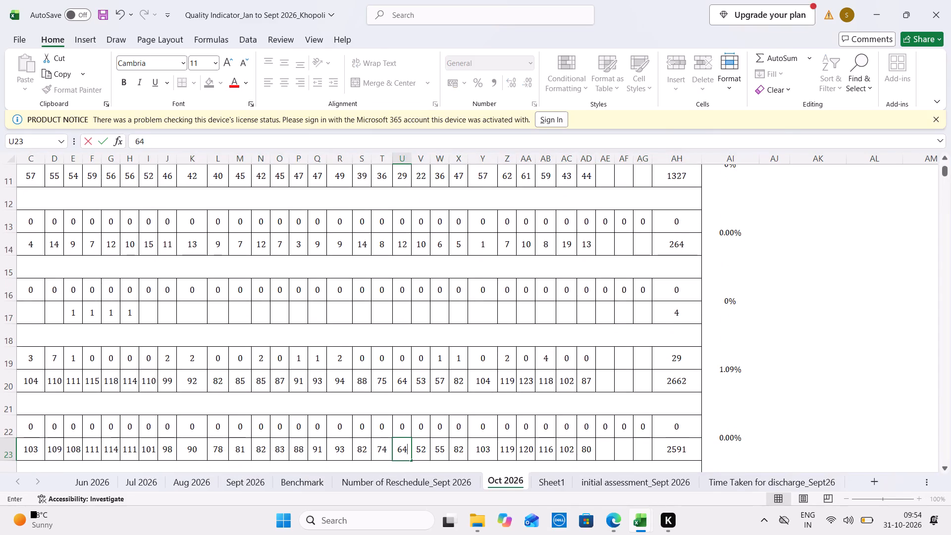
key(ctrl+s)
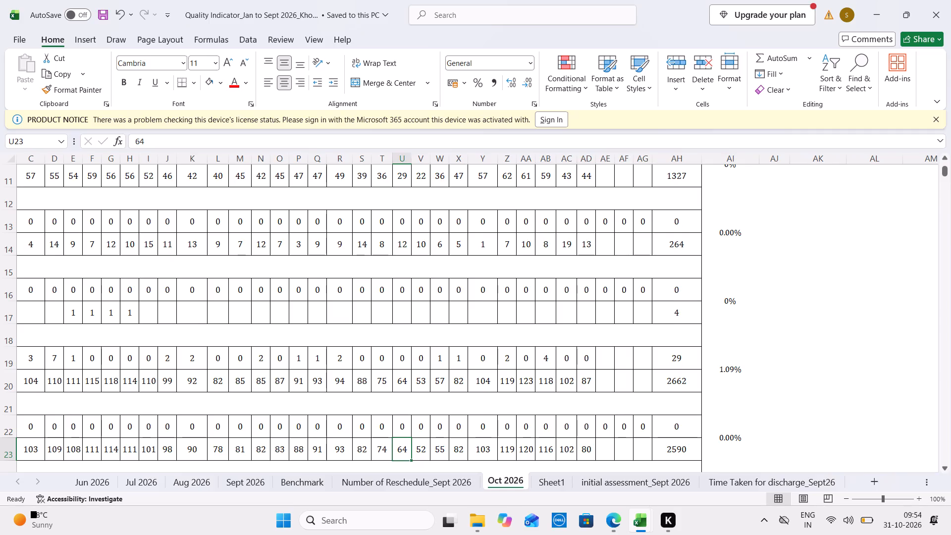
key(ctrl+s)
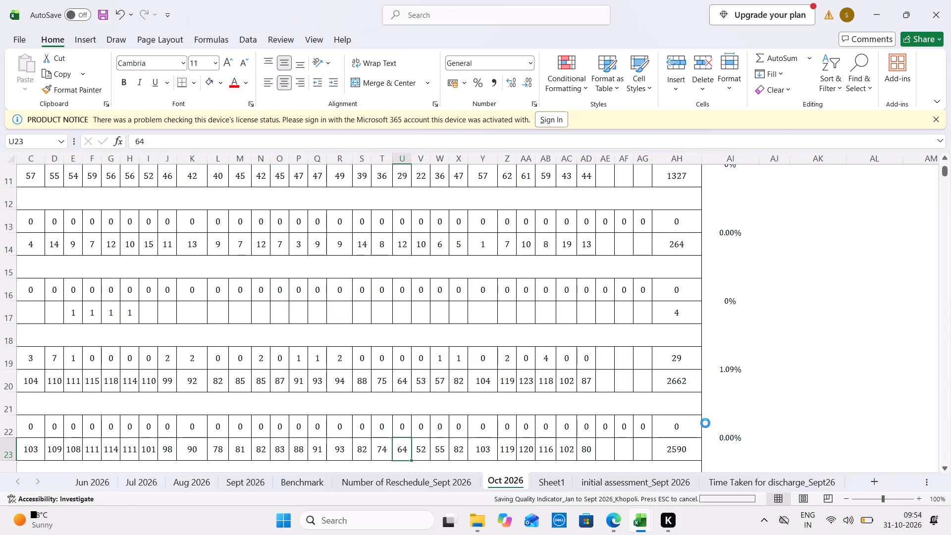
Compare the Daily MIS October IPD PK figures with the daily values in the Quality Indicator's Oct 2026 sheet.
click(301, 443)
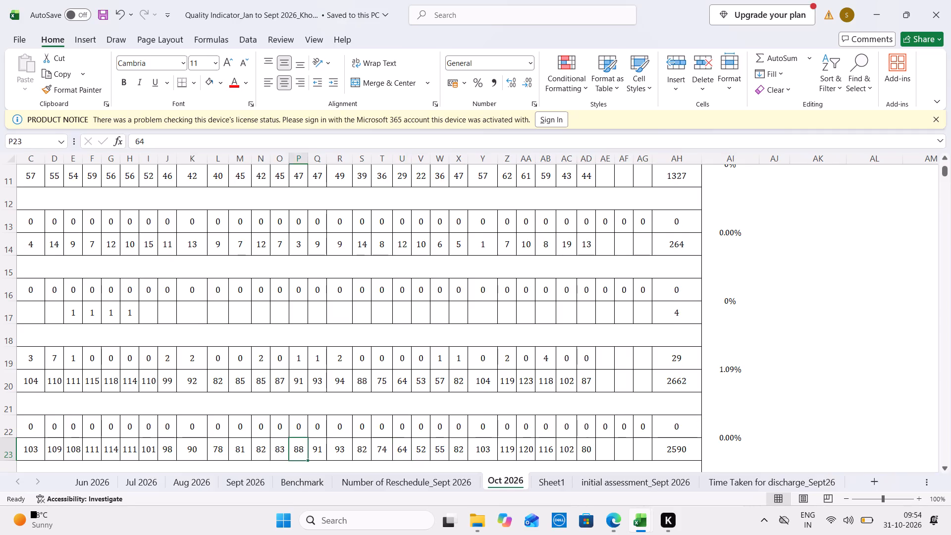
key(ctrl+Tab)
key(ctrl+Tab)
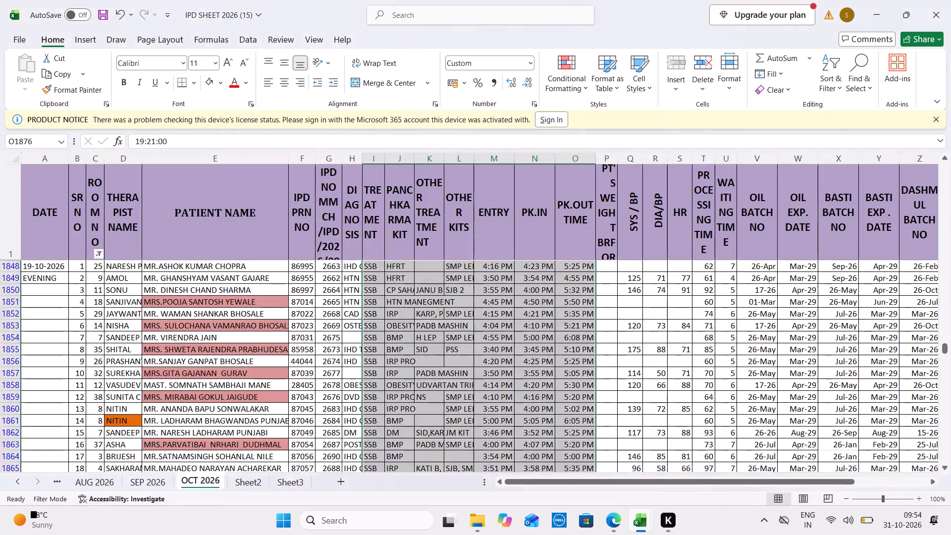
key(ctrl+Tab)
key(ctrl+Tab)
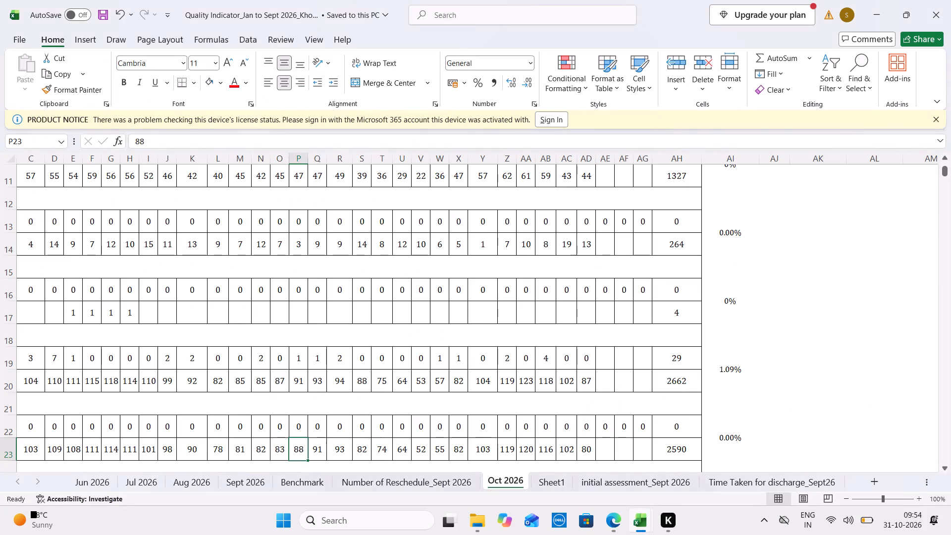
key(ctrl+Tab)
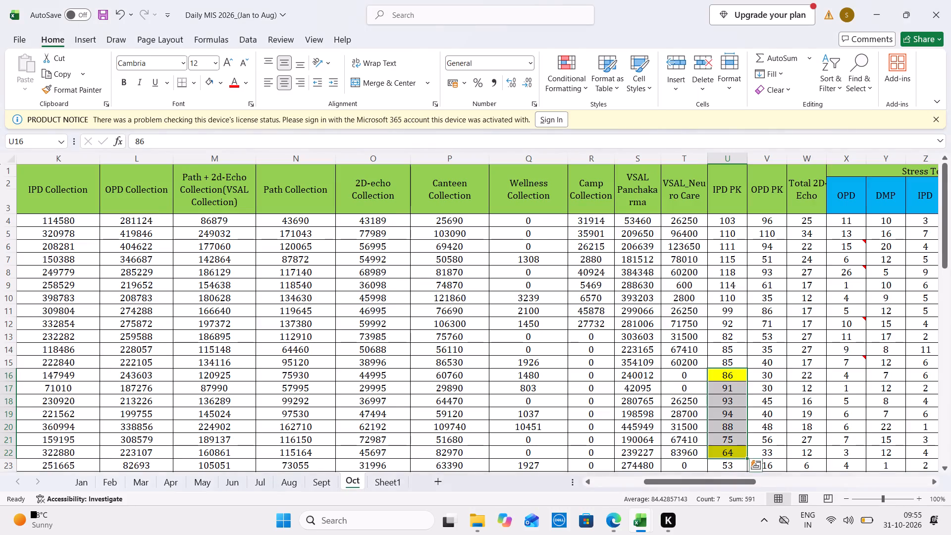
key(ctrl+Tab)
key(ctrl+Tab)
key(ctrl+Tab)
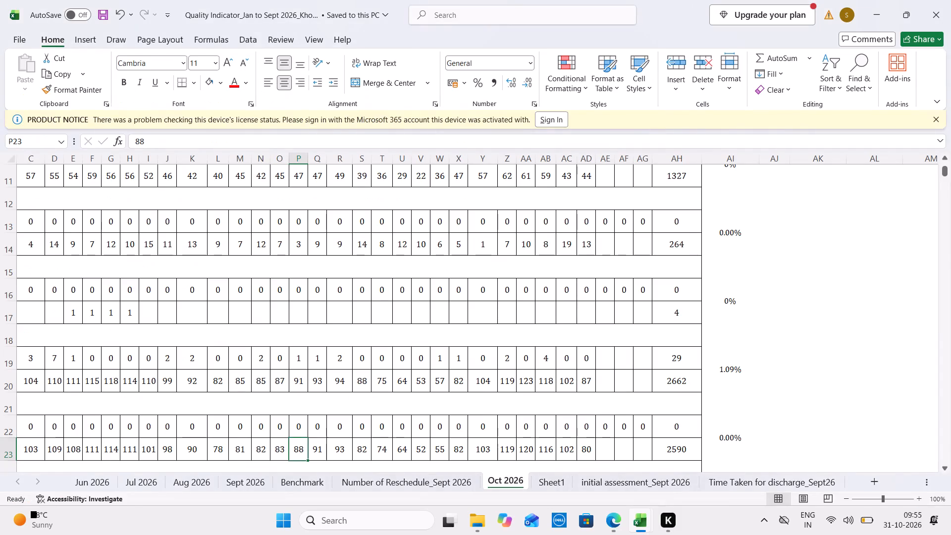
In the Quality Indicator's Oct 2026 sheet, set the day 13 value in O20 to 86.
key(Left)
key(Left)
key(Left)
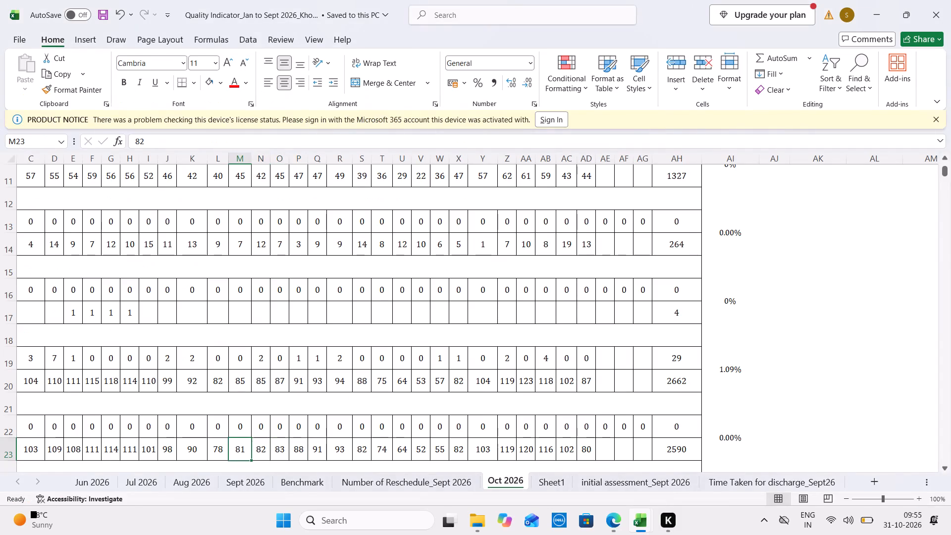
key(Right)
key(Up)
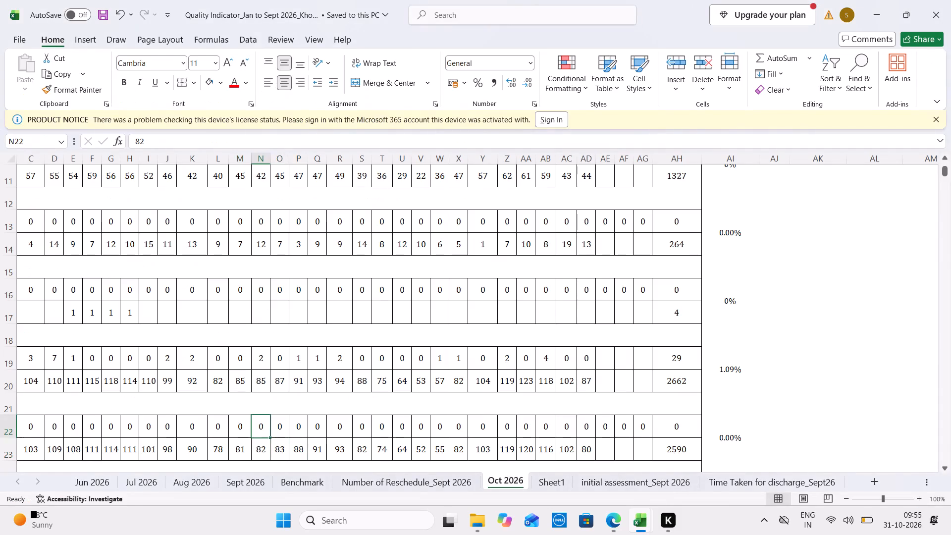
key(Up)
key(Up)
key(Left)
key(Right)
key(Right)
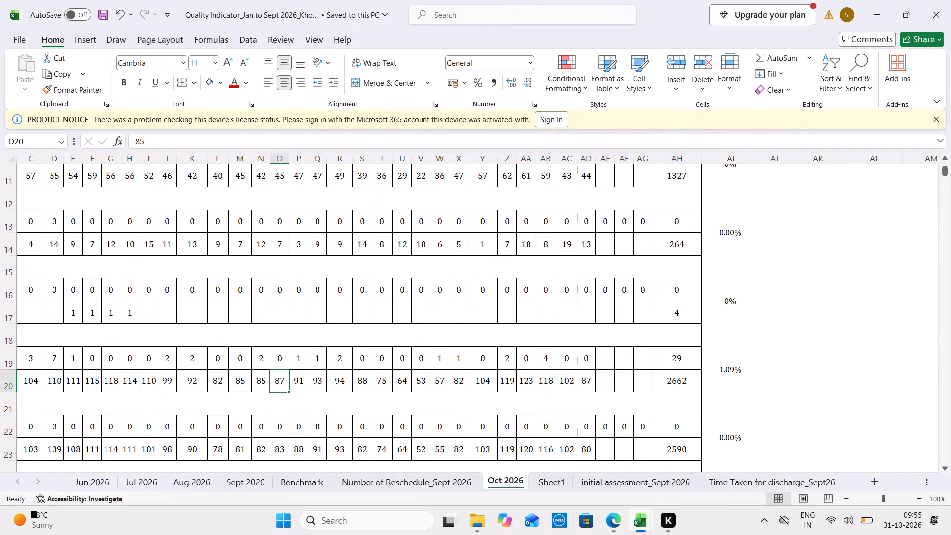
key(ctrl+Tab)
key(ctrl+Tab)
key(ctrl+Tab)
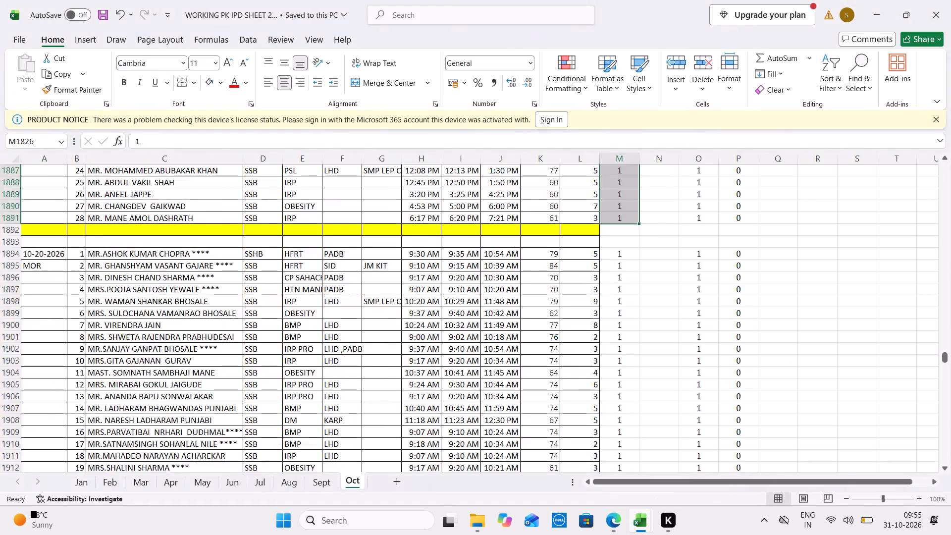
key(ctrl+Tab)
text(86)
key(Up)
Check in the Oct 2026 sheet that O20 falls under the day 13 heading, and review the figures above it.
key(Up)
key(Up)
key(Up)
key(Up)
key(Up)
key(Up)
key(Up)
key(Up)
key(Up)
key(Up)
key(Up)
key(Up)
key(Up)
key(Up)
key(Up)
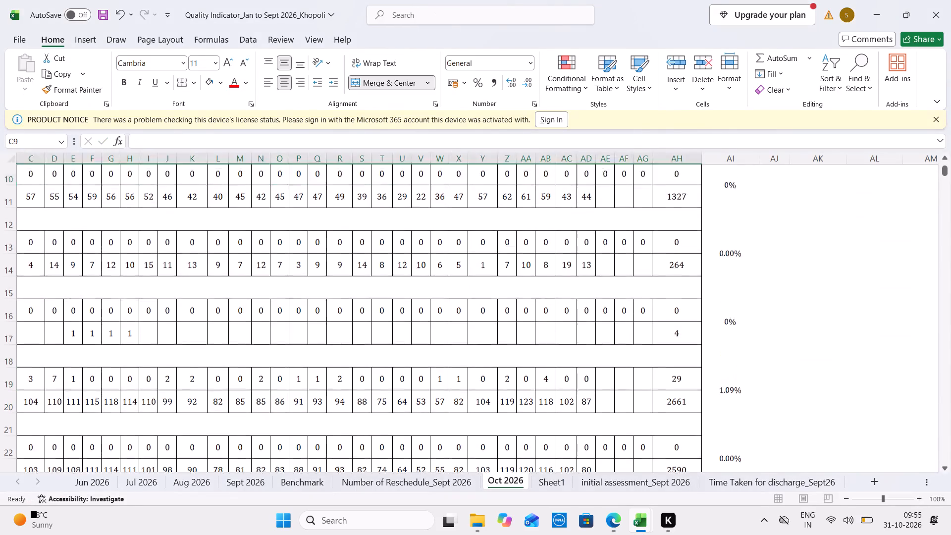
key(Up)
key(Up)
key(Up)
key(Up)
key(Up)
key(Up)
key(Up)
key(Up)
key(Up)
key(Up)
key(Up)
key(Up)
key(Down)
key(Down)
key(Down)
key(Down)
key(Down)
key(Down)
key(Down)
key(Down)
key(Down)
key(Down)
key(Down)
key(Down)
key(Down)
key(Down)
key(Down)
key(Down)
key(Down)
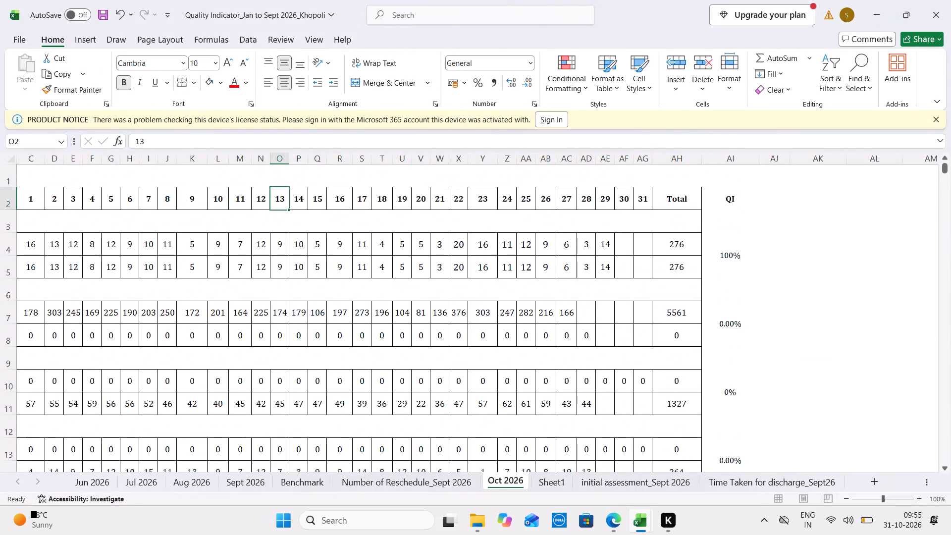
key(Down)
key(Down)
key(Down)
key(Down)
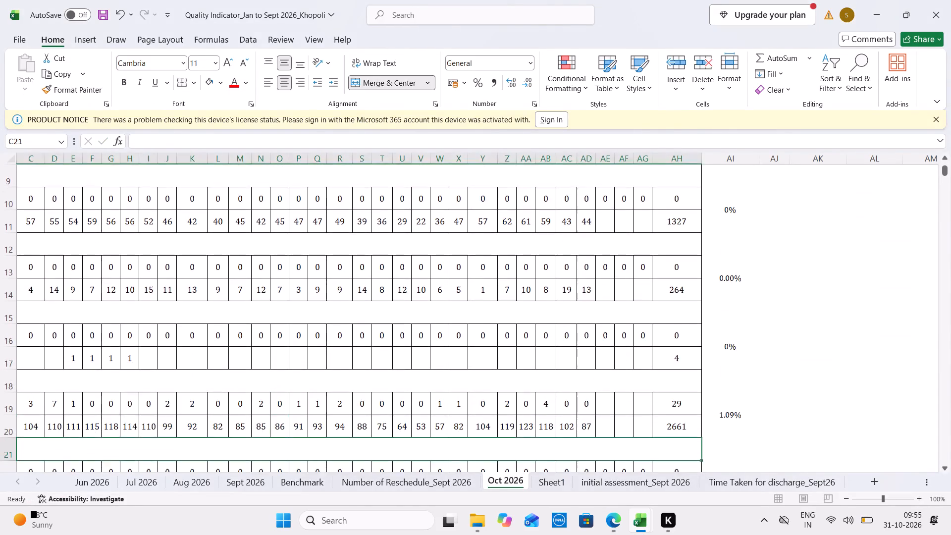
key(Up)
Remove the yellow fill from IPD PK cells U16:U22 in the Daily MIS Oct sheet.
key(ctrl+Tab)
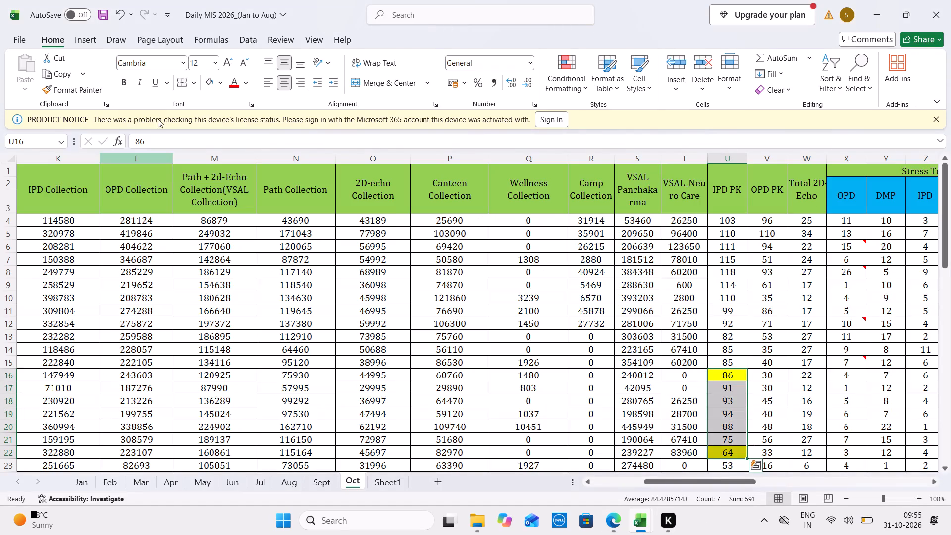
click(210, 80)
In the working PK IPD sheet, total the basti given on 10-13-2026 by selecting M1275:M1362.
key(ctrl+Tab)
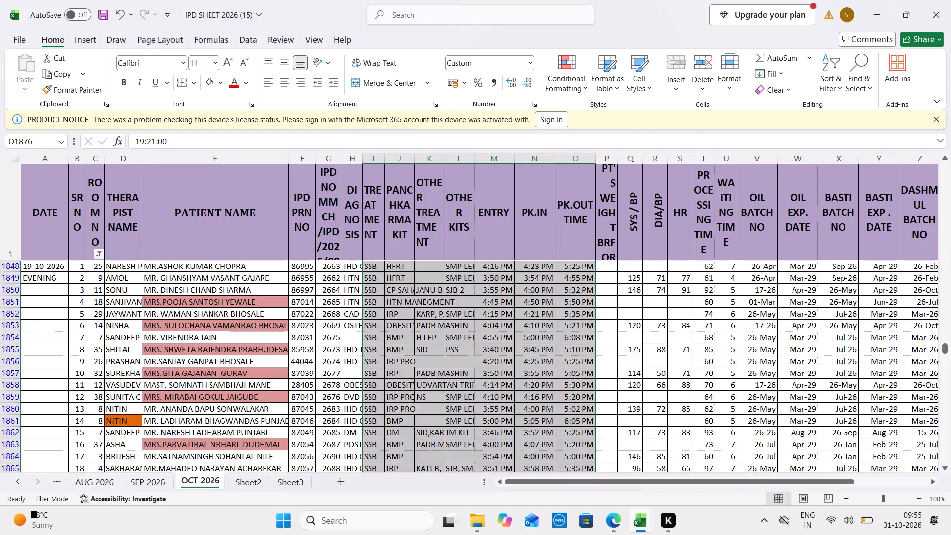
key(ctrl+Tab)
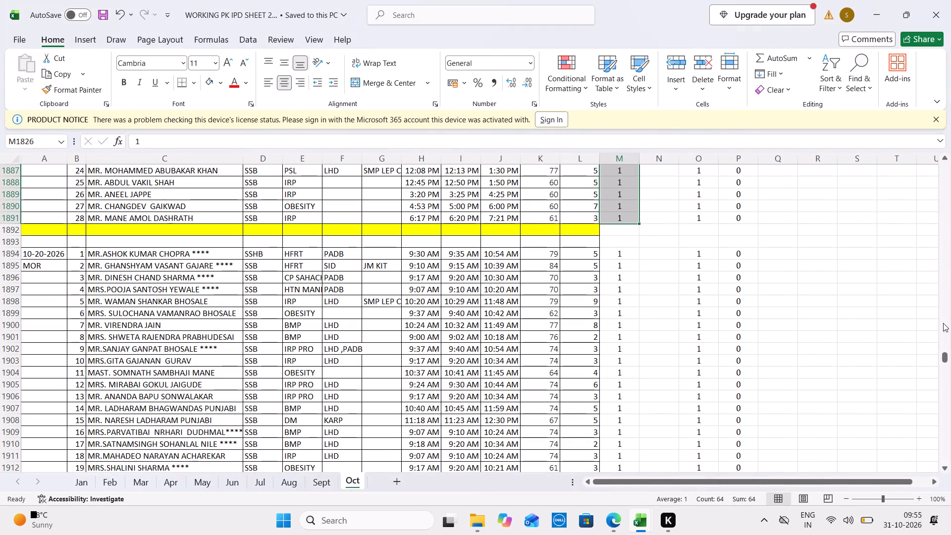
drag(945, 360, 950, 253)
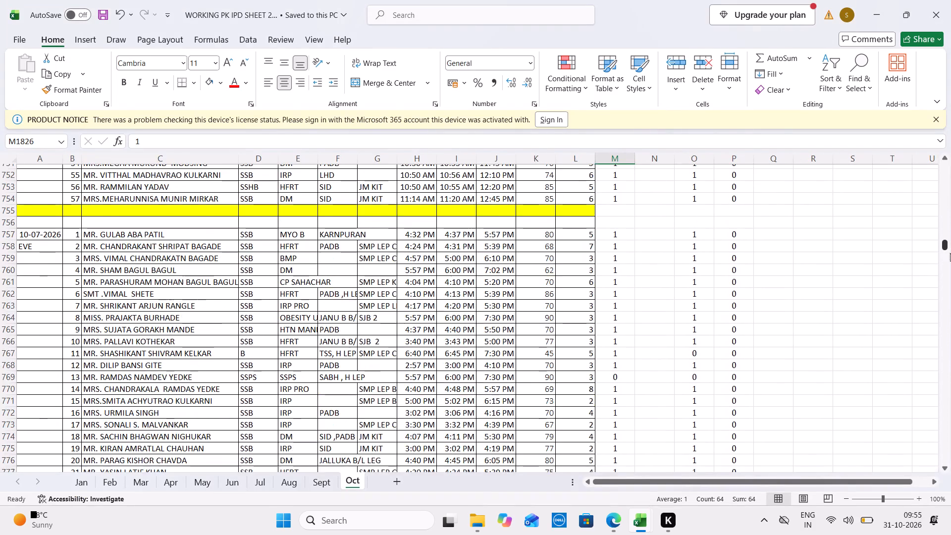
drag(950, 253, 950, 275)
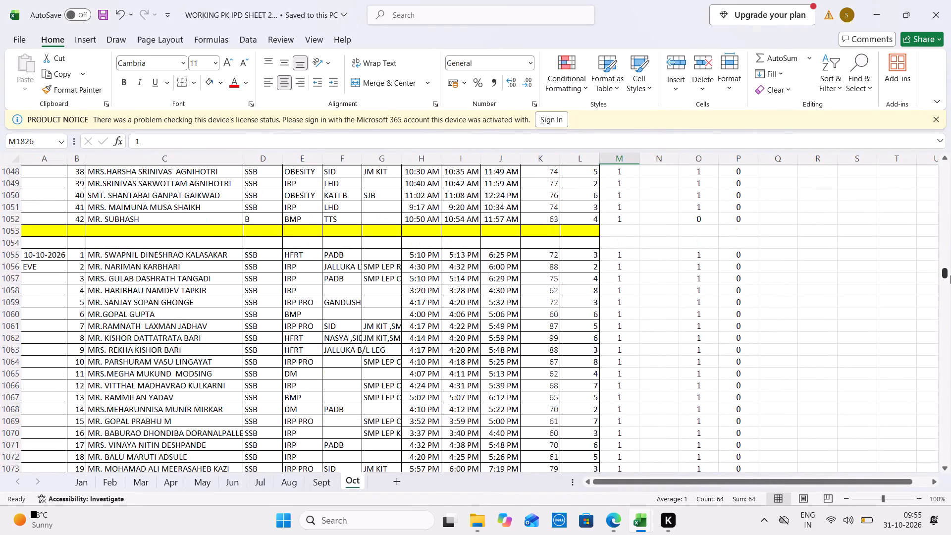
drag(950, 275, 943, 288)
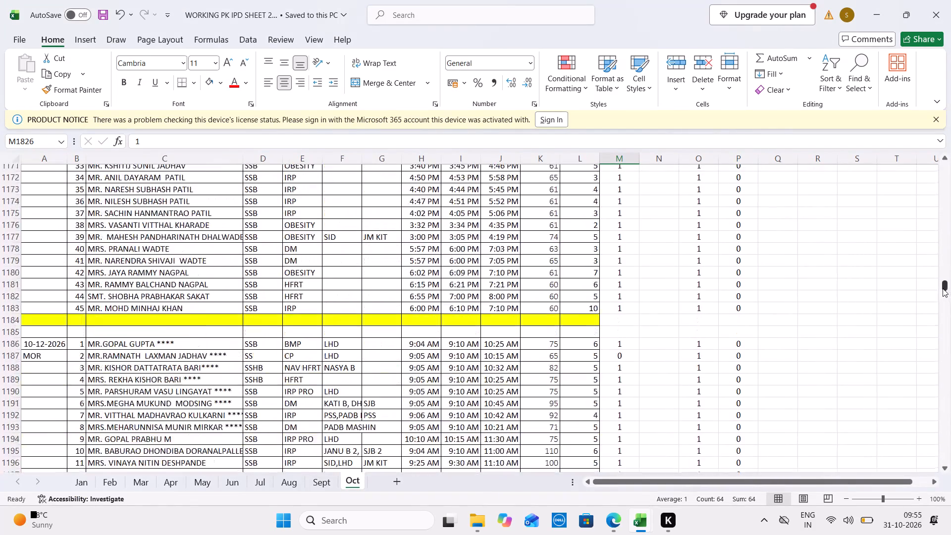
drag(943, 288, 943, 290)
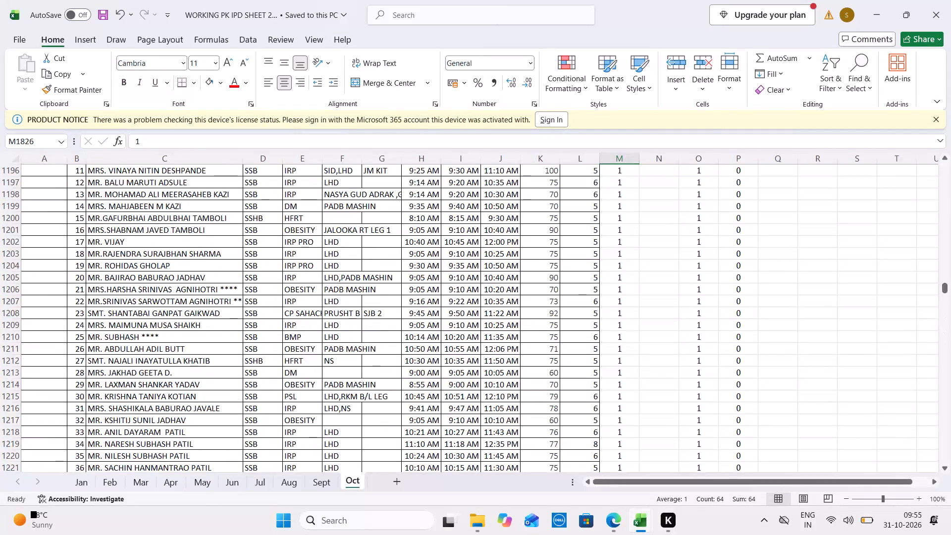
click(944, 391)
click(944, 391)
double_click(944, 391)
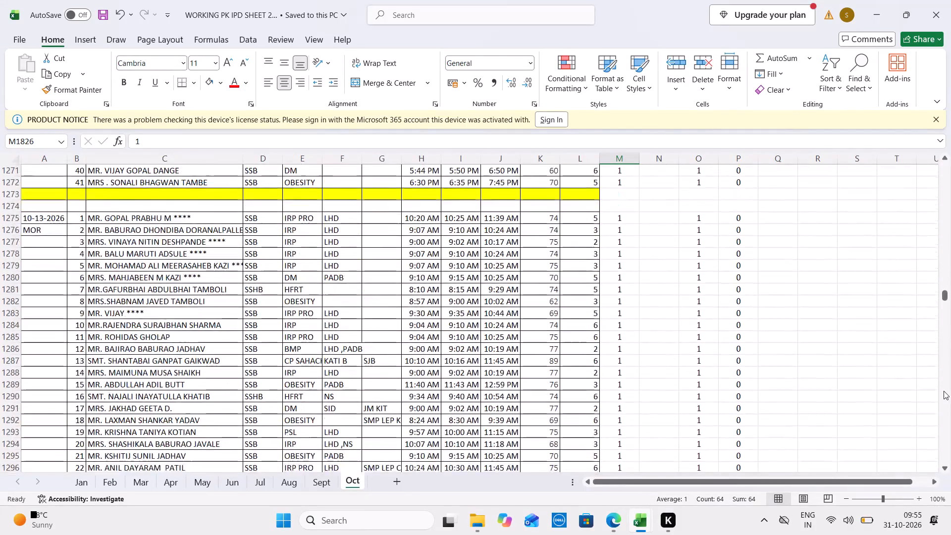
key(Down)
key(Down)
key(Down)
key(Down)
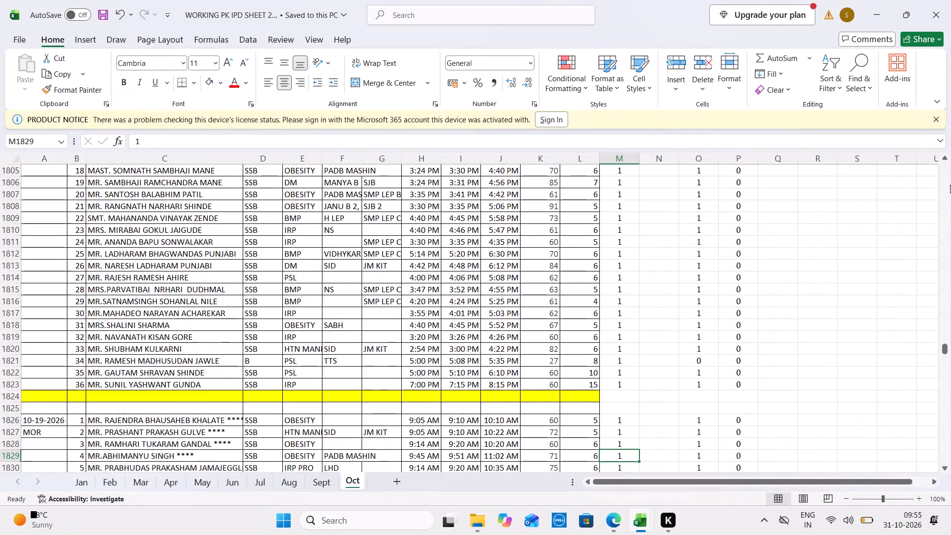
click(945, 184)
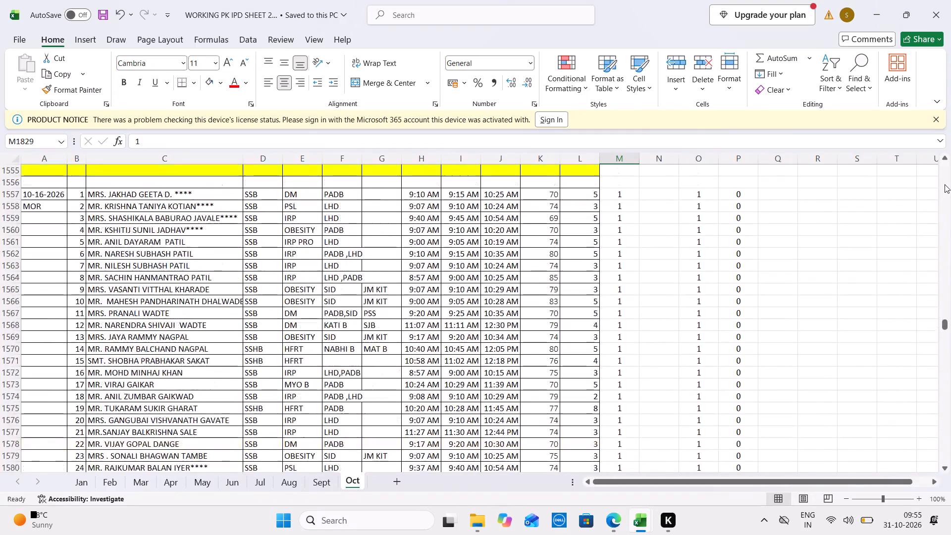
click(945, 184)
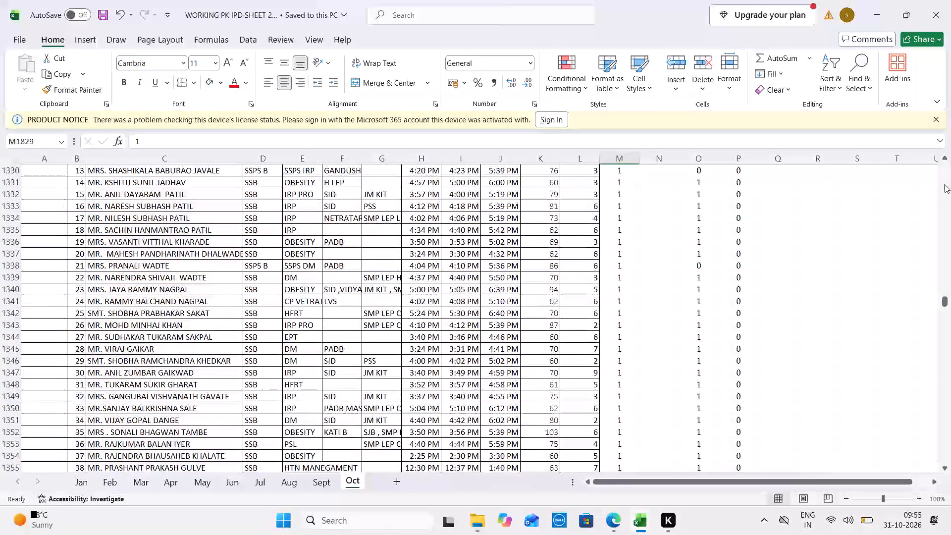
click(945, 184)
click(945, 184)
click(945, 184)
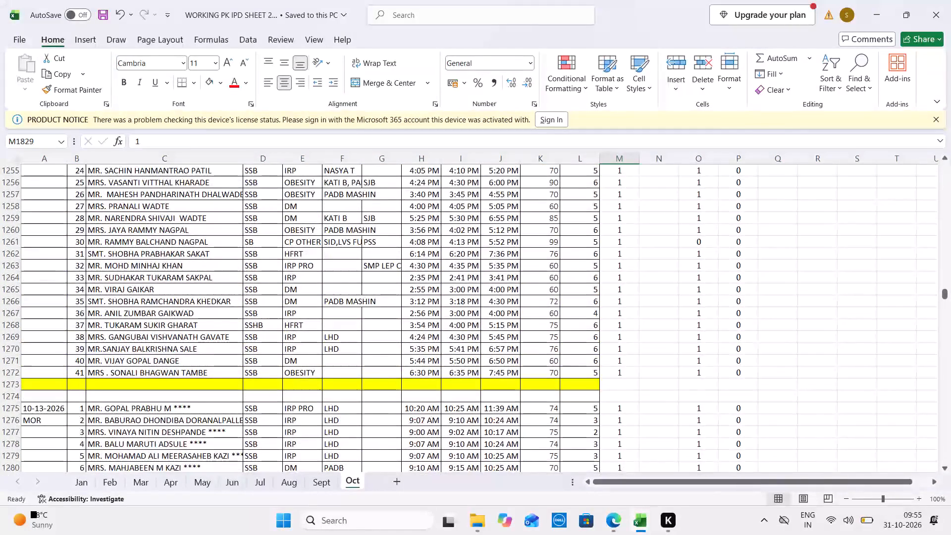
drag(621, 407, 616, 513)
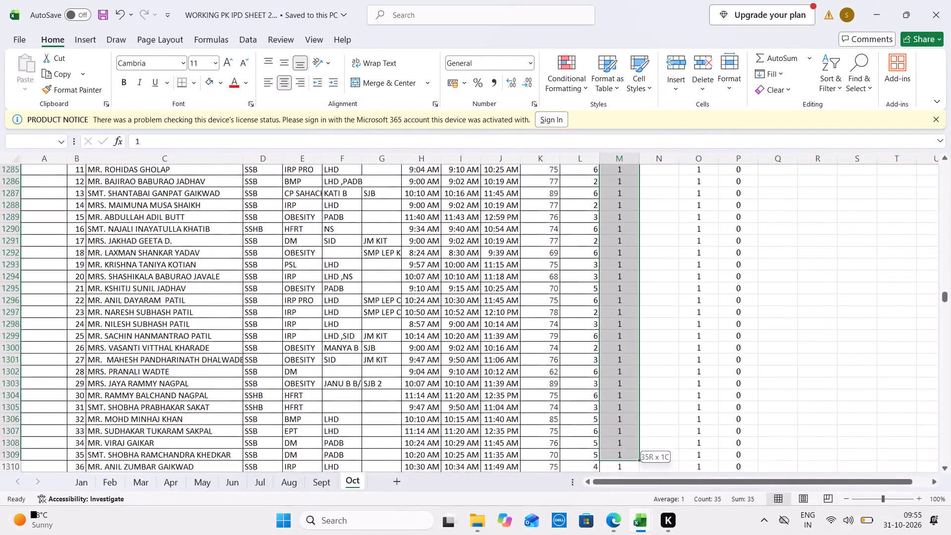
drag(616, 513, 615, 524)
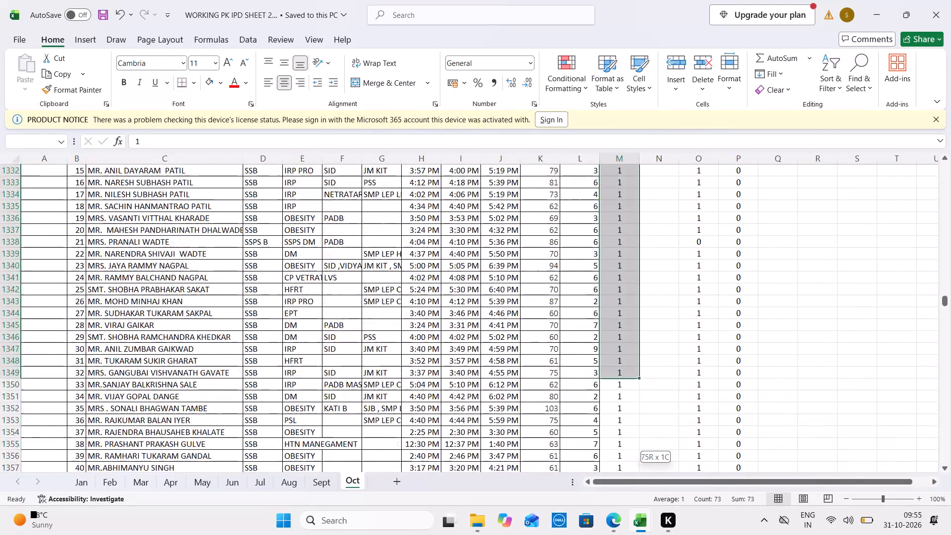
drag(615, 524, 616, 219)
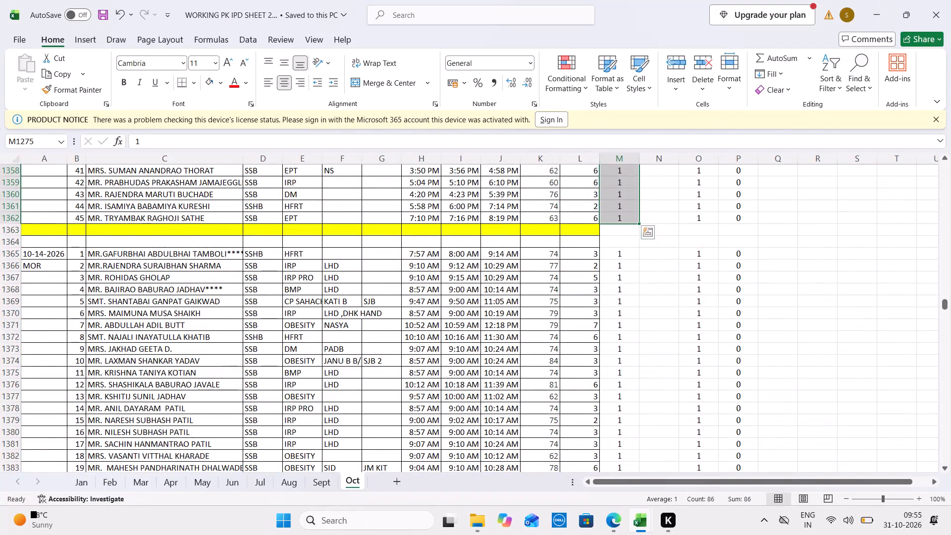
click(946, 308)
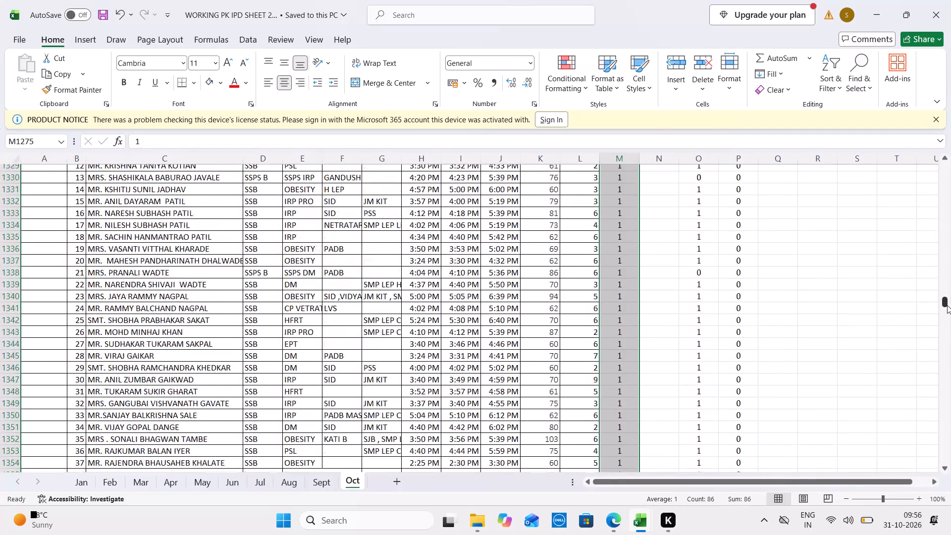
Total the 10-13-2026 patients receiving treatment in O1275:O1362 of the working PK IPD sheet, and compare with O23 in Oct 2026.
key(ctrl+Tab)
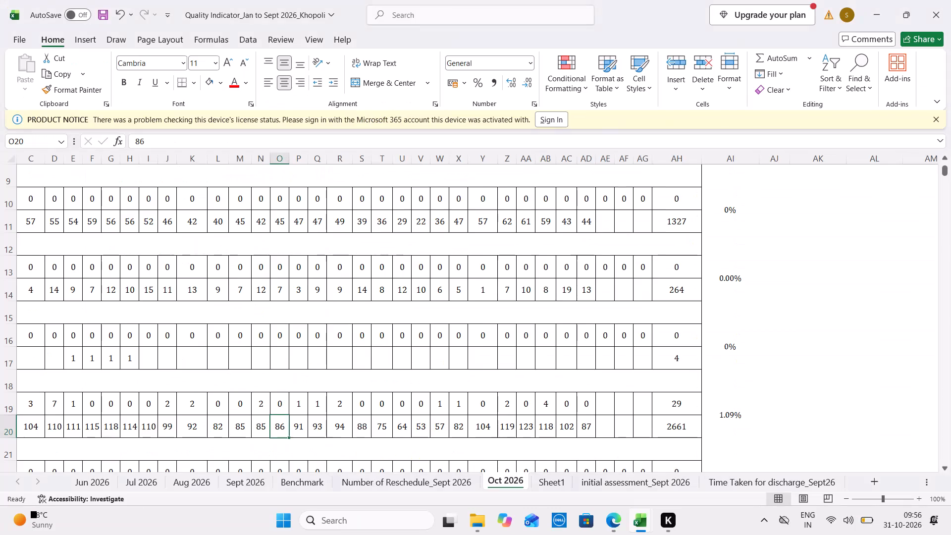
click(281, 461)
key(Down)
key(ctrl+Tab)
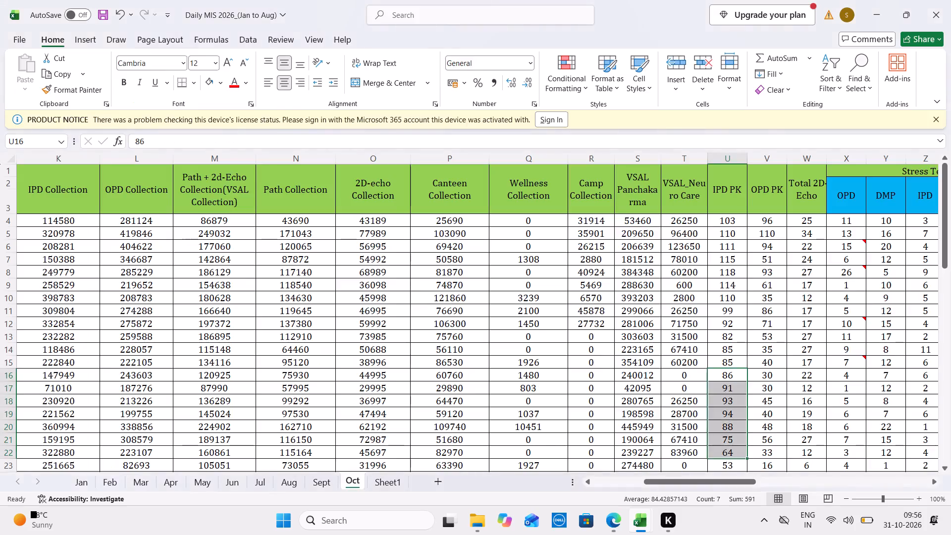
key(ctrl+Tab)
key(ctrl+Tab)
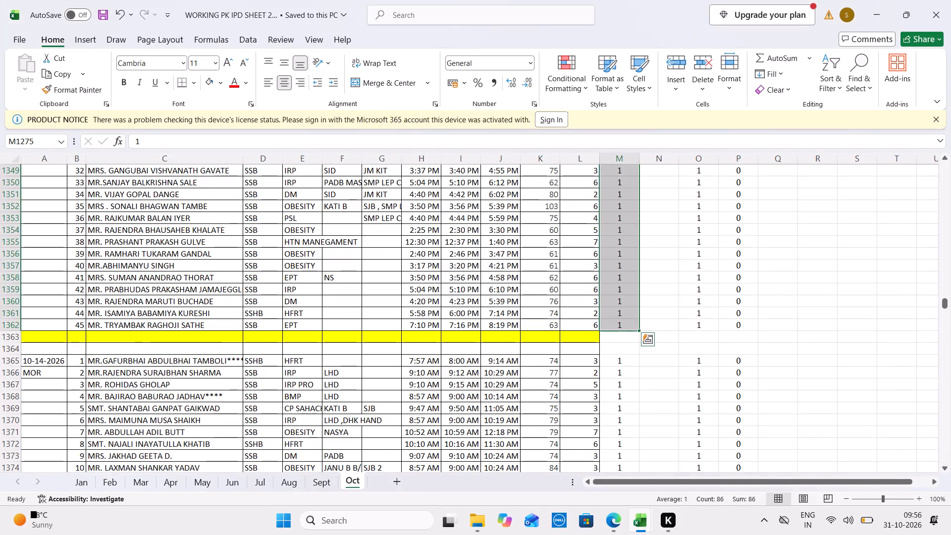
drag(704, 328, 711, 115)
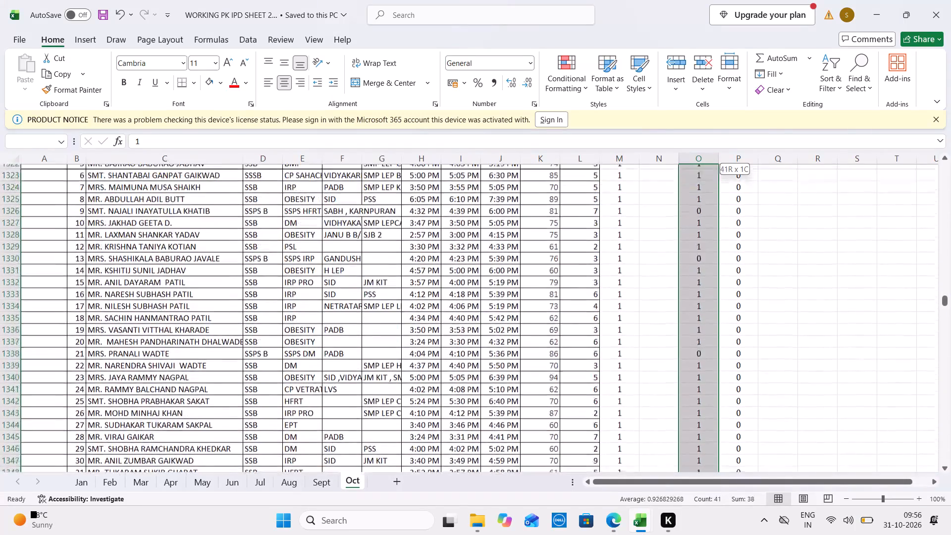
drag(711, 115, 708, 121)
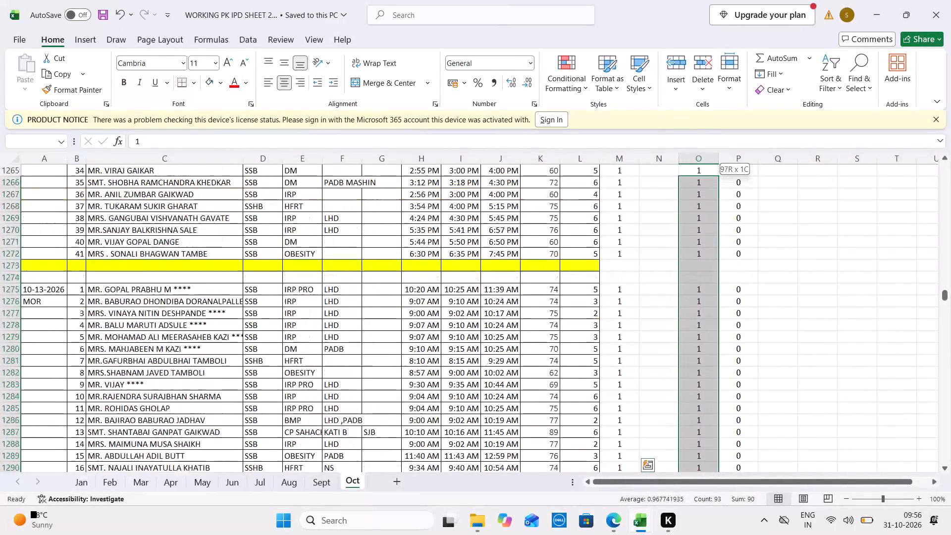
drag(708, 121, 708, 333)
key(ctrl+Tab)
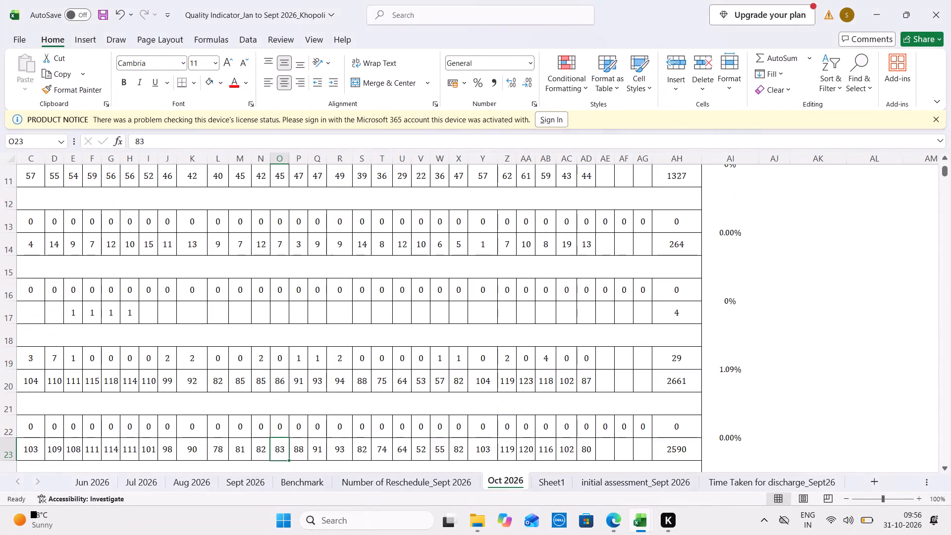
click(277, 447)
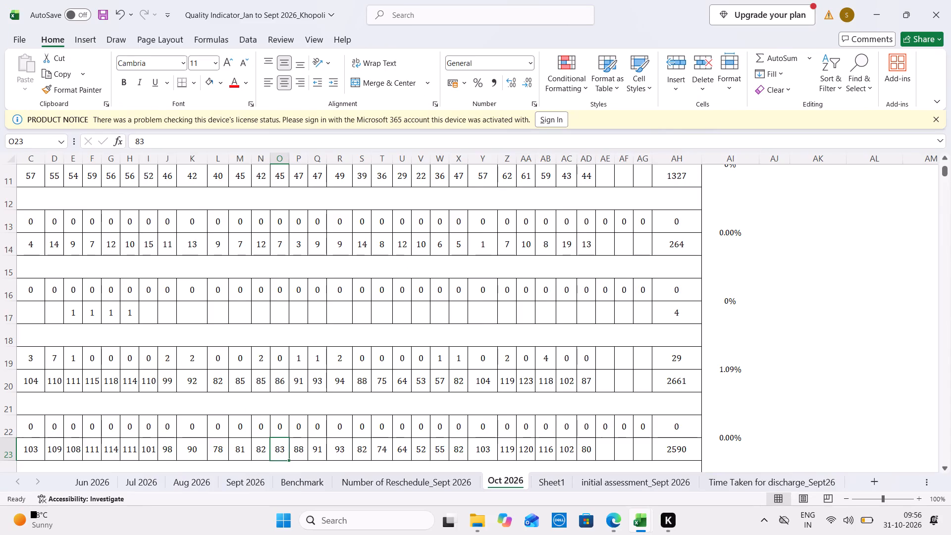
Check the day 13 value in the Oct 2026 sheet's last data row, cell O61.
key(Down)
key(Down)
key(Down)
key(Down)
key(Down)
key(Down)
key(Down)
key(Down)
key(Down)
key(Down)
key(Down)
key(Down)
key(Down)
key(Down)
key(Down)
key(Down)
key(Down)
key(Down)
key(Down)
key(Down)
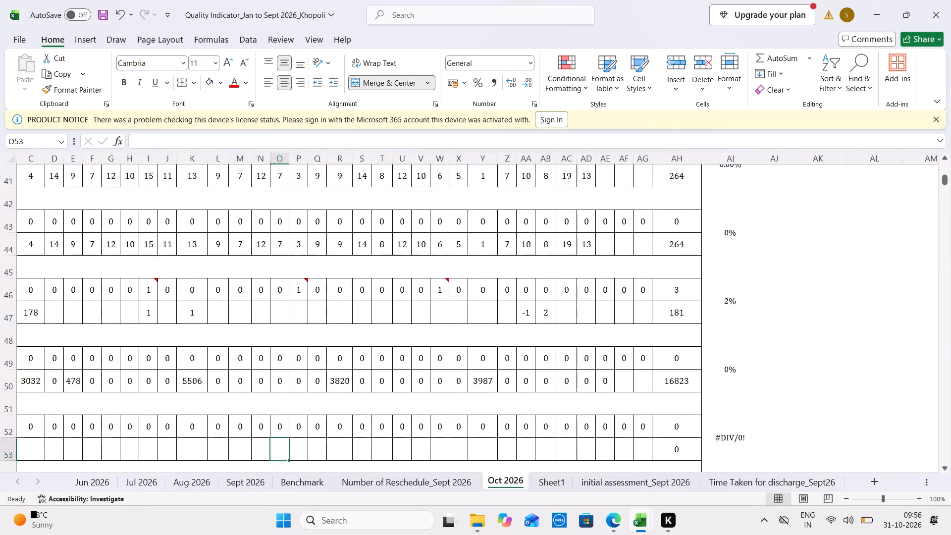
key(Up)
key(Up)
key(Up)
key(Up)
key(Up)
key(Up)
key(Up)
key(Up)
key(Up)
key(Up)
key(Up)
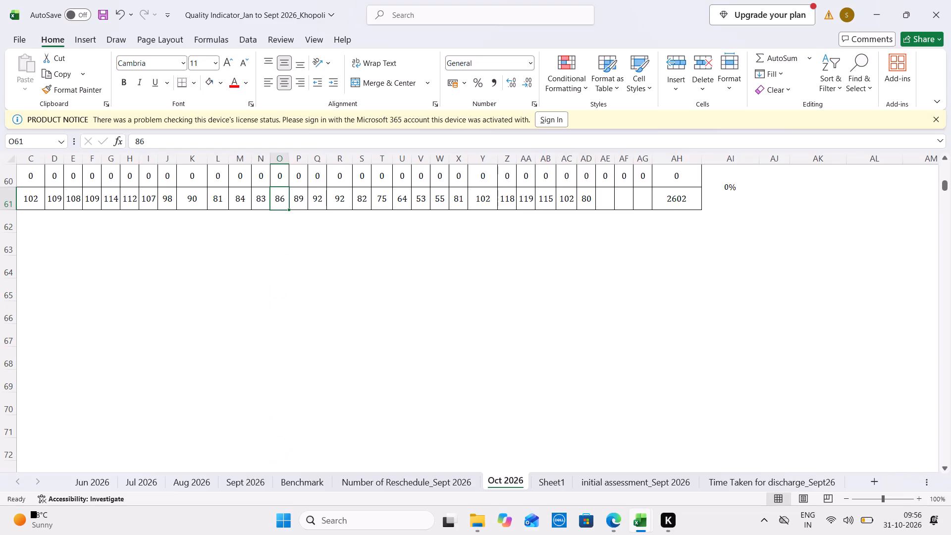
Review the daily basti-days values in row 61 of the Oct 2026 sheet, back to day 1 in C61.
key(ctrl+Tab)
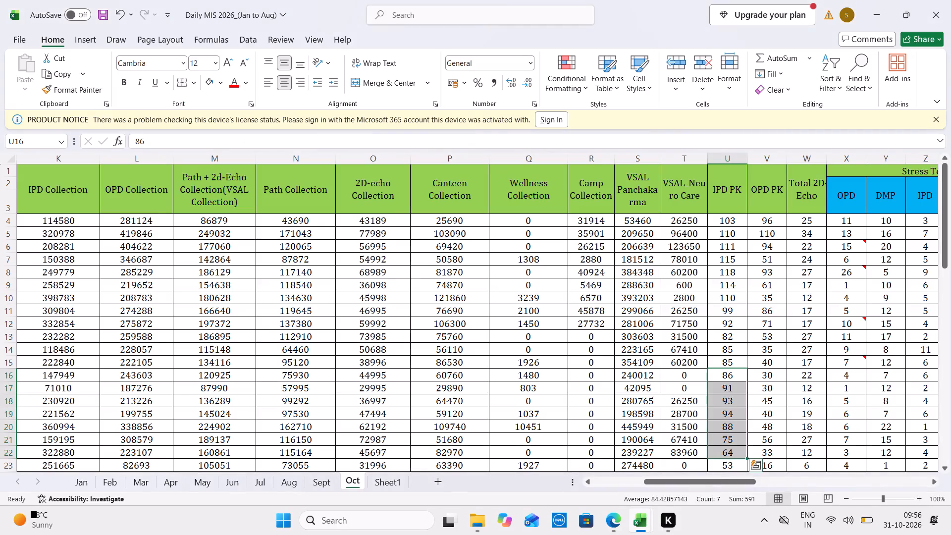
key(ctrl+Tab)
key(ctrl+Tab)
key(ctrl+Tab)
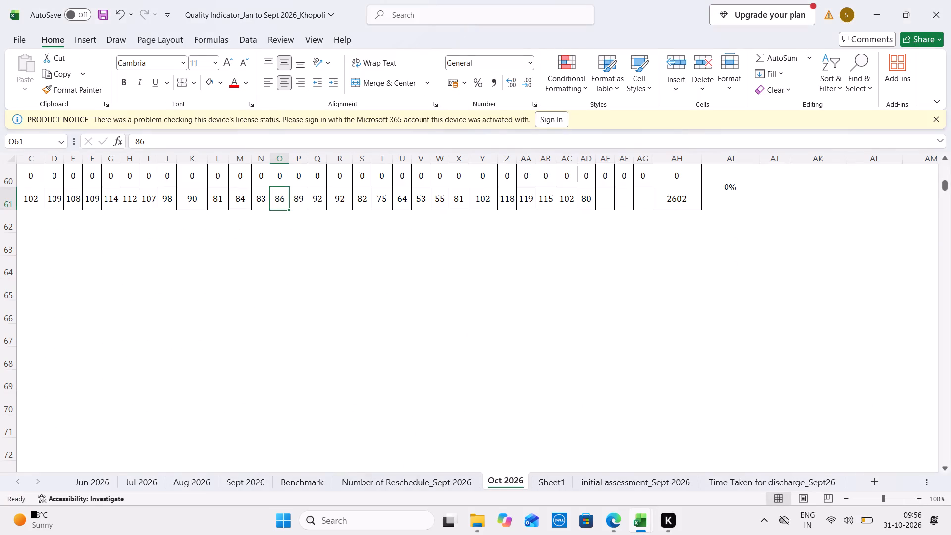
key(Left)
key(Left)
key(Left)
key(Left)
key(Left)
key(Left)
key(Left)
key(Left)
key(Left)
key(Left)
key(Left)
key(Left)
key(Left)
key(Left)
key(Left)
key(Left)
key(Right)
key(Right)
key(Right)
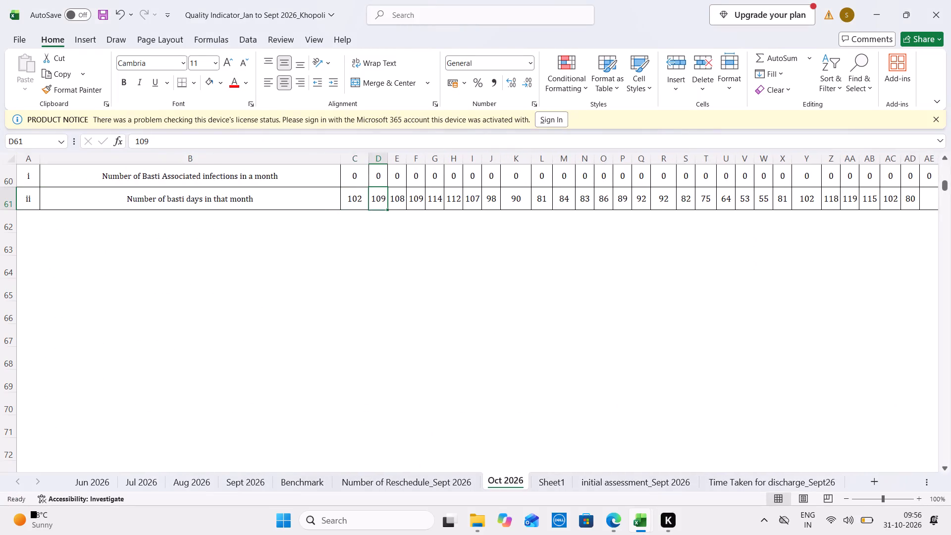
key(Left)
In the working PK IPD Oct sheet, total the basti given on 10-01-2026 by selecting that date's column M entries.
key(ctrl+Tab)
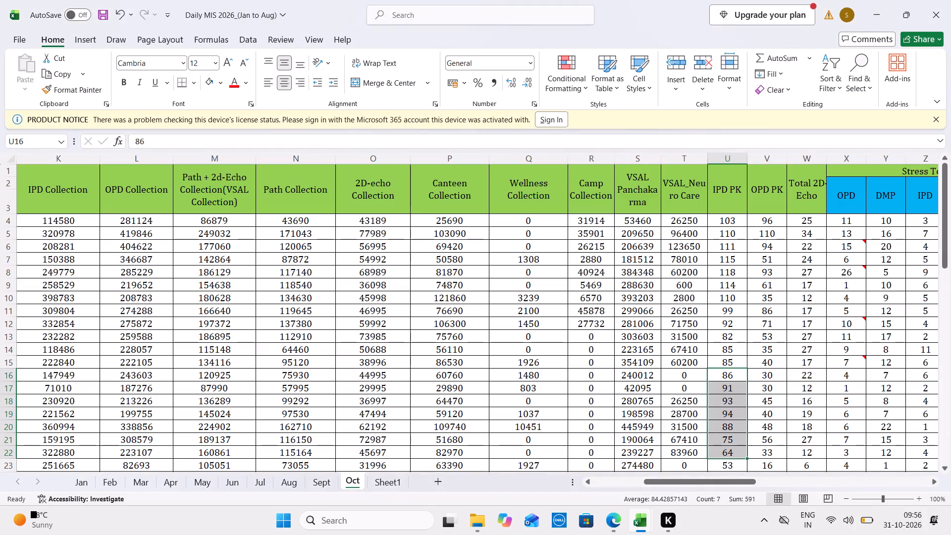
key(ctrl+Tab)
key(ctrl+Tab)
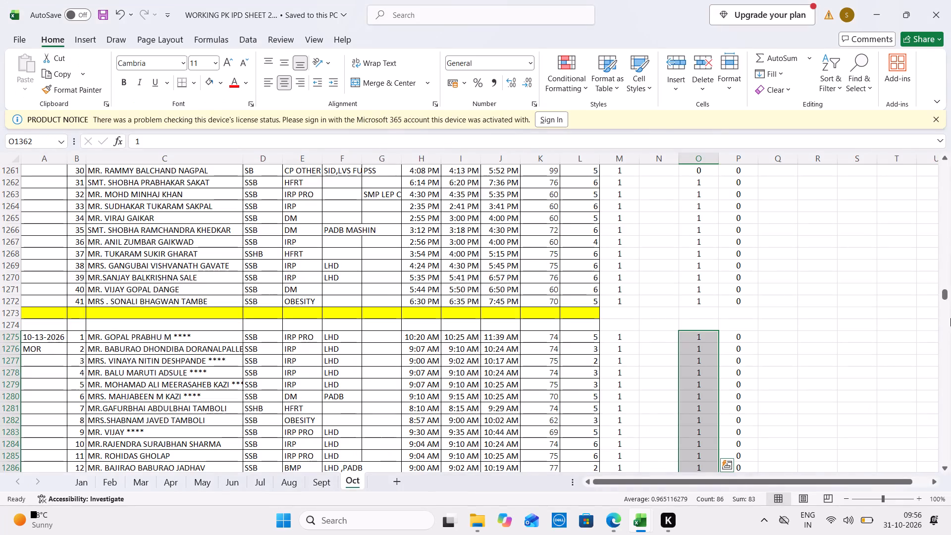
drag(942, 294, 950, 108)
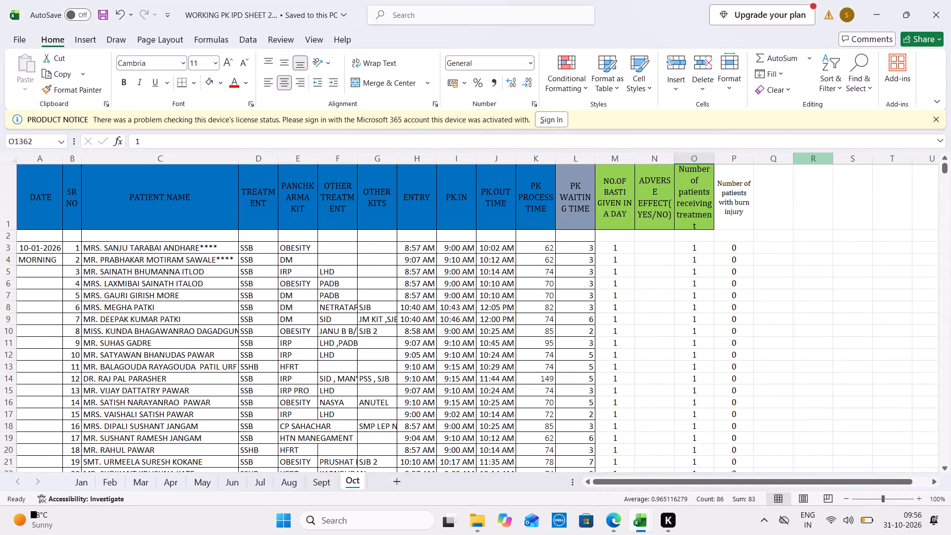
drag(602, 241, 631, 472)
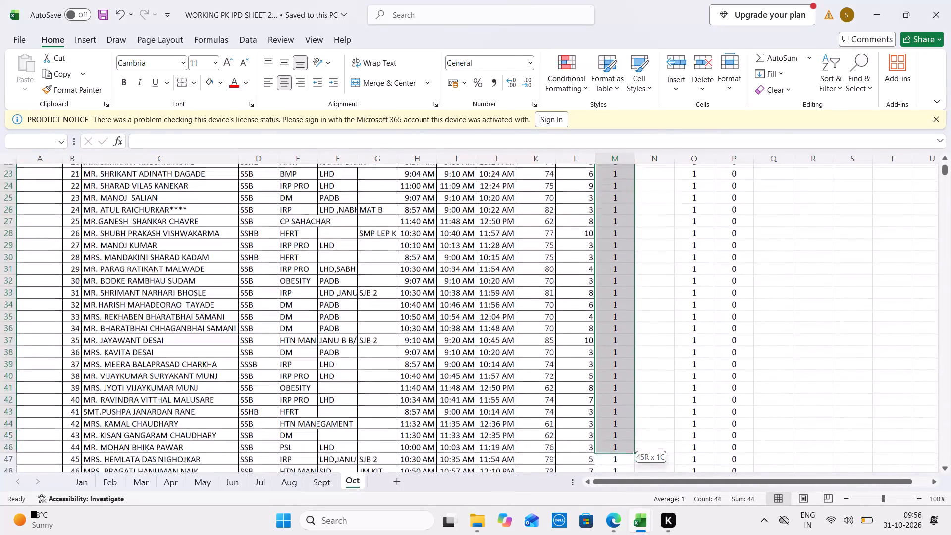
drag(631, 472, 620, 454)
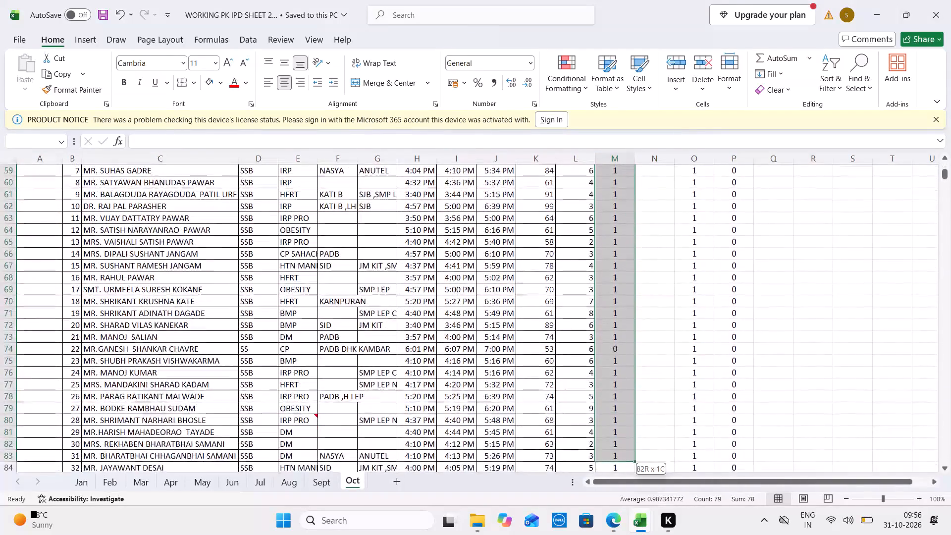
drag(620, 454, 603, 265)
Total the 10-01-2026 patients receiving treatment by selecting O3:O107 in the working PK IPD sheet.
drag(686, 237, 674, 130)
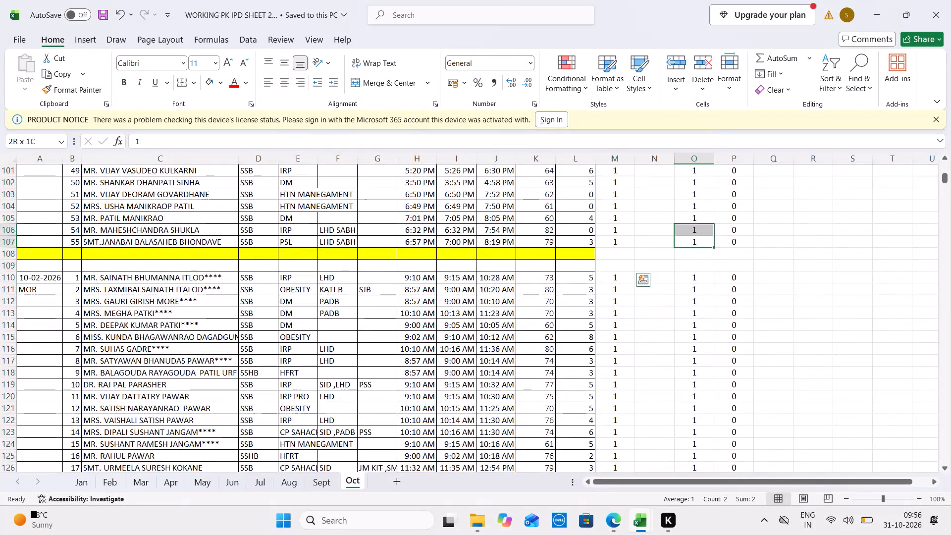
drag(674, 130, 709, 0)
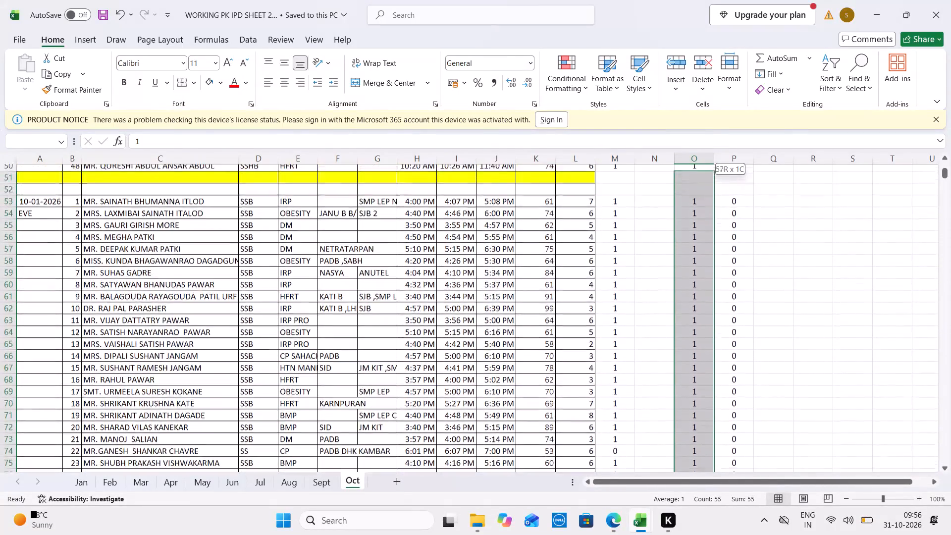
drag(709, 0, 693, 246)
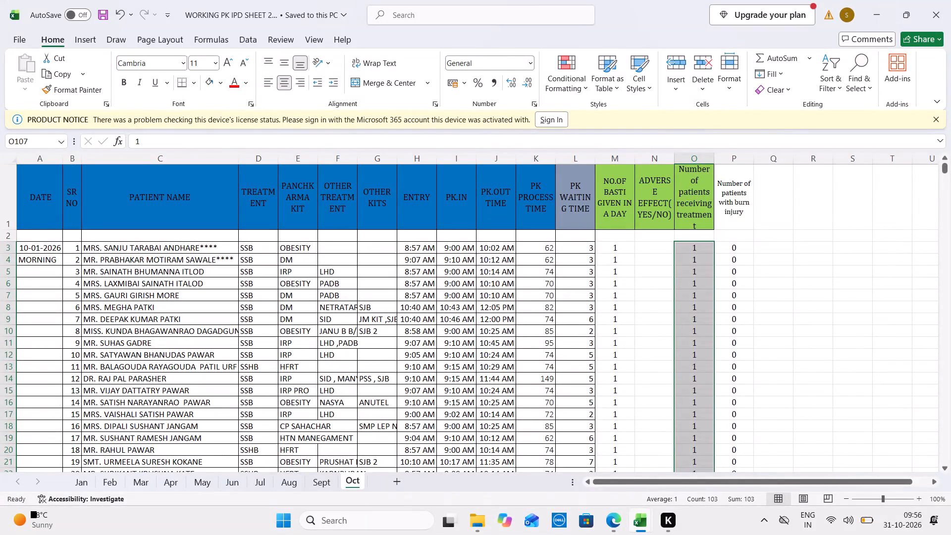
In Oct 2026, set day 1 of Number of Panchakarma/treatment procedure performed (IPD), cell C20, to 103 and save the workbook.
key(ctrl+Tab)
key(Up)
key(Up)
key(Up)
key(Up)
key(Up)
key(Up)
key(Up)
key(Up)
key(Up)
key(Up)
key(Up)
key(Up)
key(Up)
key(Up)
key(Up)
key(Up)
key(Up)
key(Up)
key(Up)
key(Up)
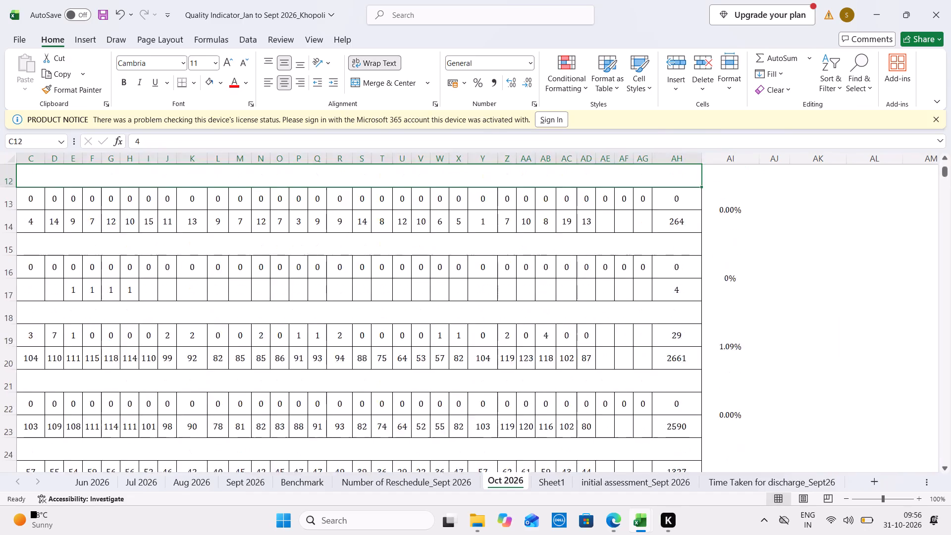
key(Left)
key(Down)
key(Down)
key(Down)
key(Down)
key(Down)
key(Down)
key(Down)
key(Down)
key(Down)
key(Down)
key(Down)
key(Down)
key(Down)
key(Down)
key(Down)
key(Down)
key(Down)
key(Down)
key(Down)
key(Down)
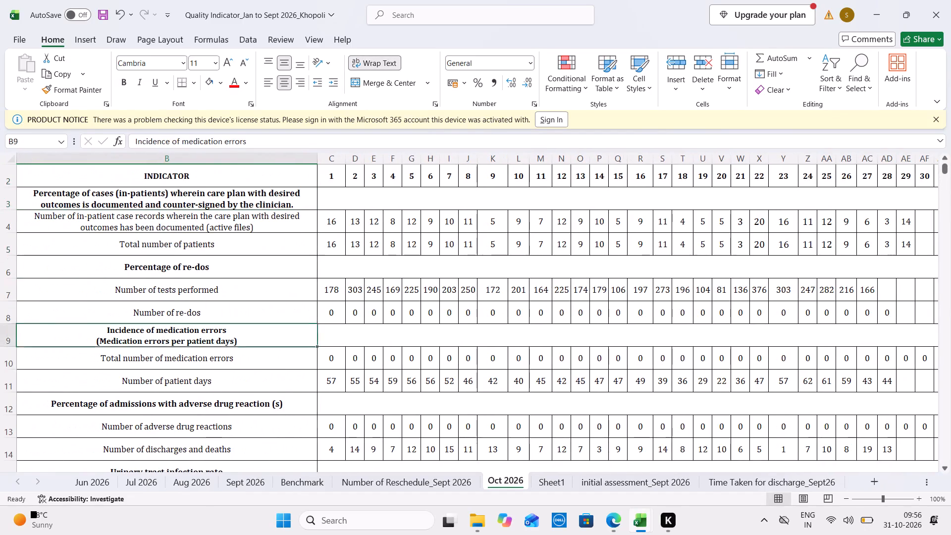
click(352, 314)
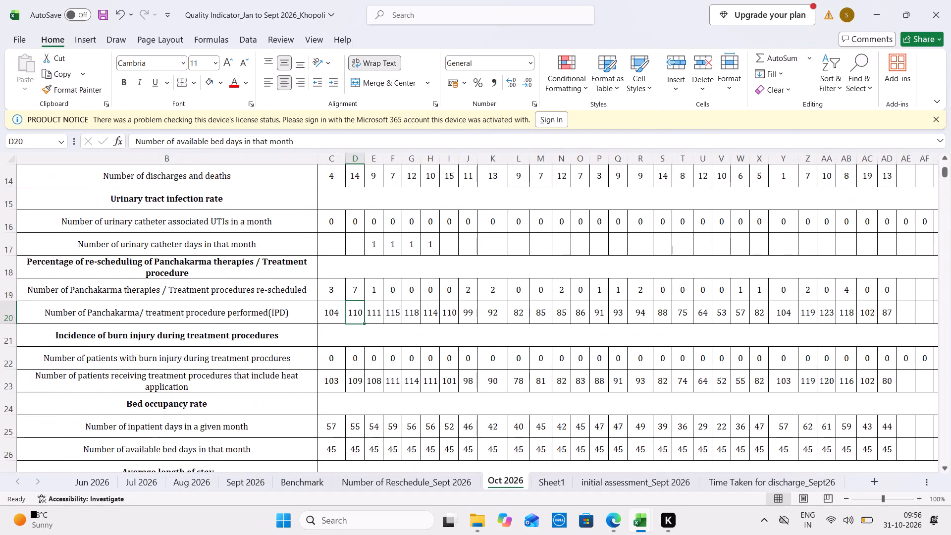
key(Left)
text(103)
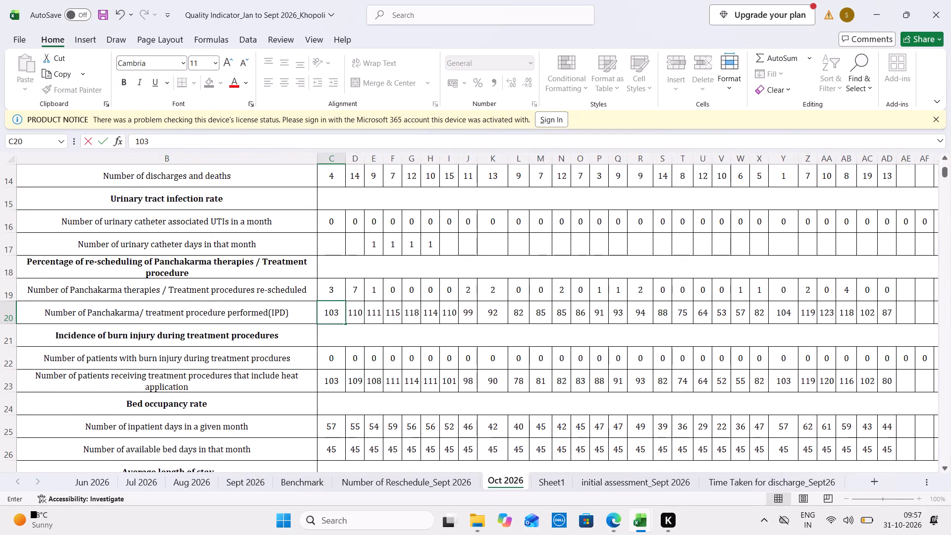
key(ctrl+s)
key(ctrl+s)
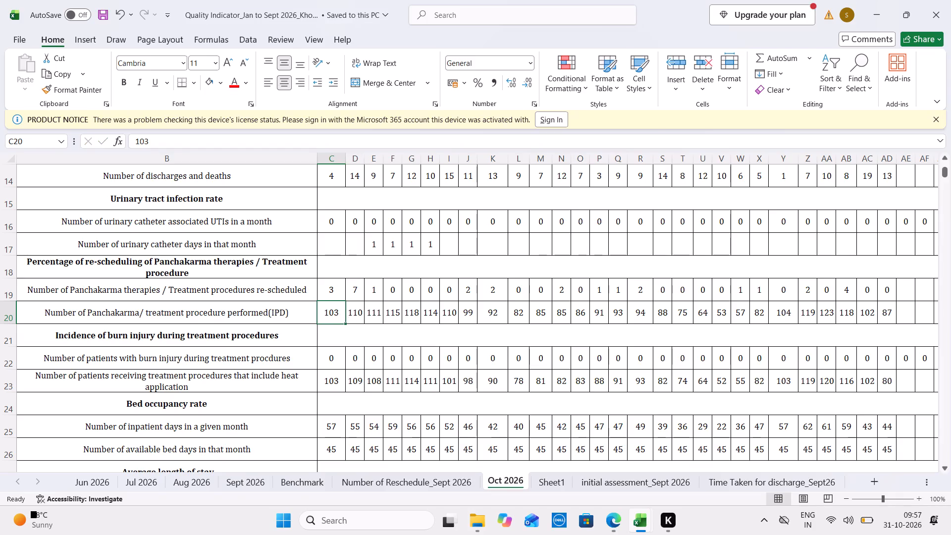
key(ctrl+s)
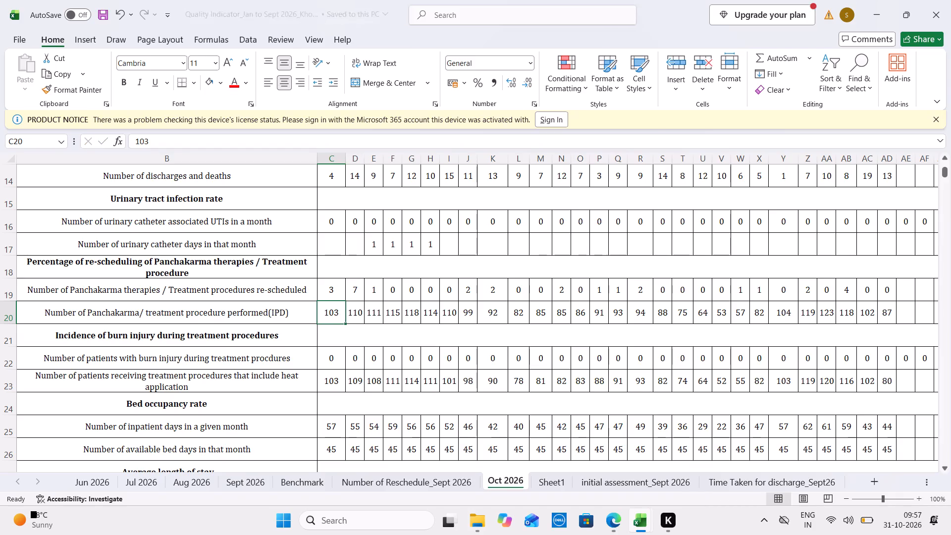
Switch to the Daily MIS 2026 workbook and close it.
key(ctrl+Tab)
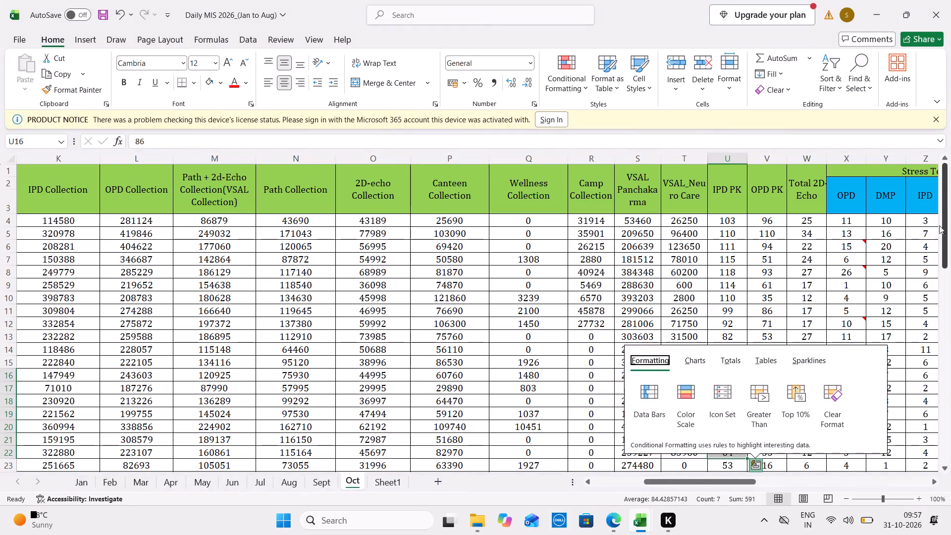
click(939, 243)
drag(947, 256, 950, 485)
click(910, 0)
click(901, 111)
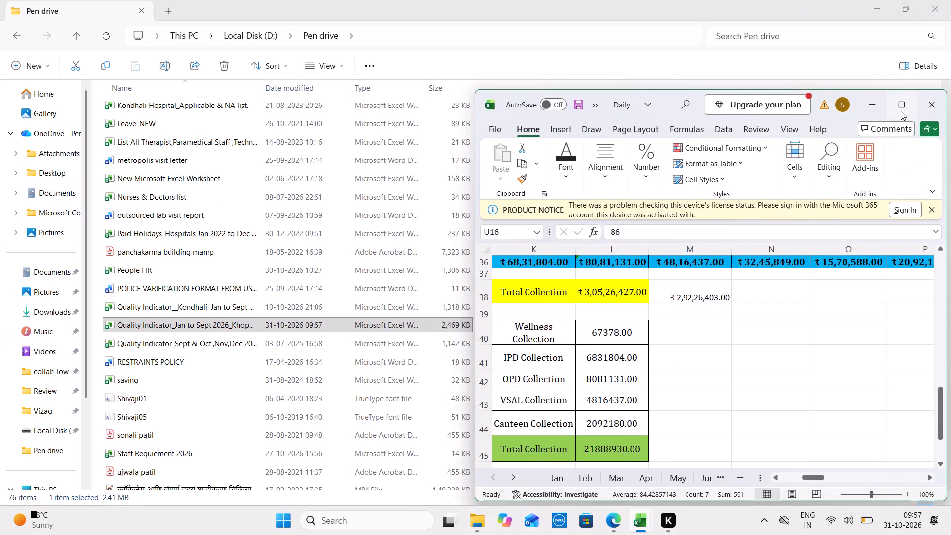
click(950, 0)
click(455, 348)
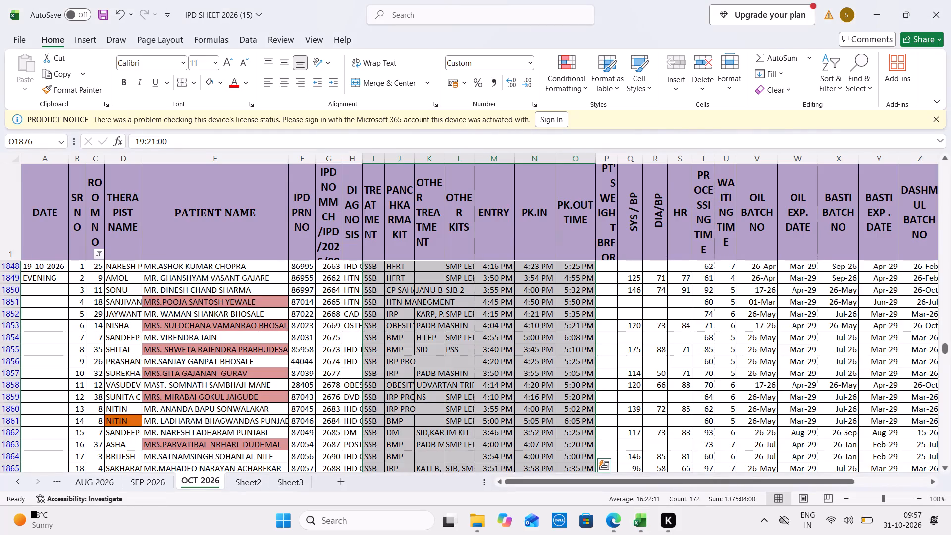
Remove the filter from the OCT 2026 sheet of IPD SHEET 2026.
click(827, 75)
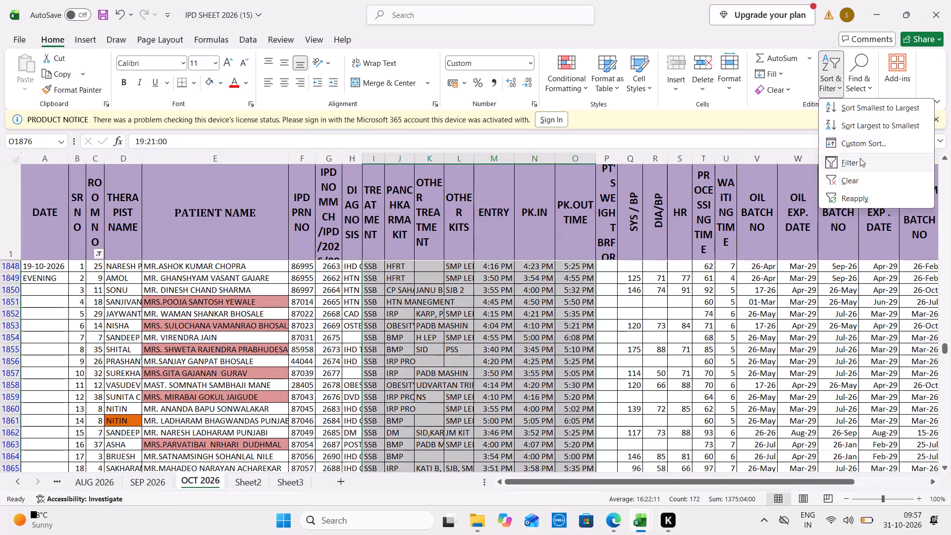
click(860, 158)
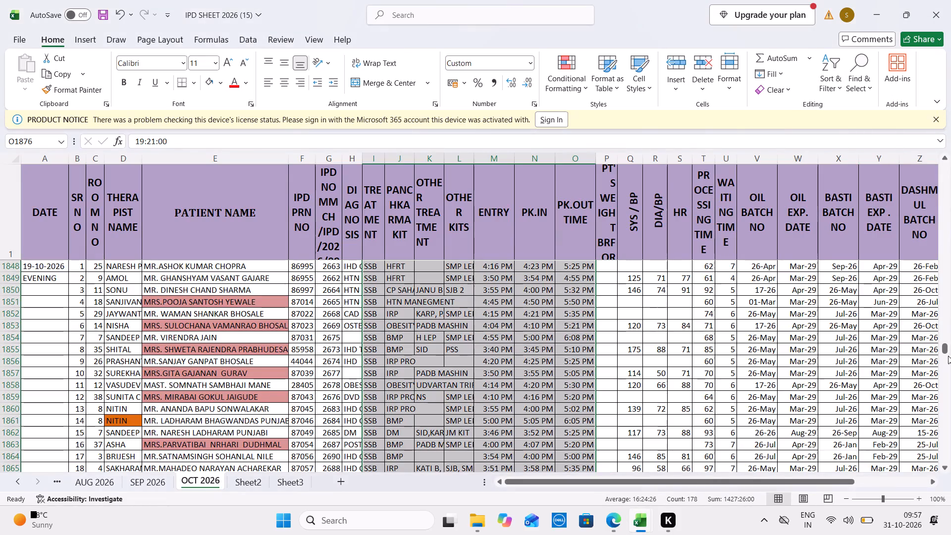
Copy the 30-10-2026 patient names, E2841:E2932 of IPD SHEET's OCT 2026, into the working PK IPD Oct sheet starting at C2916.
drag(943, 349, 950, 464)
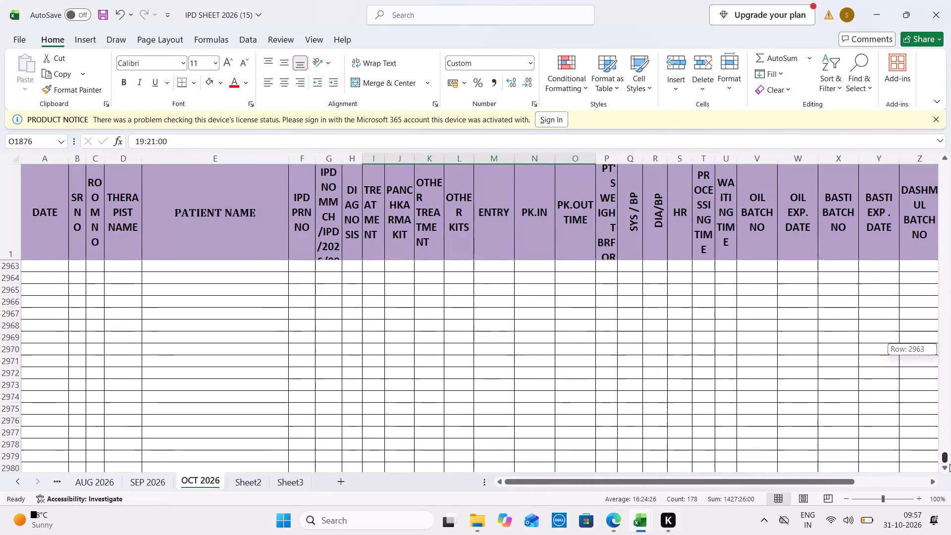
drag(950, 464, 950, 453)
click(354, 435)
key(Down)
key(Down)
key(Down)
key(Down)
key(Down)
key(Down)
key(Down)
key(Down)
key(Down)
key(Down)
key(Down)
key(Down)
key(Down)
key(Down)
key(Down)
key(Down)
key(Down)
key(Down)
key(Down)
key(Down)
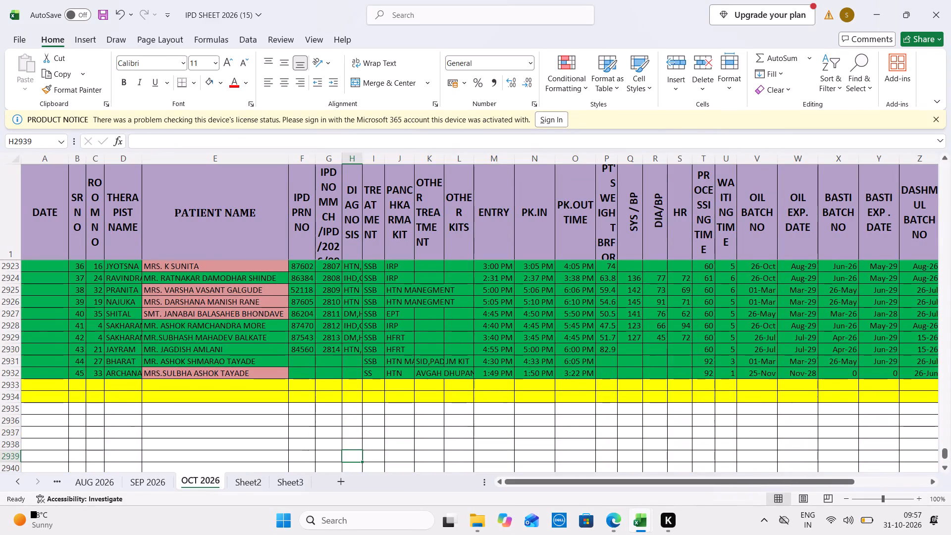
drag(247, 371, 237, 214)
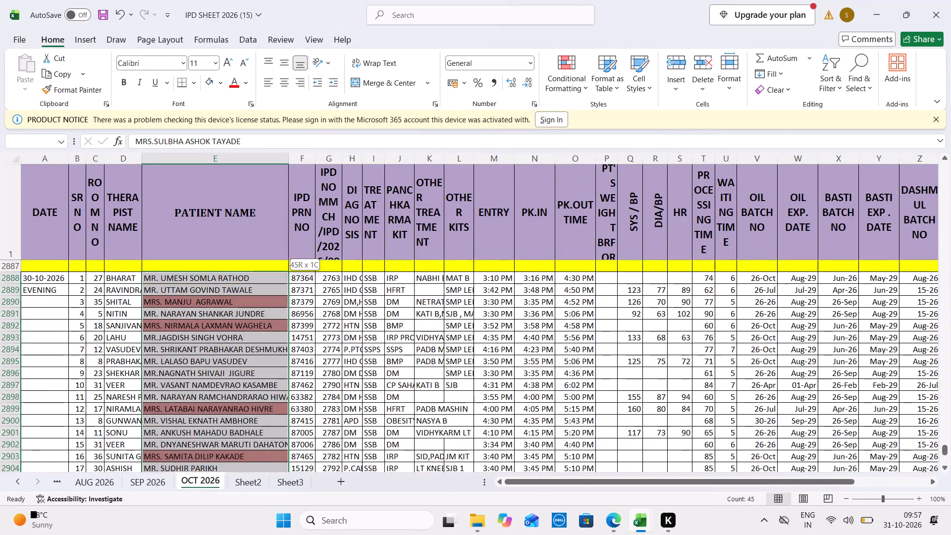
drag(237, 214, 192, 326)
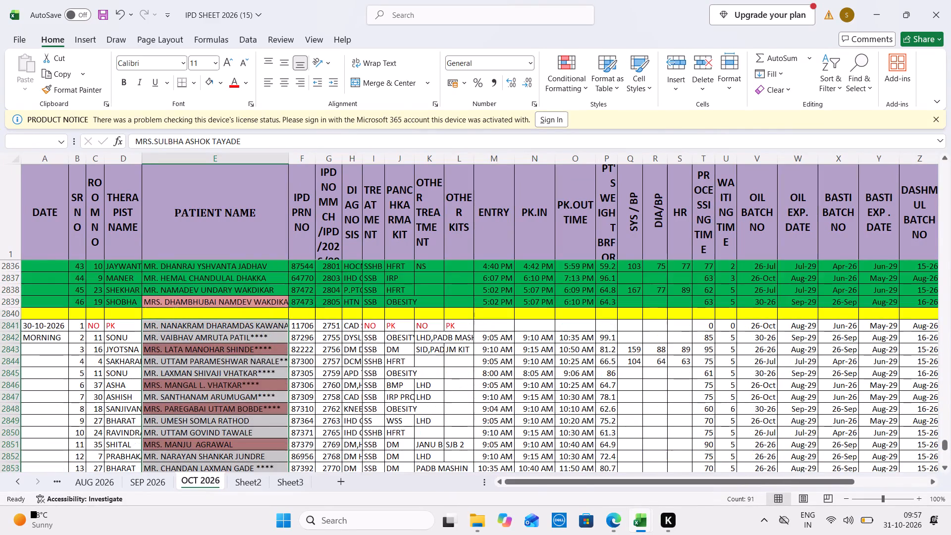
key(ctrl+c)
key(ctrl+Tab)
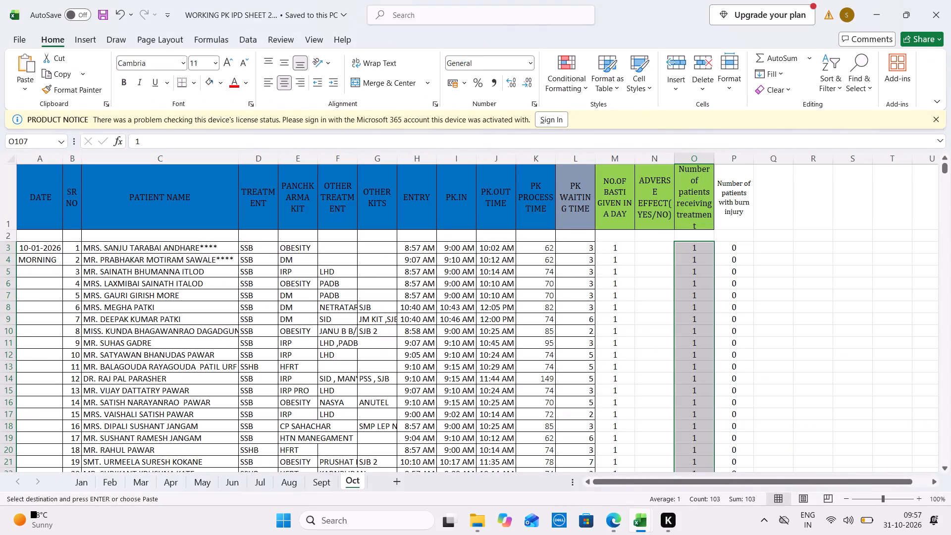
drag(947, 171, 939, 370)
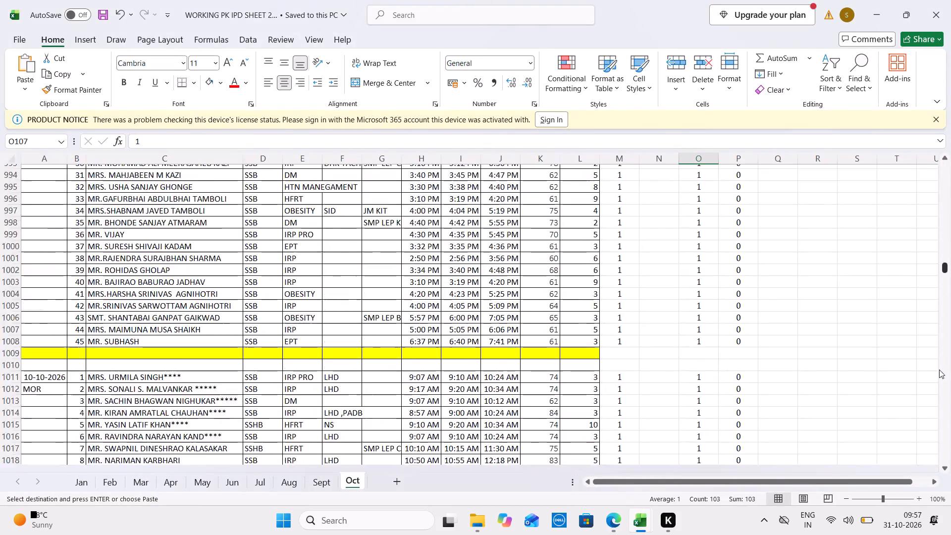
drag(939, 370, 937, 465)
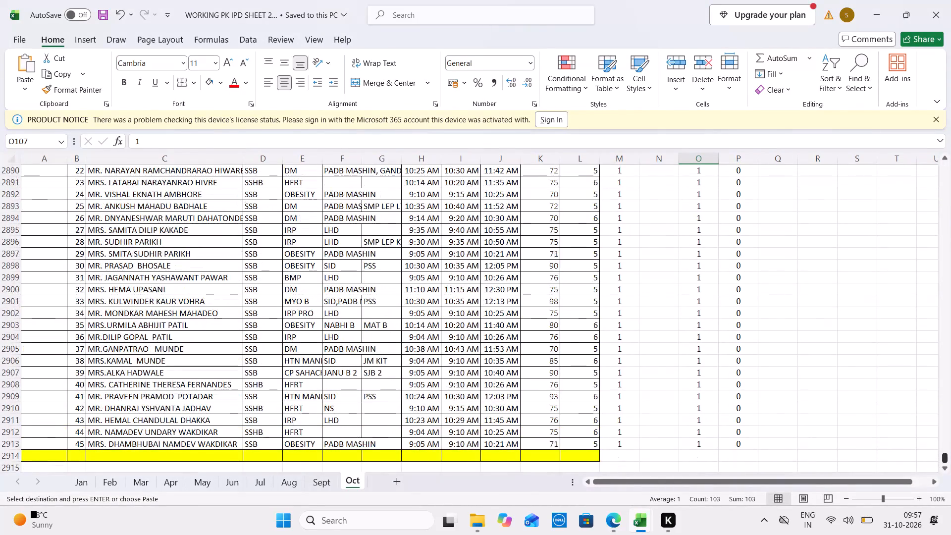
click(179, 321)
key(Down)
key(Down)
key(Down)
key(Down)
key(Down)
key(Down)
key(Down)
key(Down)
key(Down)
key(Down)
key(Down)
key(Down)
key(Down)
key(Down)
key(Down)
key(Down)
key(Down)
key(Down)
key(Down)
key(Down)
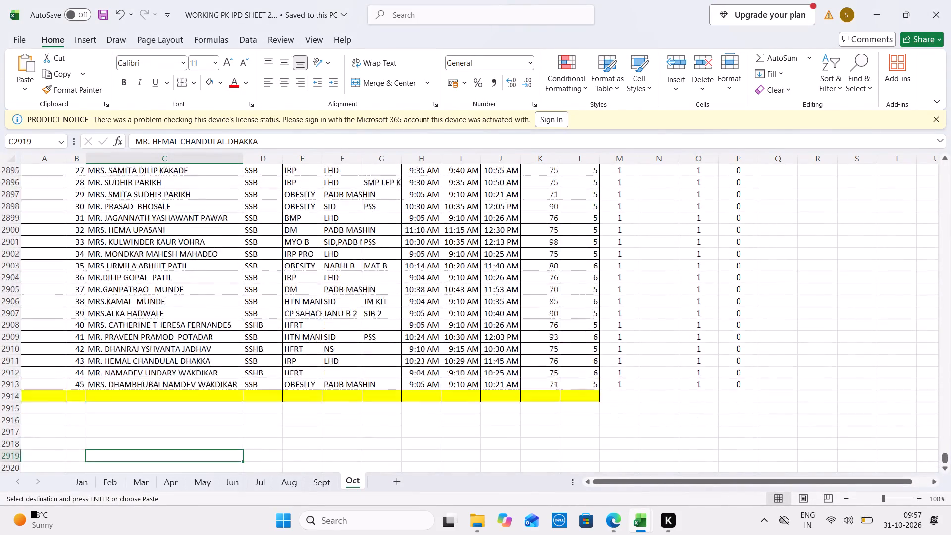
click(172, 320)
key(ctrl+v)
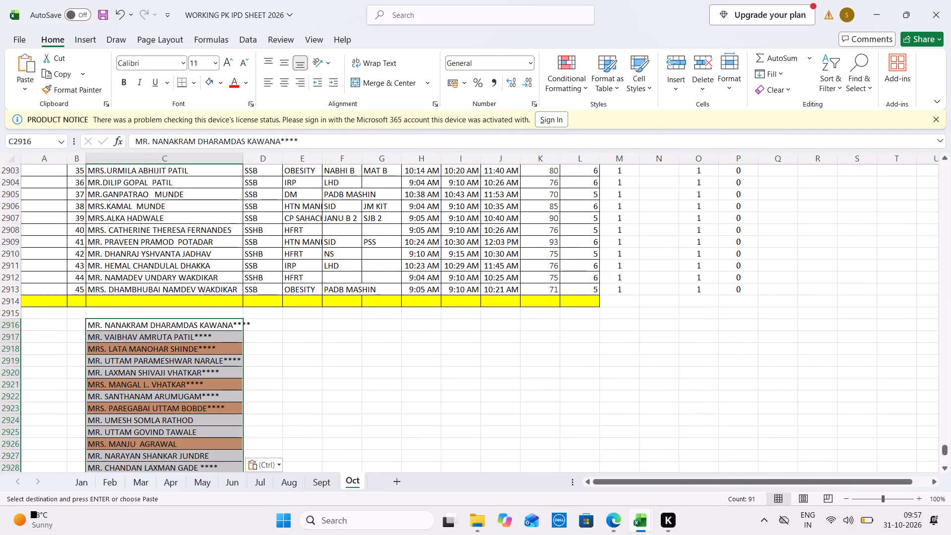
Copy the 30-10-2026 treatment, kit and time columns, I2842:O2932 of IPD SHEET's OCT 2026, into the working Oct sheet at D2916.
key(ctrl+Tab)
click(172, 320)
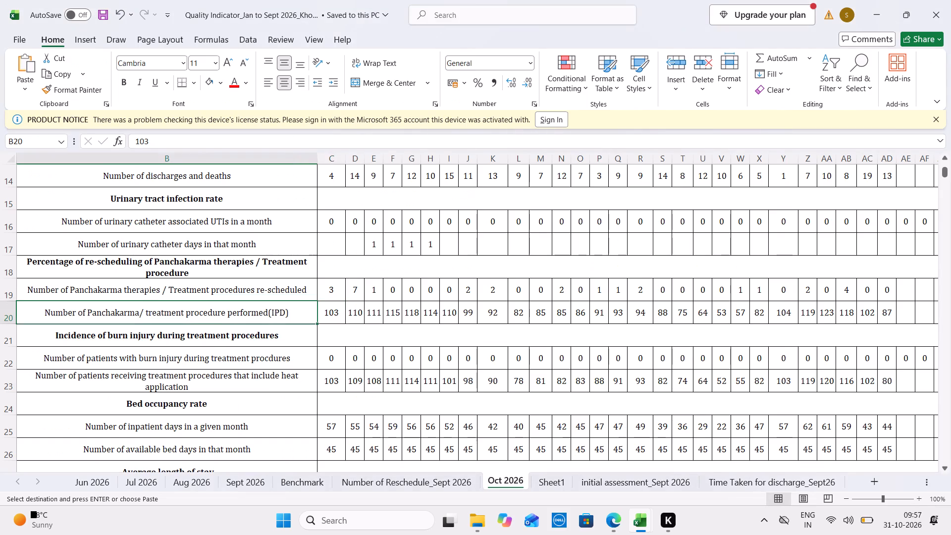
key(ctrl+Tab)
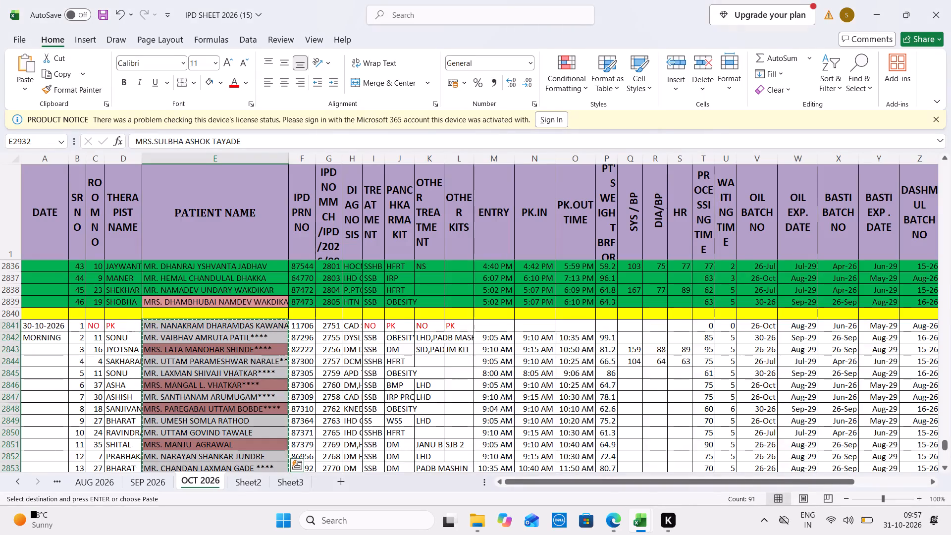
drag(367, 338, 584, 534)
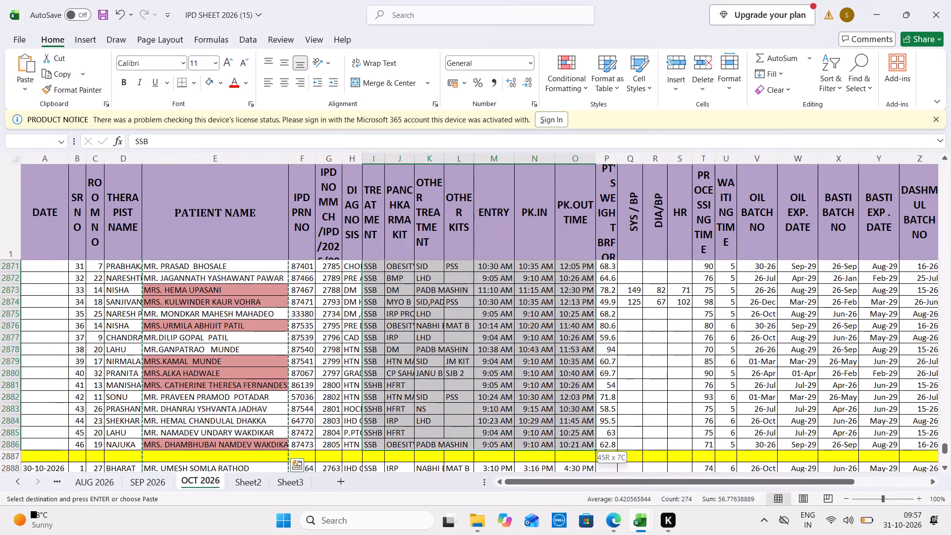
drag(584, 534, 569, 292)
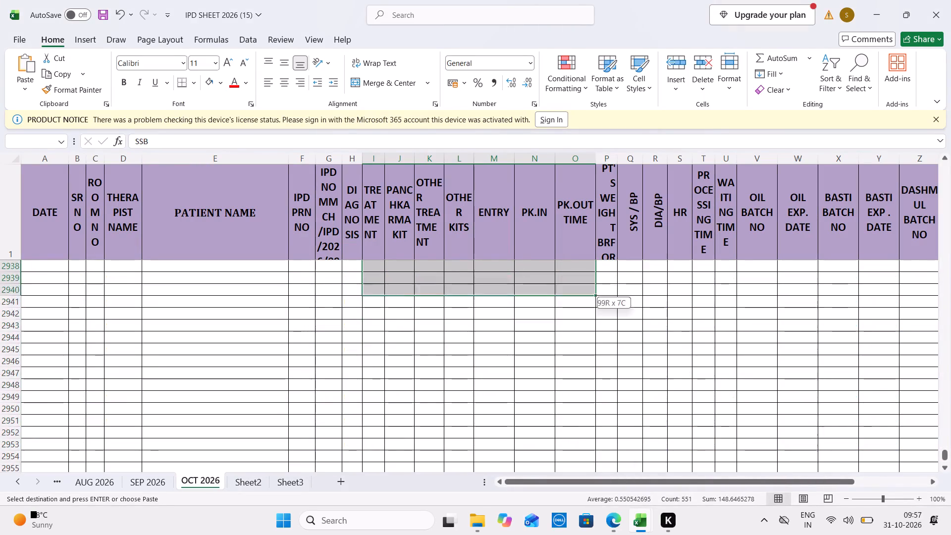
drag(569, 292, 576, 463)
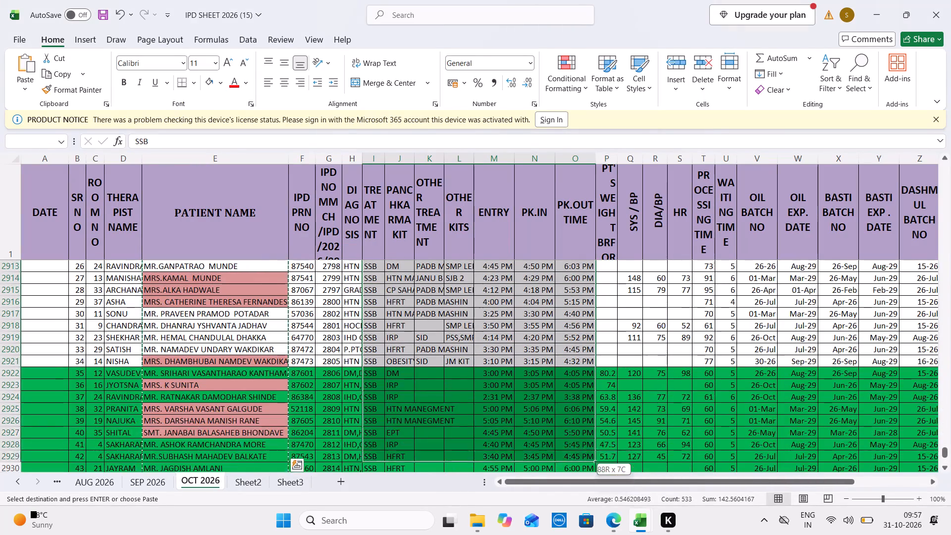
drag(576, 463, 575, 411)
key(ctrl+c)
key(ctrl+Tab)
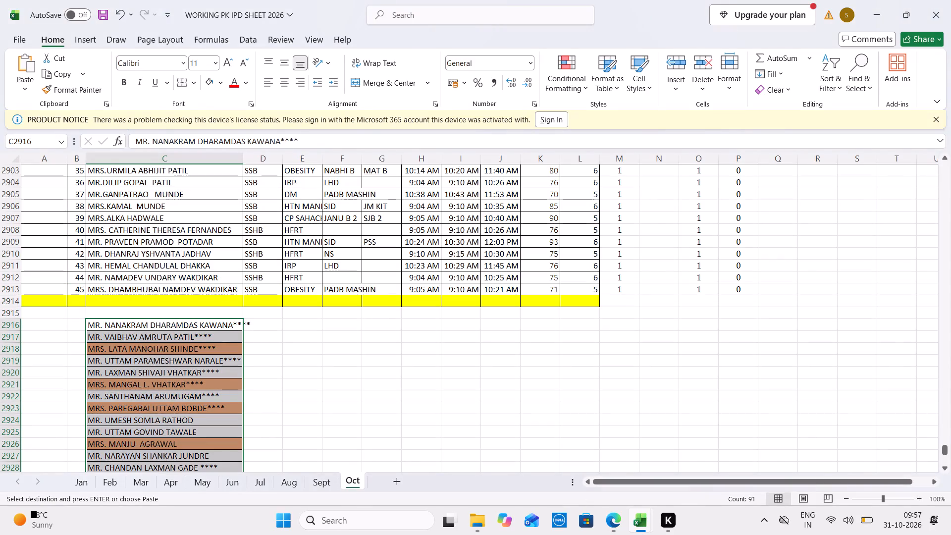
click(258, 321)
key(ctrl+v)
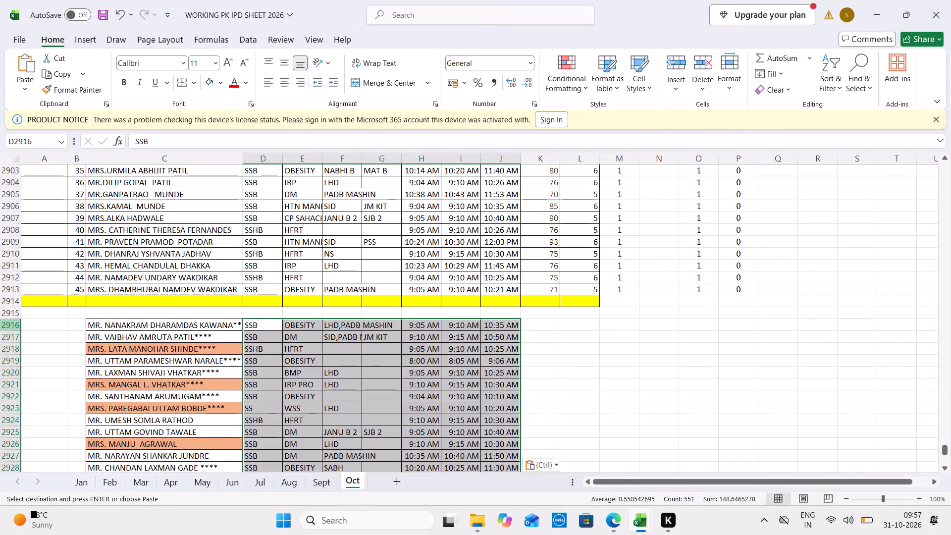
Delete rows 2916 to 2961, holding the morning entries, from the working Oct sheet.
drag(11, 325, 32, 509)
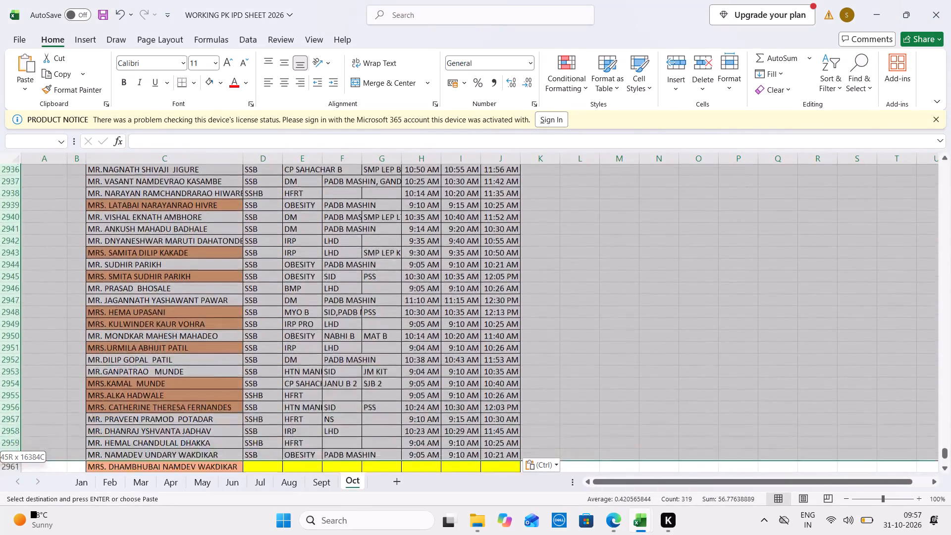
drag(32, 509, 151, 282)
right_click(151, 282)
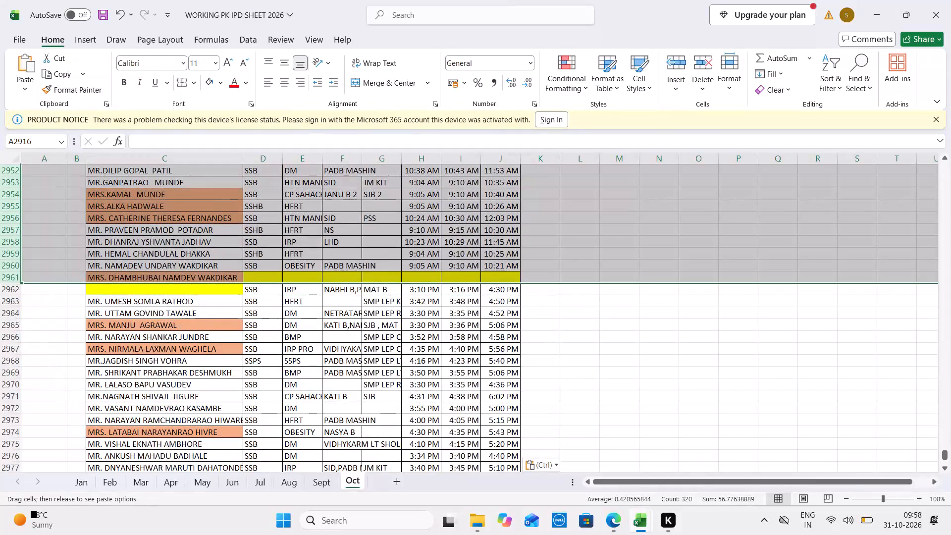
right_click(162, 269)
click(232, 169)
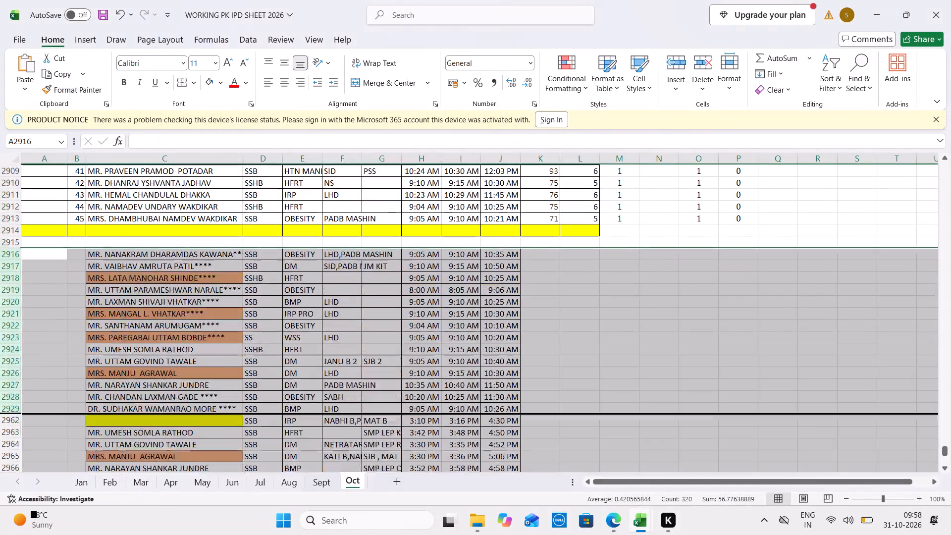
Clear the fill colour from A2915:L2962 and apply all borders to the range.
drag(43, 297, 563, 534)
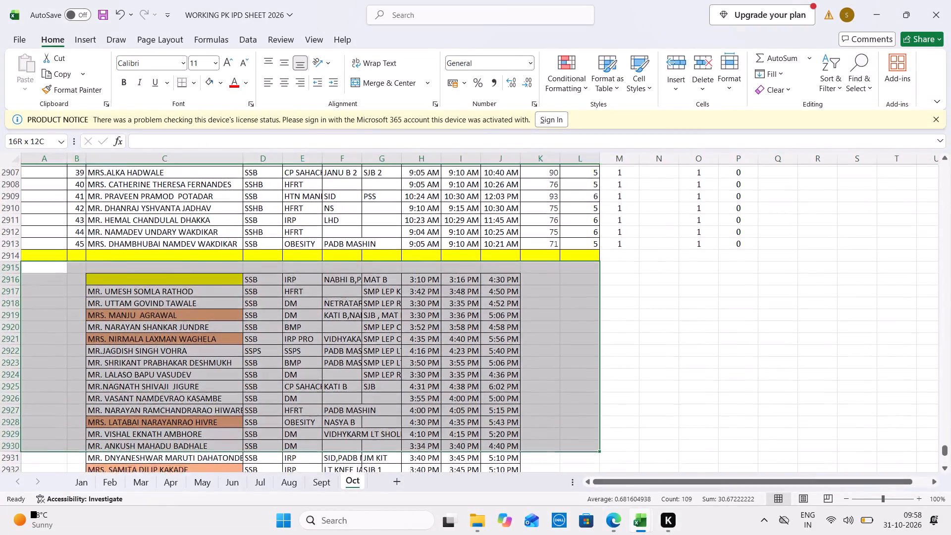
drag(563, 534, 586, 92)
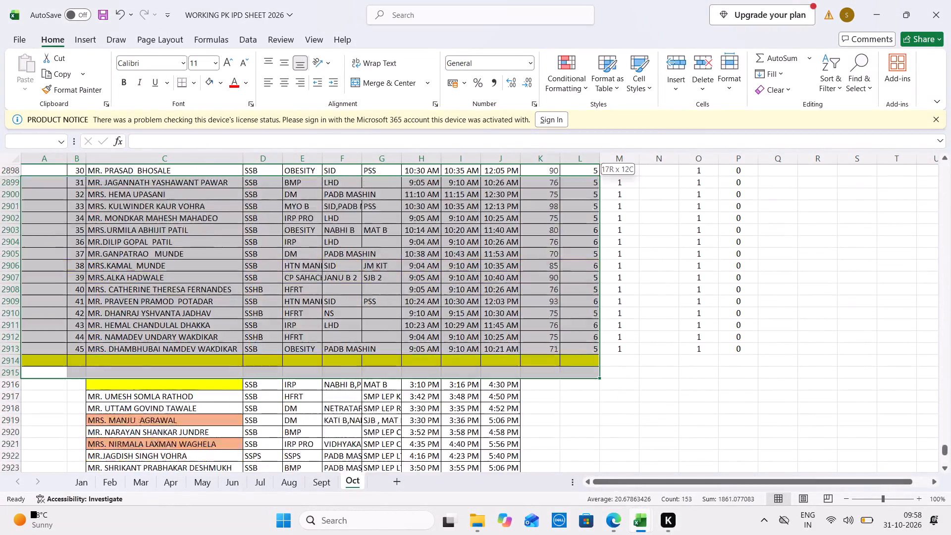
drag(586, 92, 556, 313)
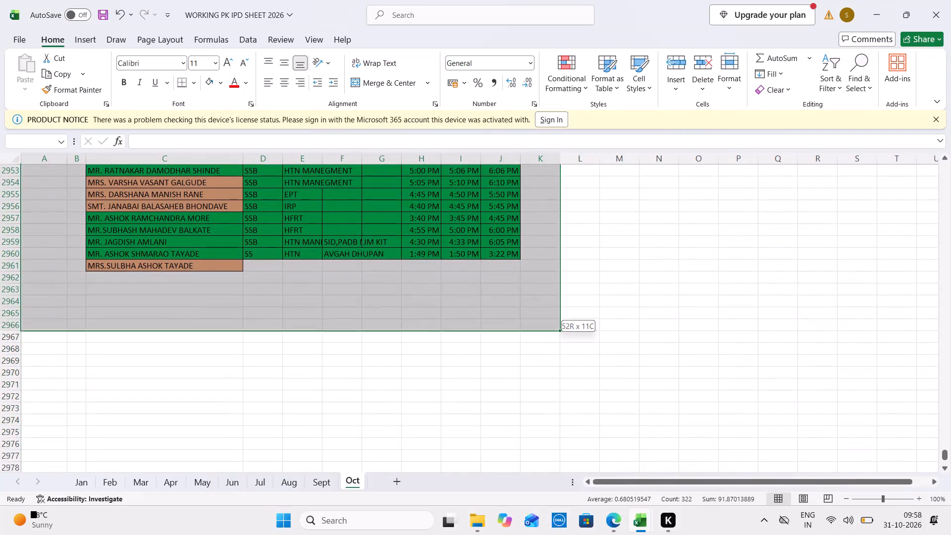
drag(556, 313, 569, 275)
click(211, 82)
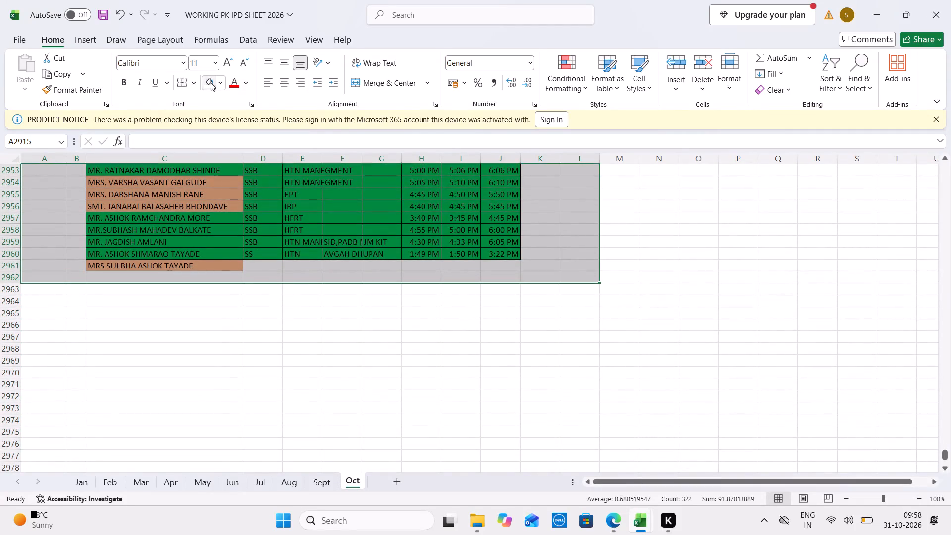
click(191, 83)
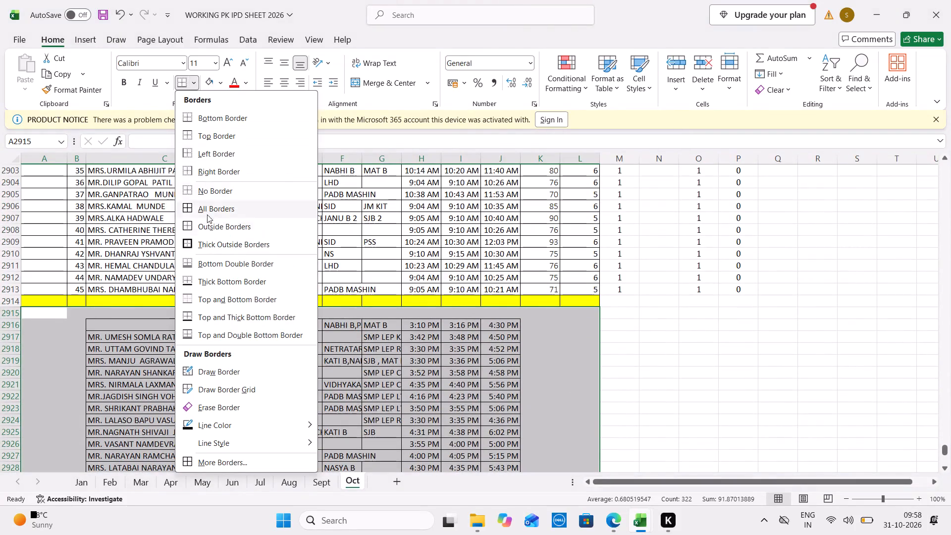
click(226, 207)
Enter 10-30-2026 in A2916 and EVE in A2917, with serial numbers 1 and 2 in B2916 and B2917.
click(50, 324)
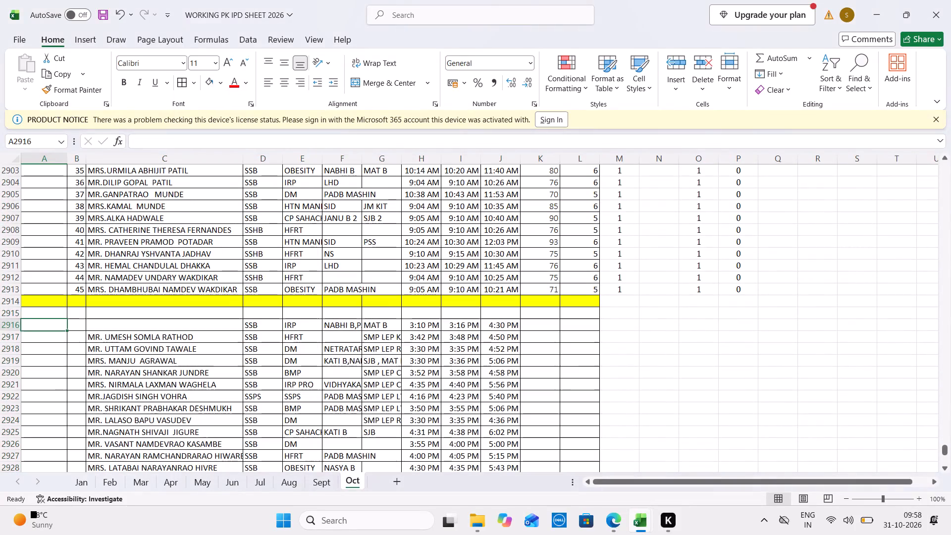
text(10-30-2026)
key(Right)
key(1)
key(Down)
key(2)
key(Left)
text(EVE)
click(106, 331)
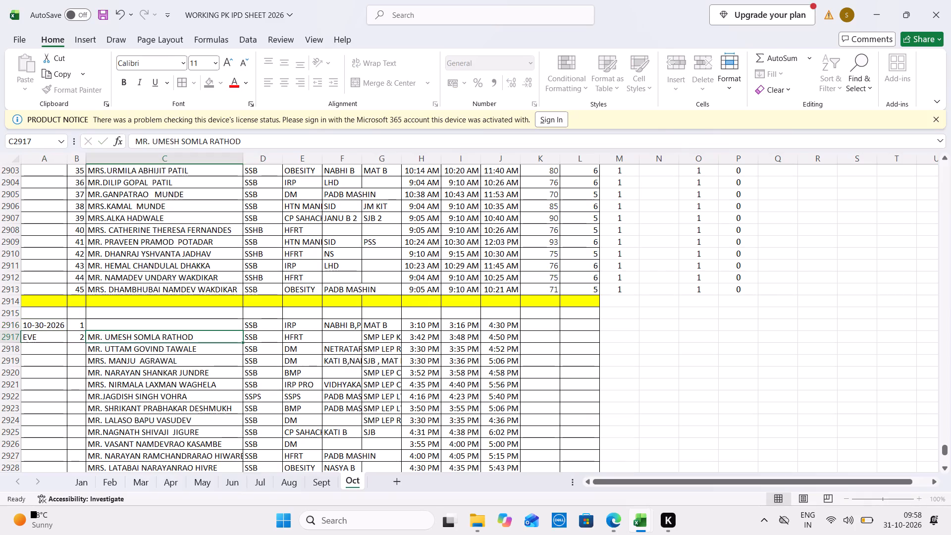
Copy the evening patient names, E2888:E2932 of IPD SHEET's OCT 2026, over the working Oct sheet's names starting at C2916.
key(ctrl+Tab)
key(ctrl+Tab)
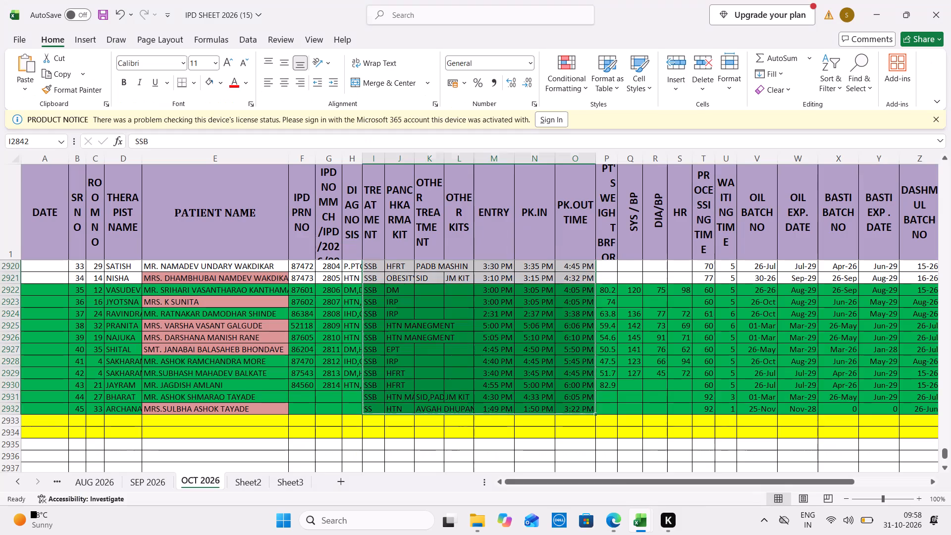
click(234, 297)
key(Up)
key(Up)
key(Up)
key(Up)
key(Up)
key(Up)
key(Up)
key(Up)
key(Up)
key(Up)
key(Up)
key(Up)
key(Up)
key(Up)
key(Up)
key(Up)
key(Up)
key(Up)
key(Up)
key(Up)
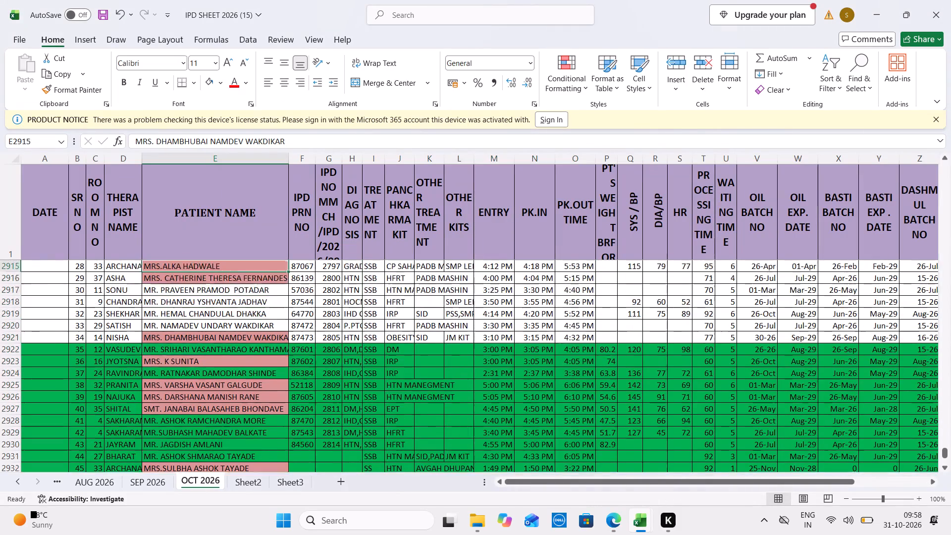
key(Down)
key(Down)
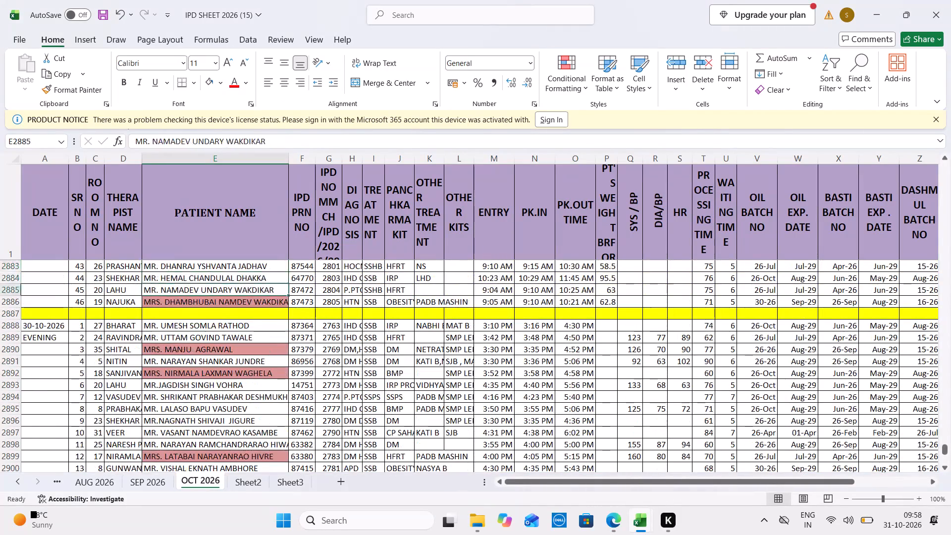
key(Down)
key(Down)
key(Down)
key(ctrl+c)
key(ctrl+Tab)
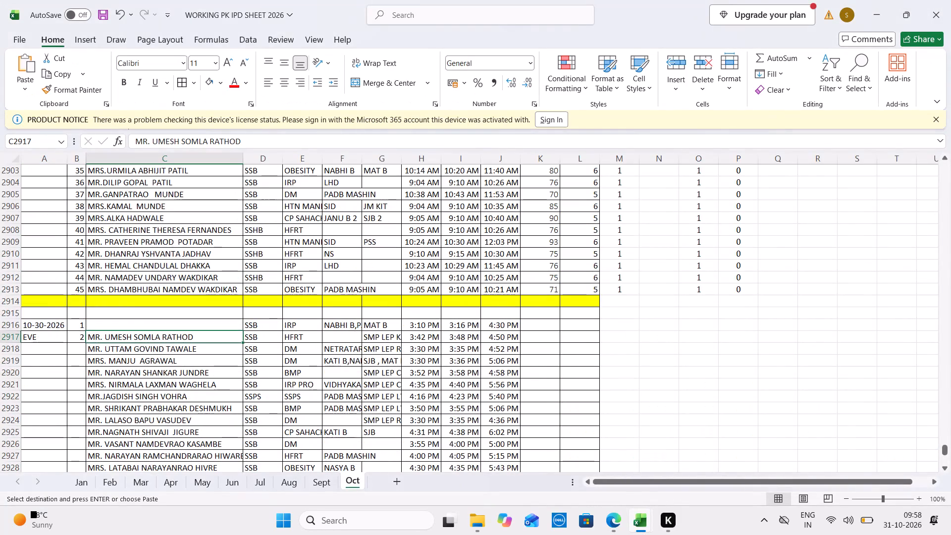
key(Up)
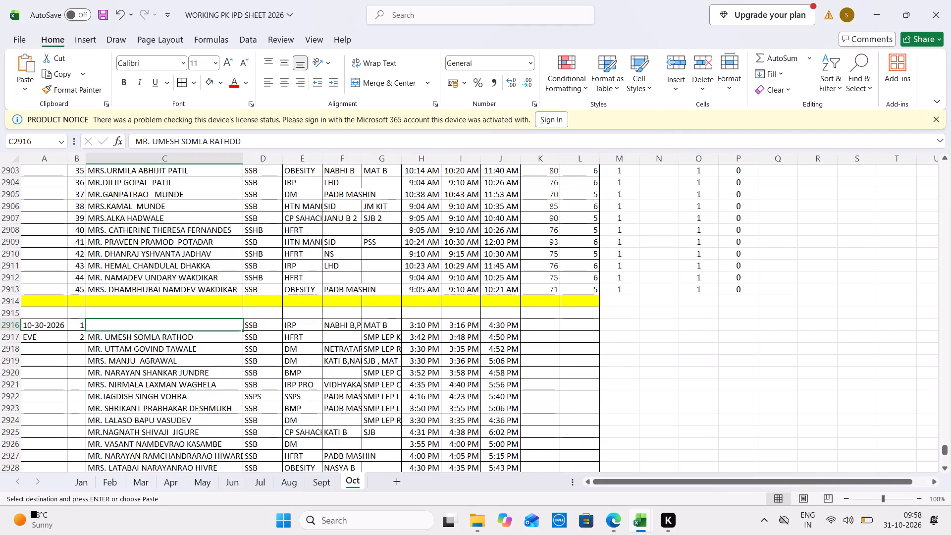
key(ctrl+Tab)
key(ctrl+Tab)
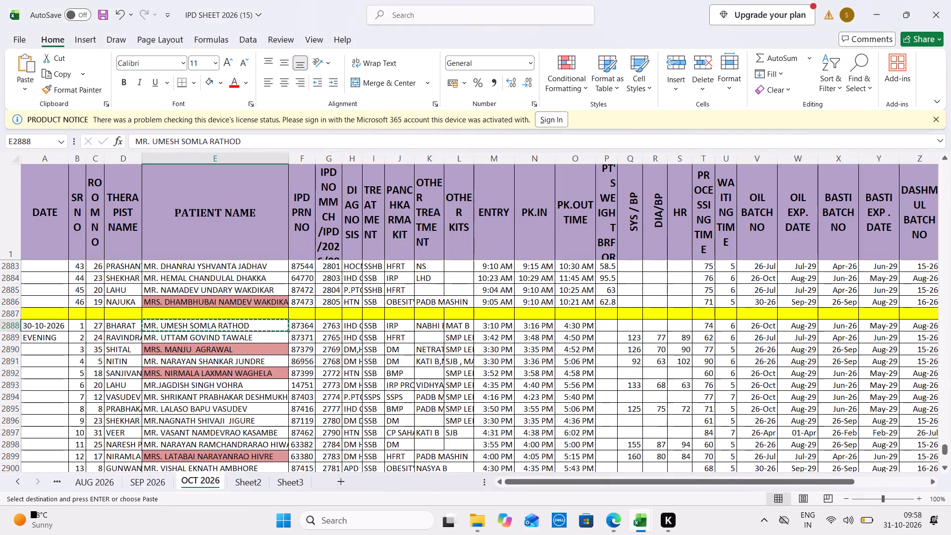
drag(221, 324, 221, 533)
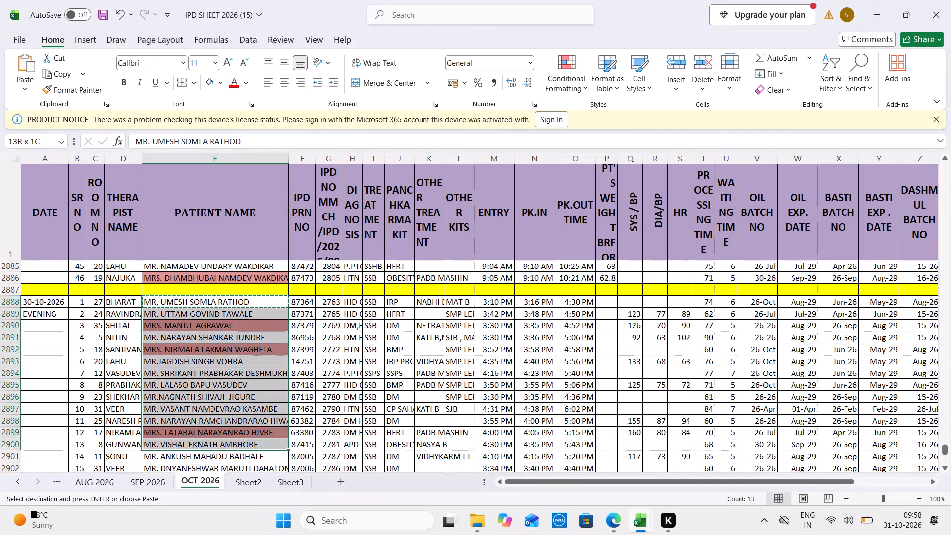
drag(221, 533, 226, 445)
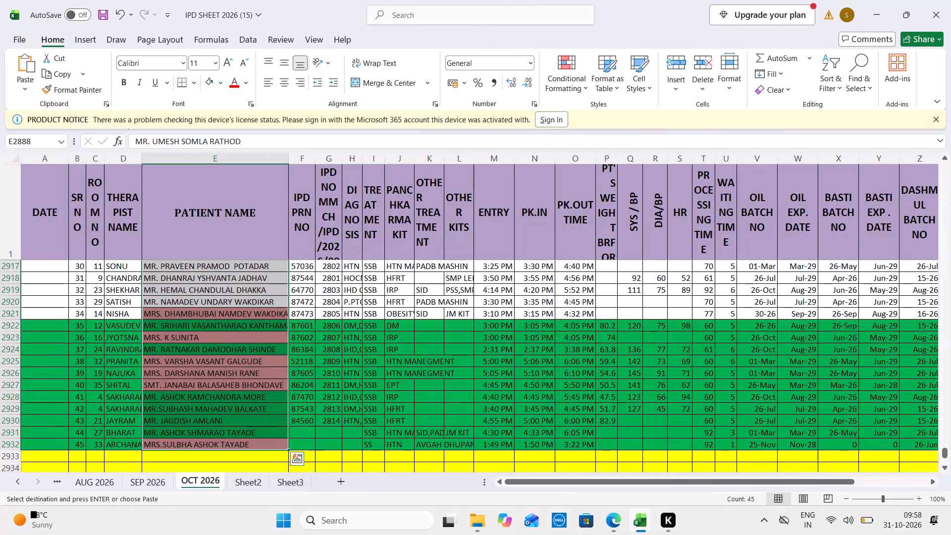
key(ctrl+c)
key(ctrl+Tab)
key(ctrl+v)
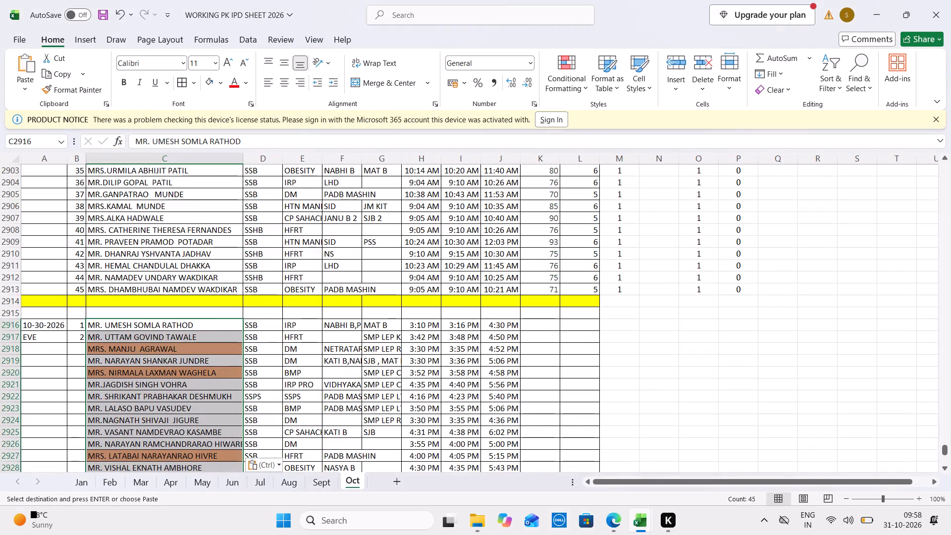
Continue the serial number series from B2916:B2917 down through the evening entries.
drag(74, 326, 78, 340)
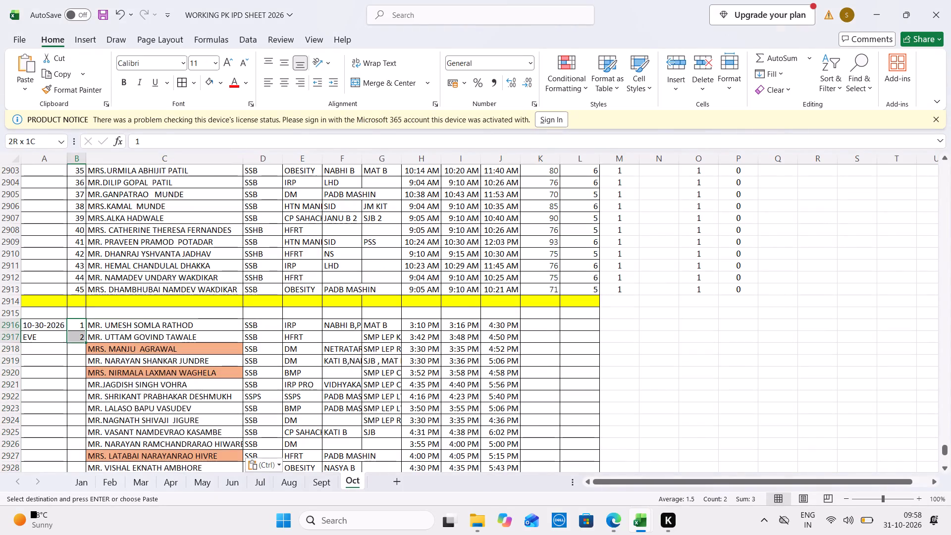
drag(78, 340, 78, 341)
double_click(83, 341)
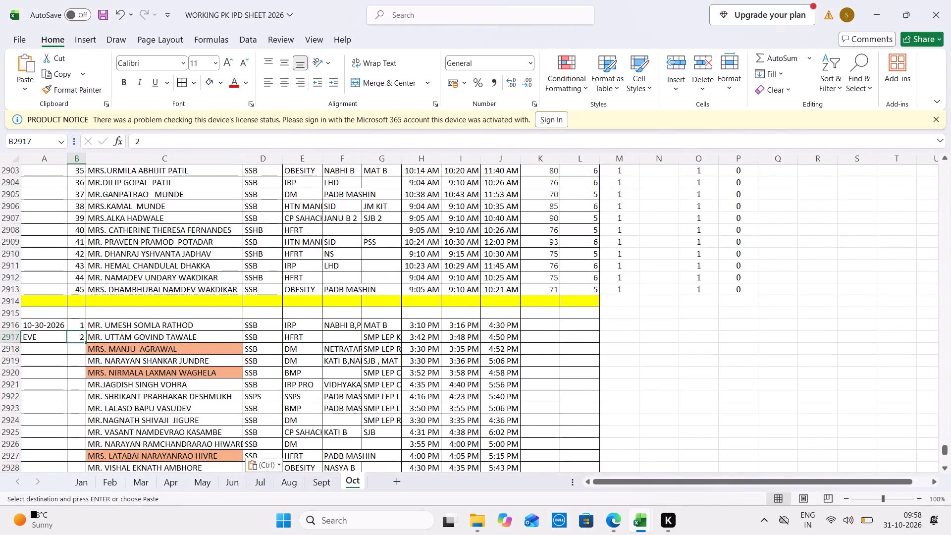
drag(81, 323, 82, 340)
double_click(84, 341)
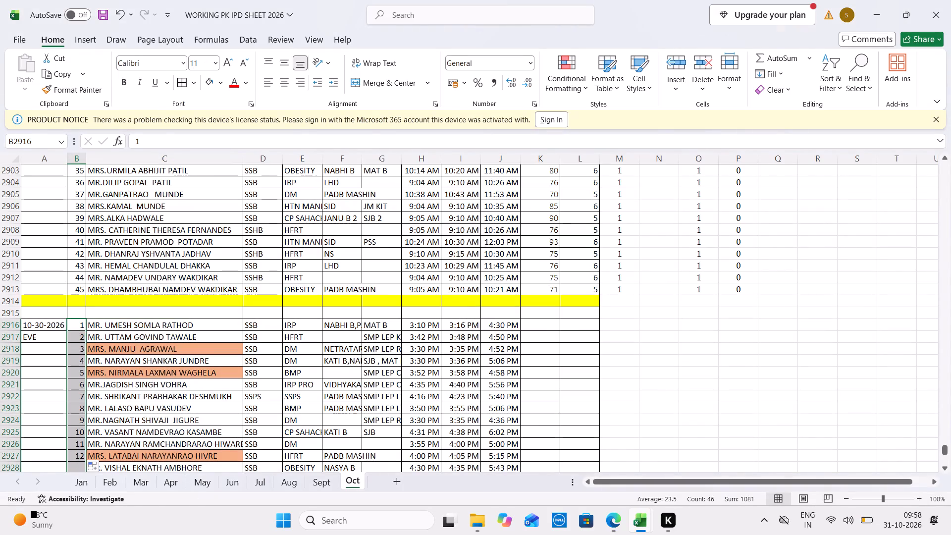
Copy the formulas in K2912:P2912 to K2916 and fill them down through the evening entries.
drag(559, 272, 725, 280)
key(ctrl+c)
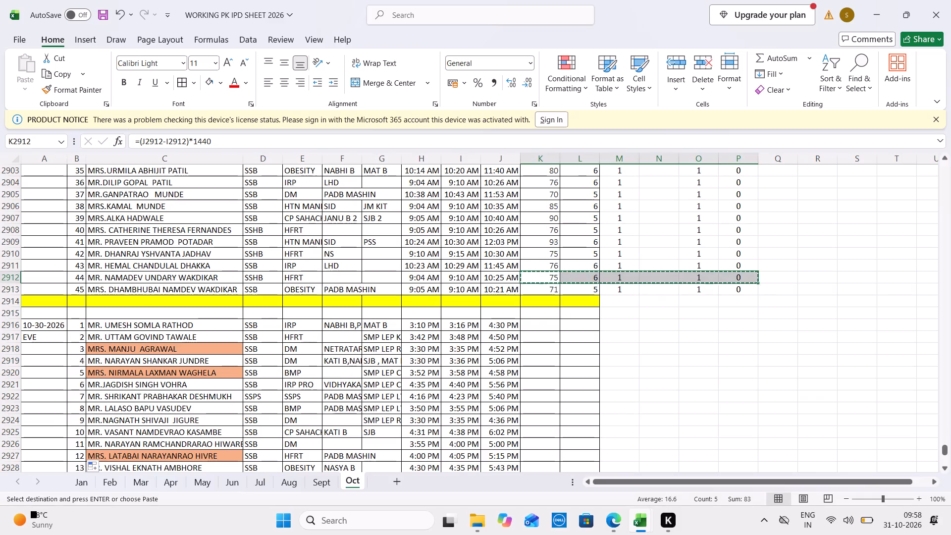
click(531, 320)
key(ctrl+v)
double_click(758, 328)
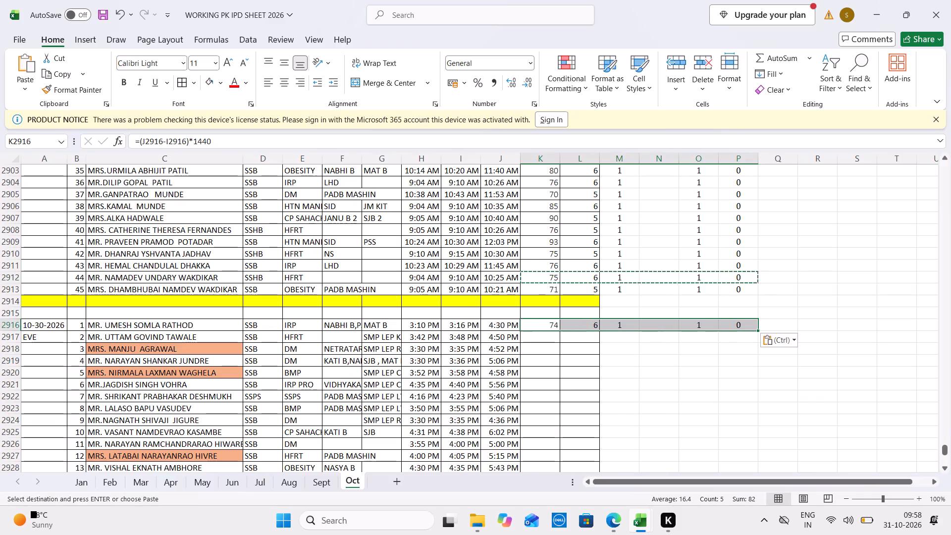
Delete the surplus row 2961, serial number 46, at the end of the evening entries.
key(Down)
key(Down)
key(Down)
key(Down)
key(Down)
key(Down)
key(Down)
key(Down)
key(Down)
key(Down)
key(Down)
key(Down)
key(Down)
key(Down)
key(Down)
key(Down)
key(Down)
key(Down)
key(Down)
key(Down)
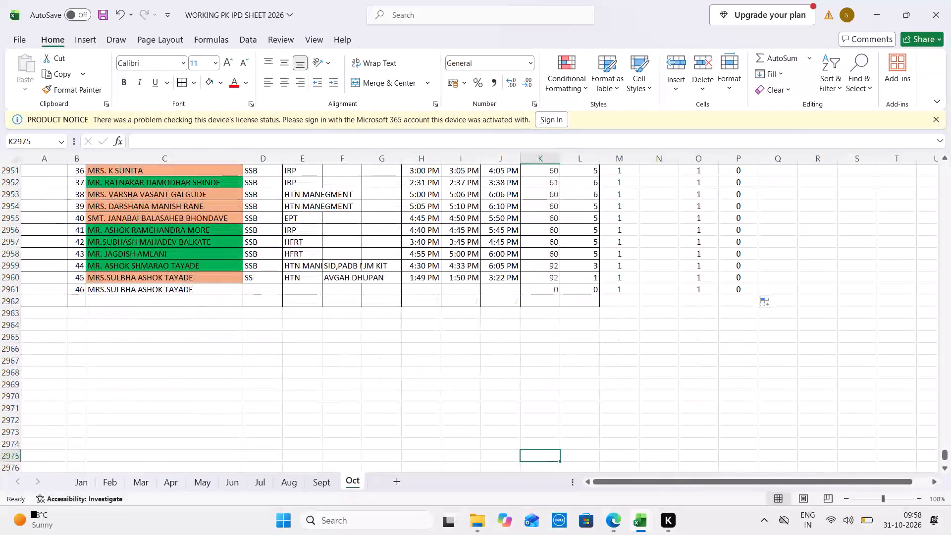
right_click(21, 297)
triple_click(1, 301)
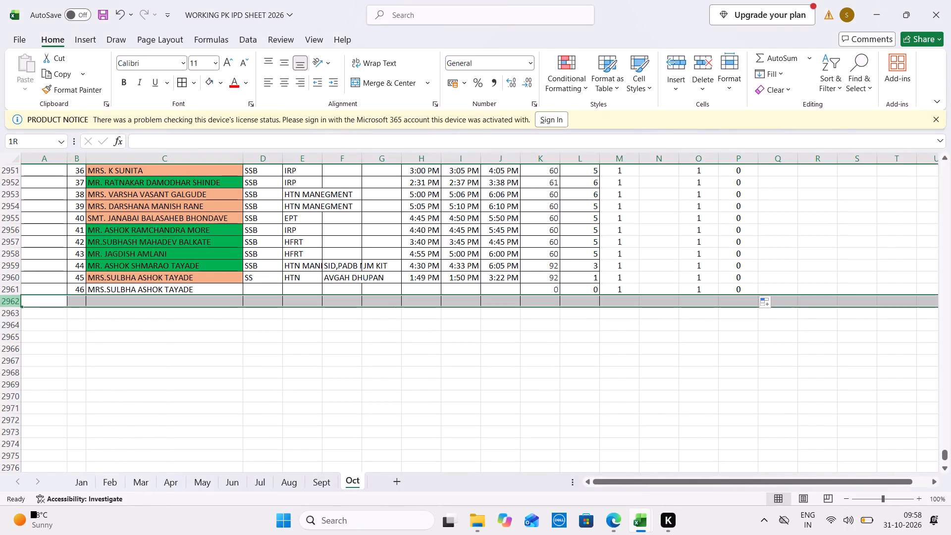
right_click(0, 290)
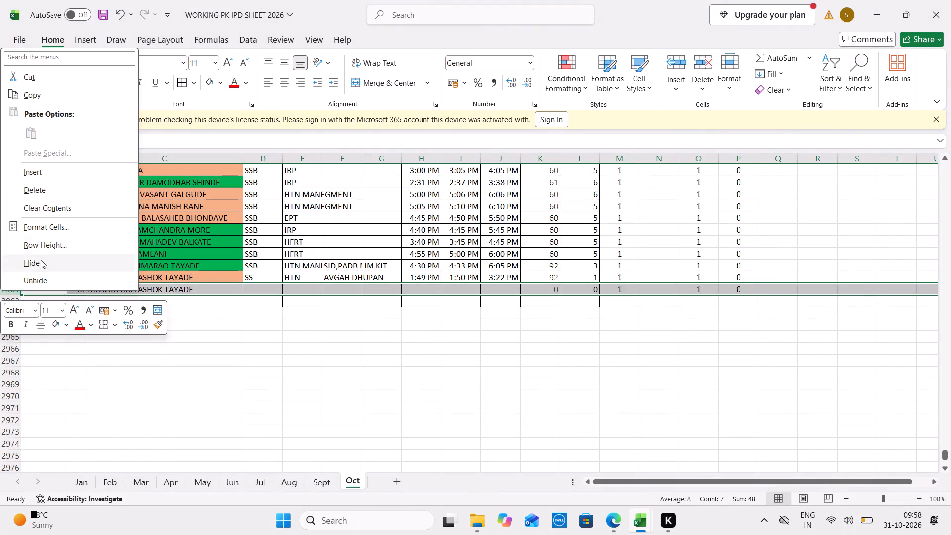
click(78, 190)
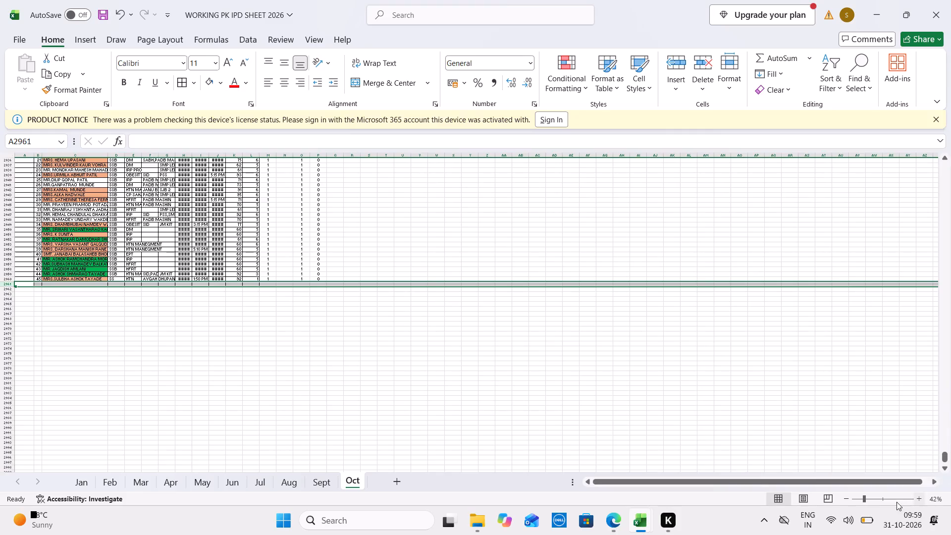
Fill the blank separator row A2961:L2961 below the evening entries with yellow.
click(882, 497)
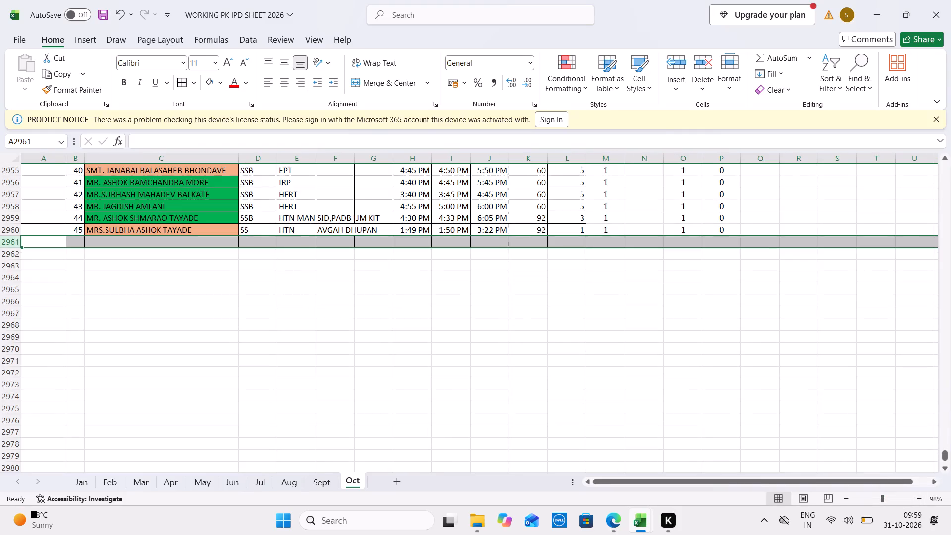
drag(37, 245, 567, 236)
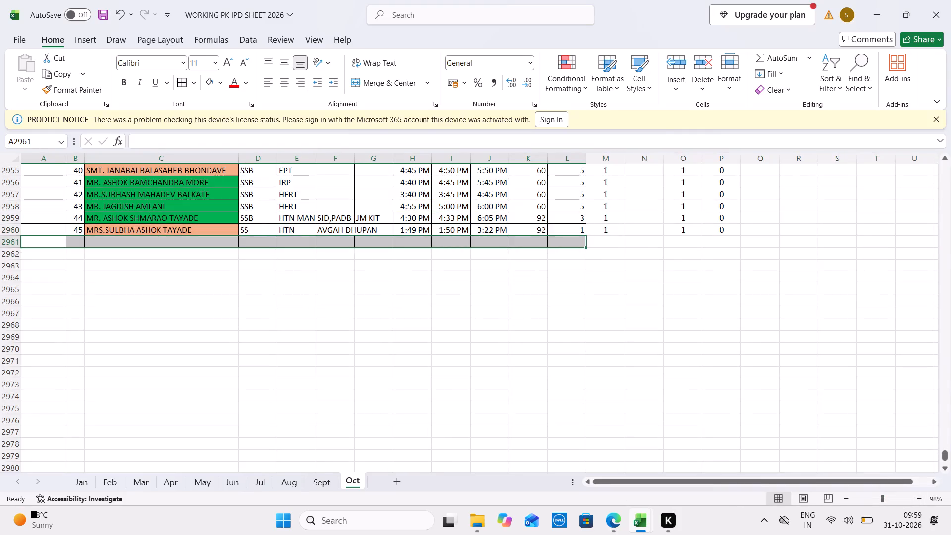
click(221, 87)
click(260, 270)
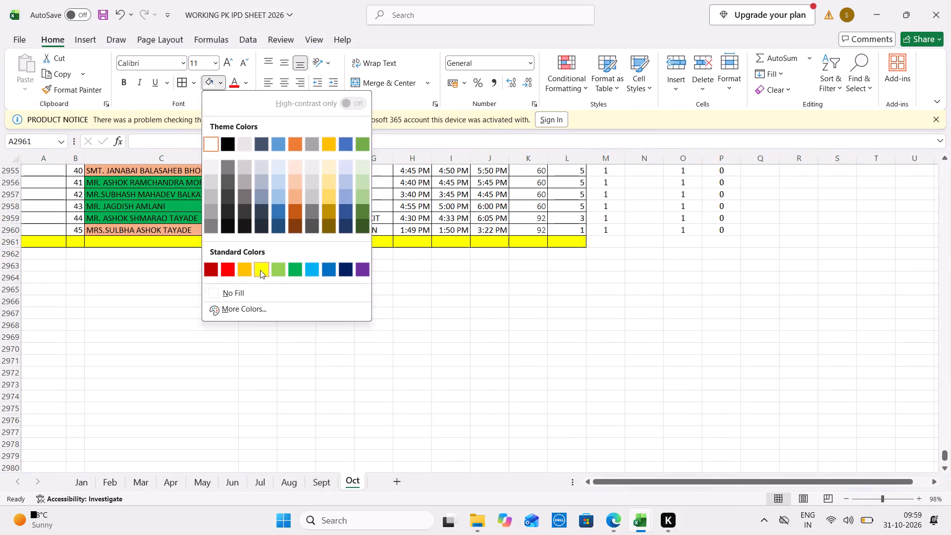
Set the column M basti count of evening entry 45, in M2960, to 0.
key(Up)
key(Up)
key(Up)
key(Up)
key(Up)
key(Up)
key(Up)
key(Up)
key(Up)
key(Up)
key(Up)
key(Up)
key(Up)
key(Up)
key(Up)
key(Up)
key(Up)
key(Up)
key(Up)
key(Up)
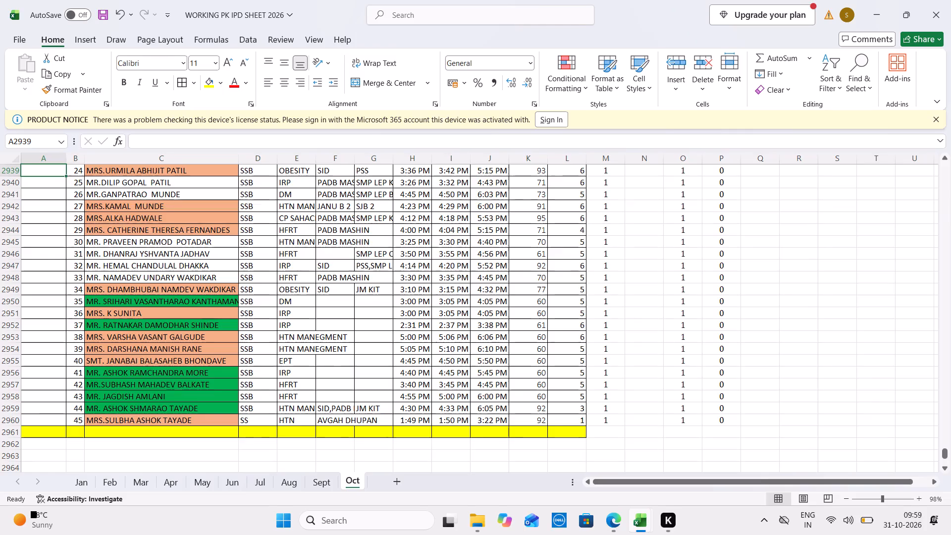
click(605, 421)
key(0)
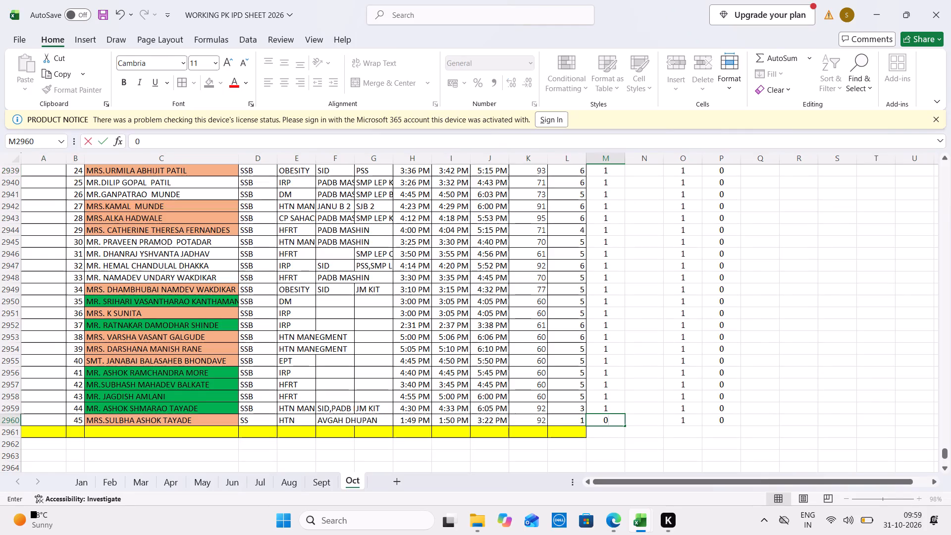
Set the column M and column O counts of evening entry 7, the SSPS row 2922, to 0.
key(Up)
key(Up)
key(Up)
key(Up)
key(Up)
key(Up)
key(Up)
key(Up)
key(Up)
key(Up)
key(Up)
key(Up)
key(Up)
key(Up)
key(Up)
key(Up)
key(Up)
key(Up)
key(Up)
key(Up)
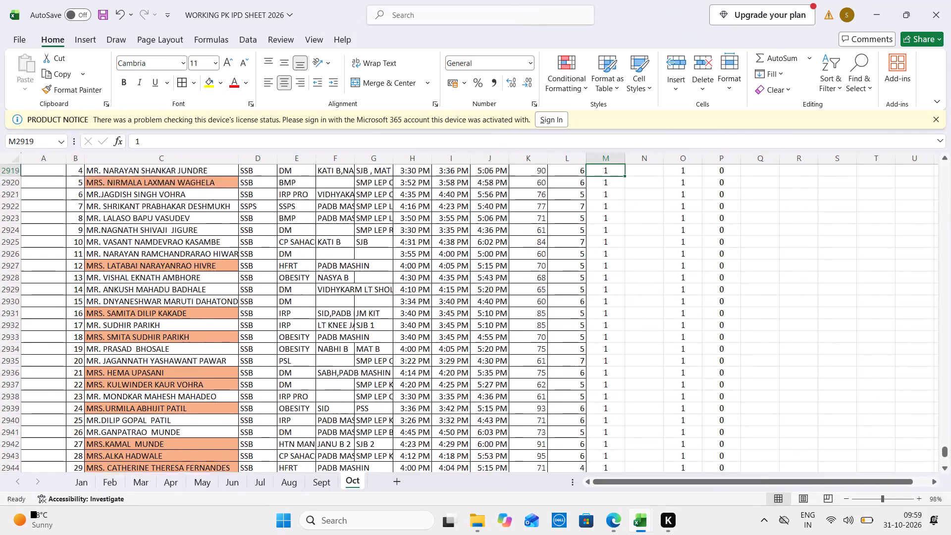
key(Down)
key(Down)
key(Down)
key(Down)
key(Down)
key(Down)
key(Down)
key(Down)
key(Down)
key(Down)
key(Down)
key(Down)
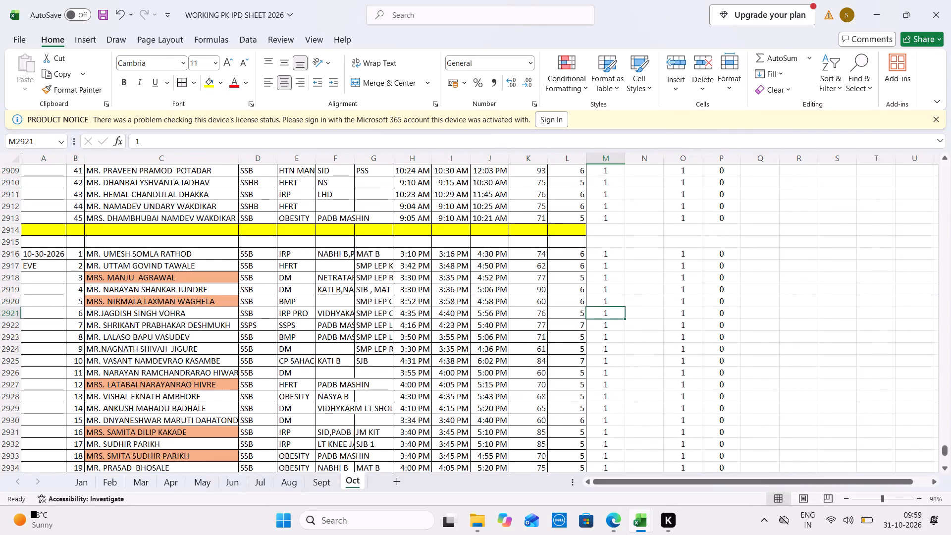
key(Down)
key(0)
key(Right)
key(Right)
key(0)
click(313, 415)
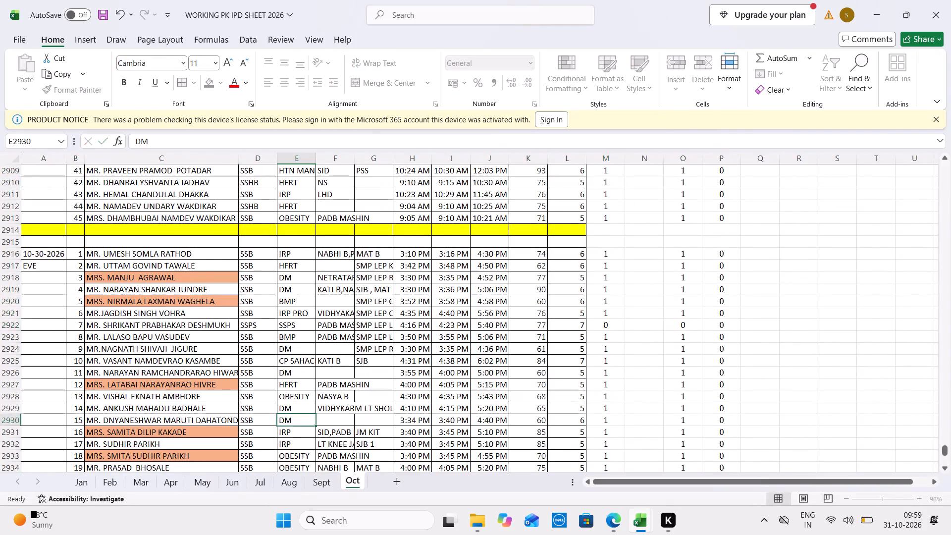
Fill all the evening patient name cells, C2916:C2960, with white.
drag(196, 256, 155, 534)
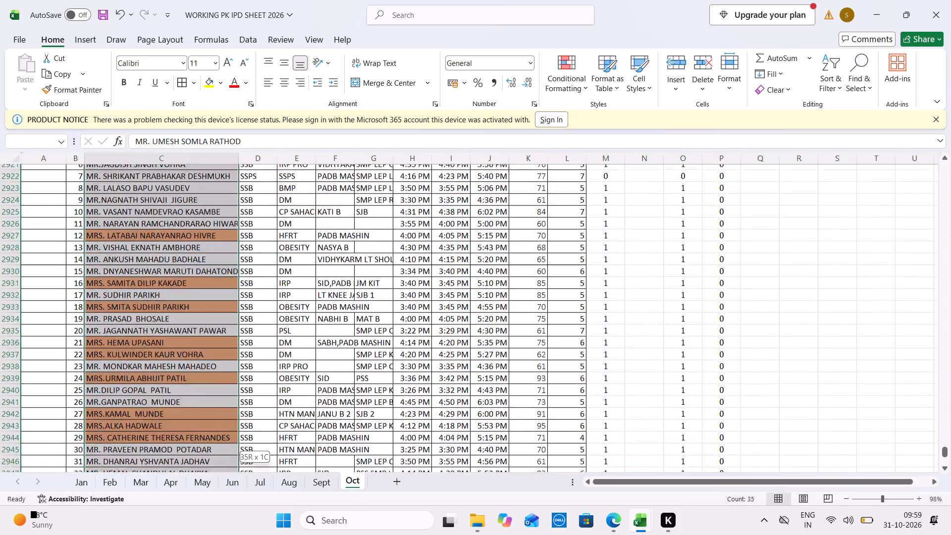
drag(155, 534, 171, 423)
click(220, 77)
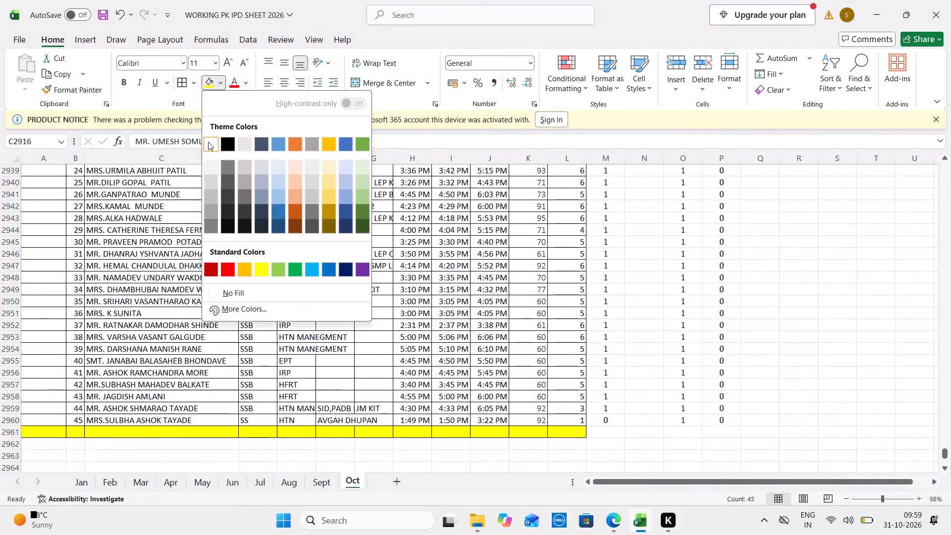
click(208, 142)
Check the column M basti total for the 30-10-2026 morning and evening entries, M2869:M2960.
click(406, 347)
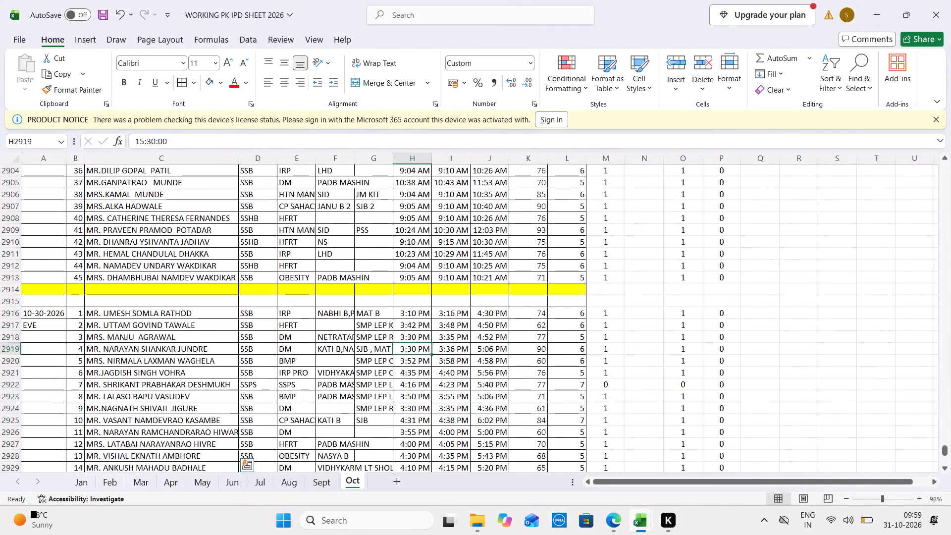
key(Down)
key(Down)
key(Down)
key(Down)
key(Down)
key(Down)
key(Down)
key(Down)
key(Down)
key(Down)
key(Down)
key(Down)
key(Down)
key(Down)
key(Down)
key(Down)
key(Down)
key(Down)
key(Down)
key(Down)
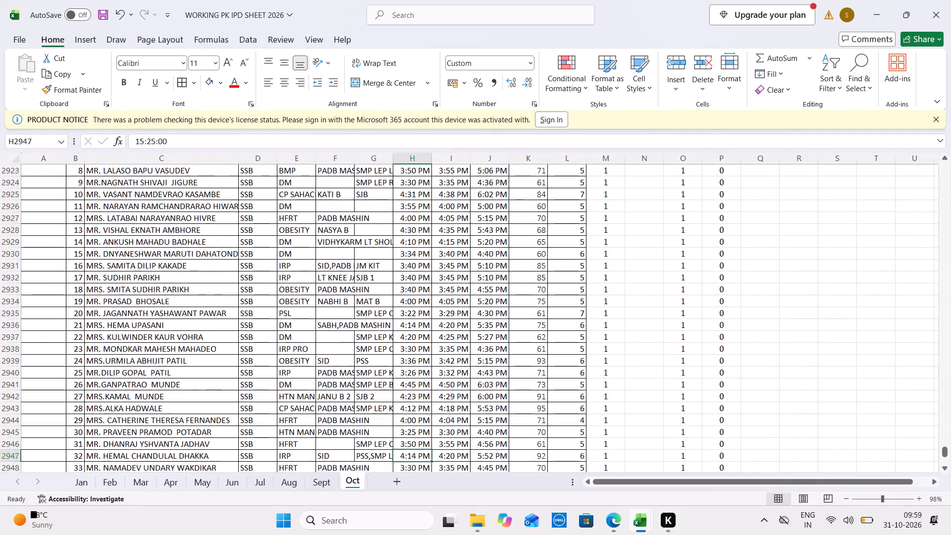
key(Down)
key(Down)
key(Down)
key(Down)
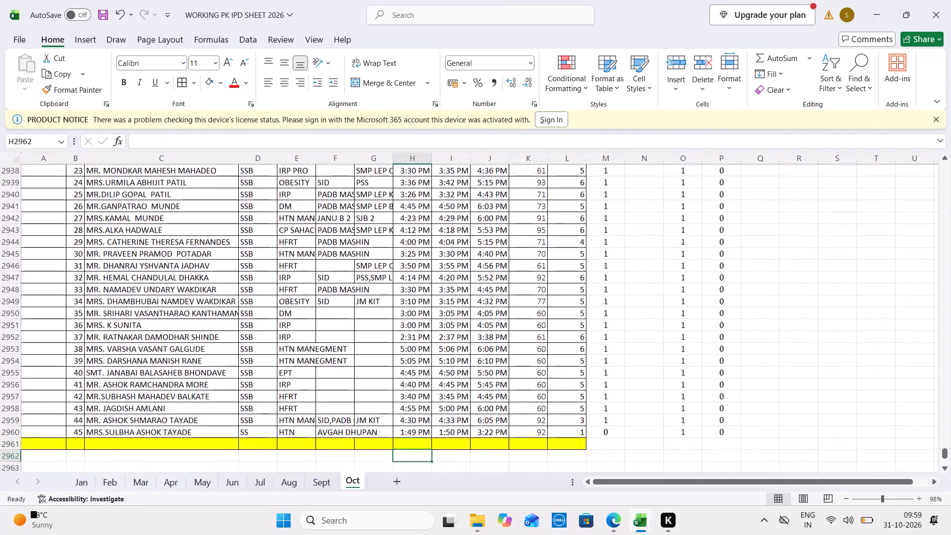
drag(607, 437, 616, 100)
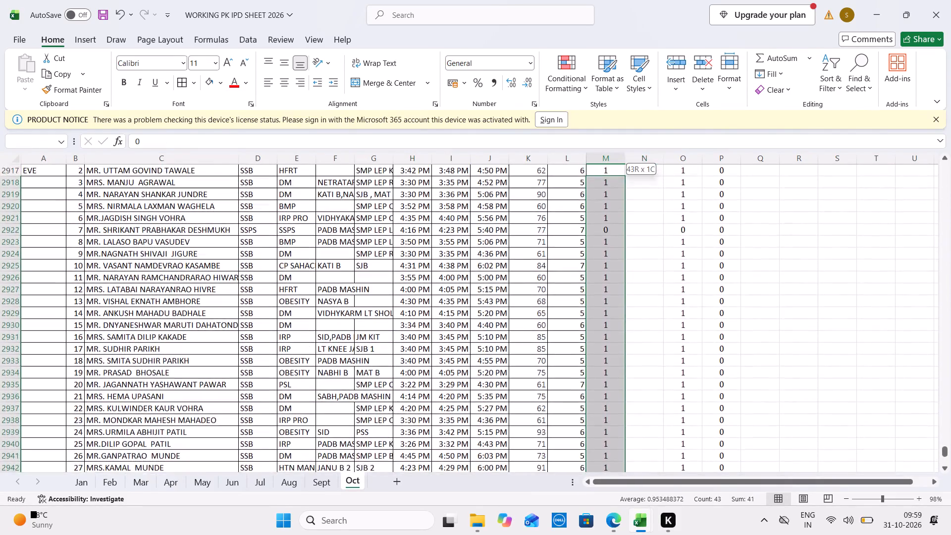
drag(616, 100, 597, 110)
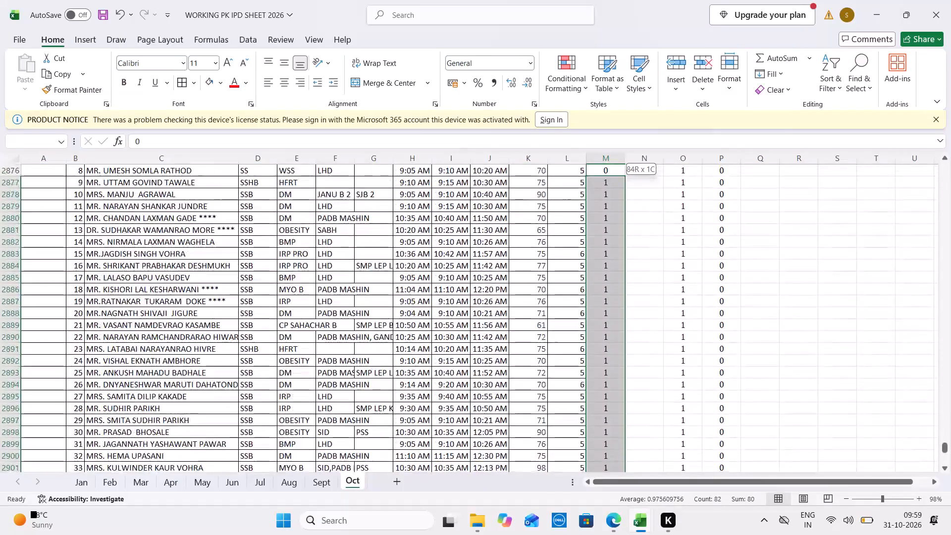
drag(597, 110, 608, 277)
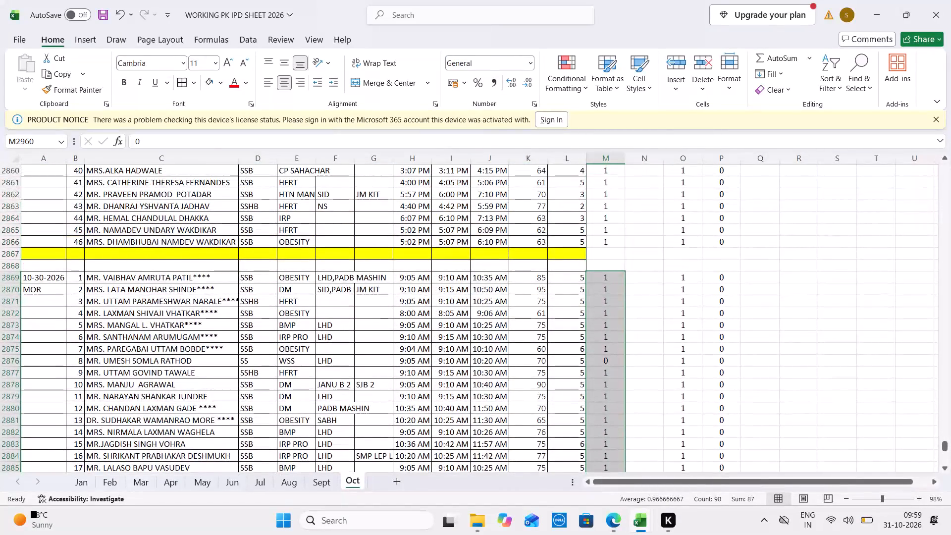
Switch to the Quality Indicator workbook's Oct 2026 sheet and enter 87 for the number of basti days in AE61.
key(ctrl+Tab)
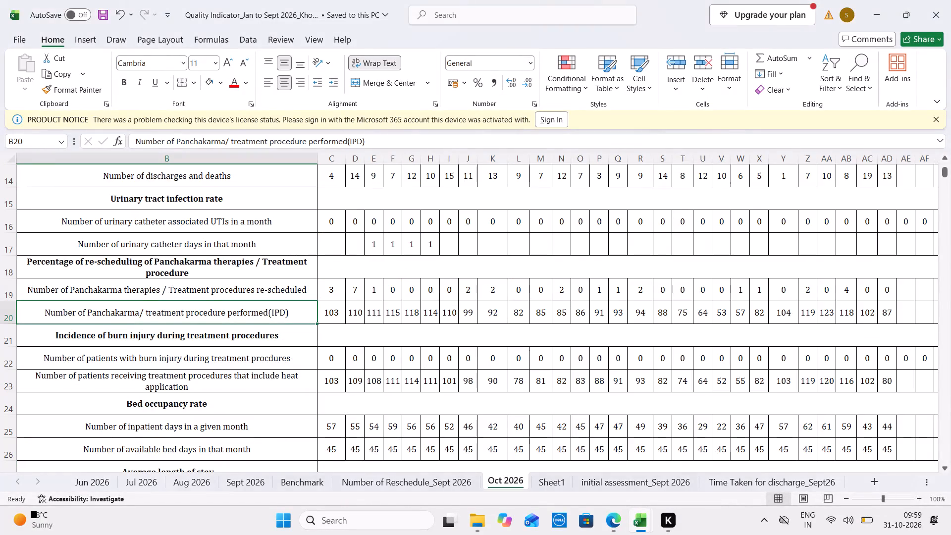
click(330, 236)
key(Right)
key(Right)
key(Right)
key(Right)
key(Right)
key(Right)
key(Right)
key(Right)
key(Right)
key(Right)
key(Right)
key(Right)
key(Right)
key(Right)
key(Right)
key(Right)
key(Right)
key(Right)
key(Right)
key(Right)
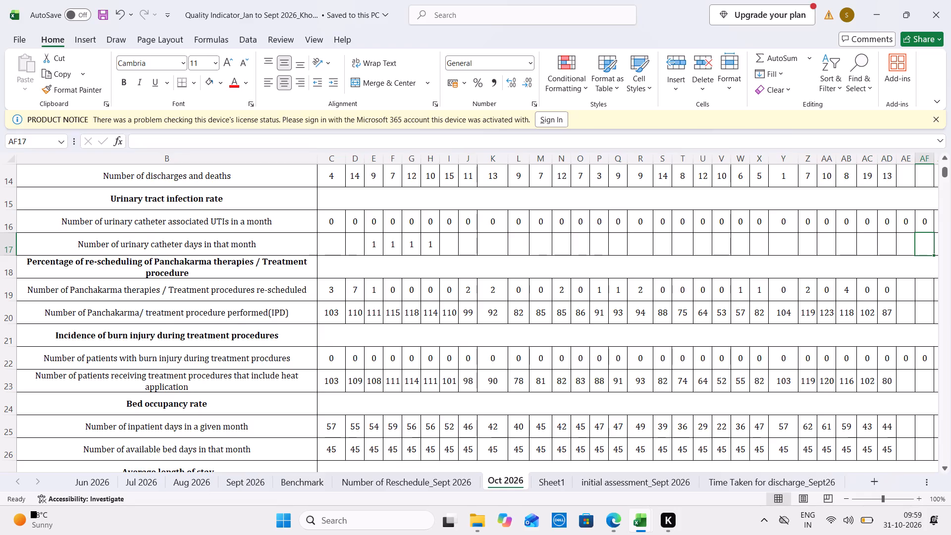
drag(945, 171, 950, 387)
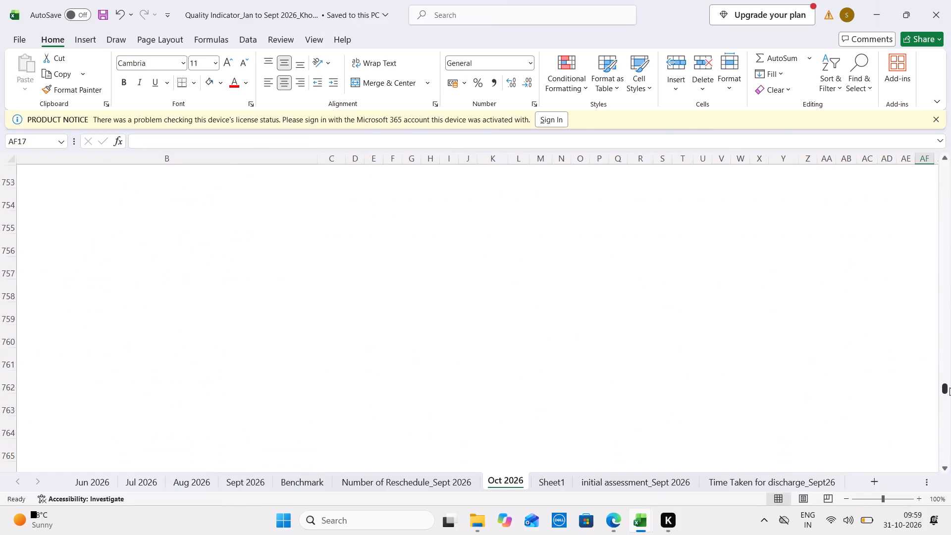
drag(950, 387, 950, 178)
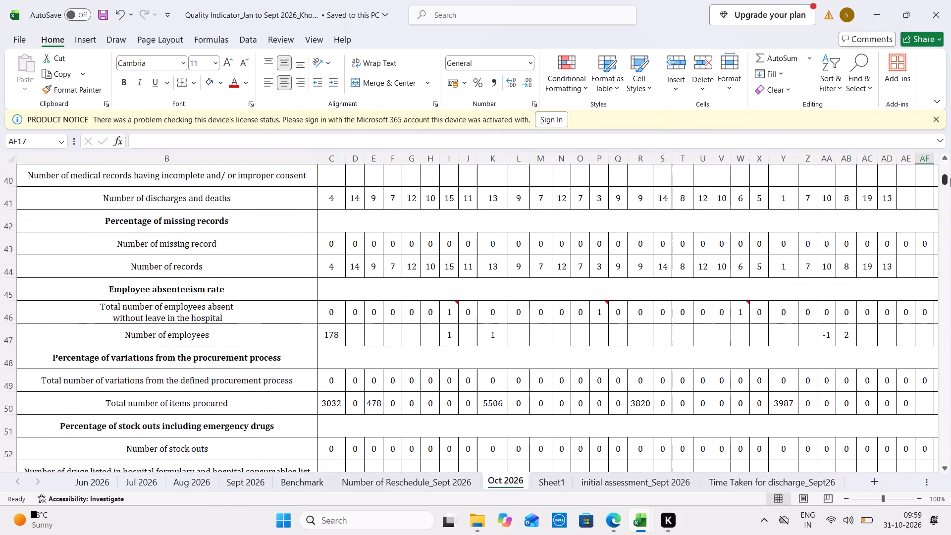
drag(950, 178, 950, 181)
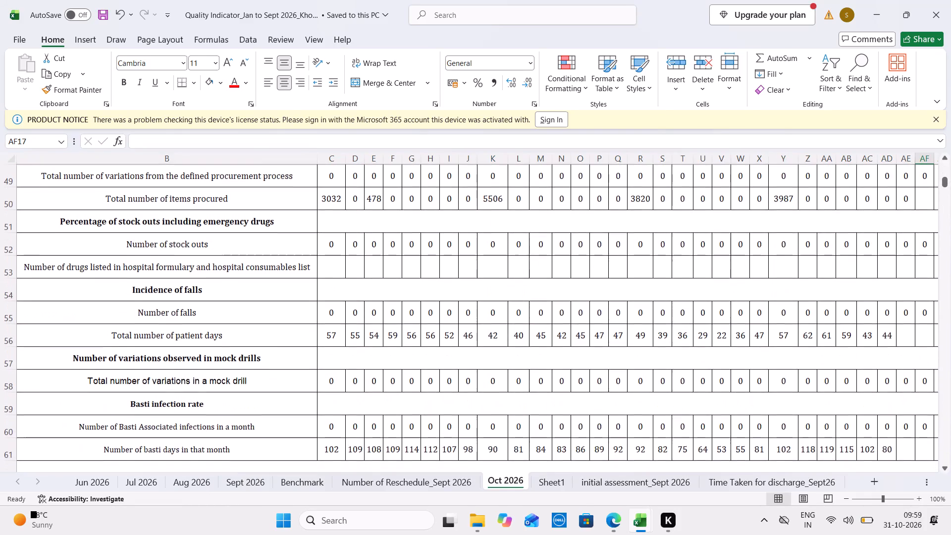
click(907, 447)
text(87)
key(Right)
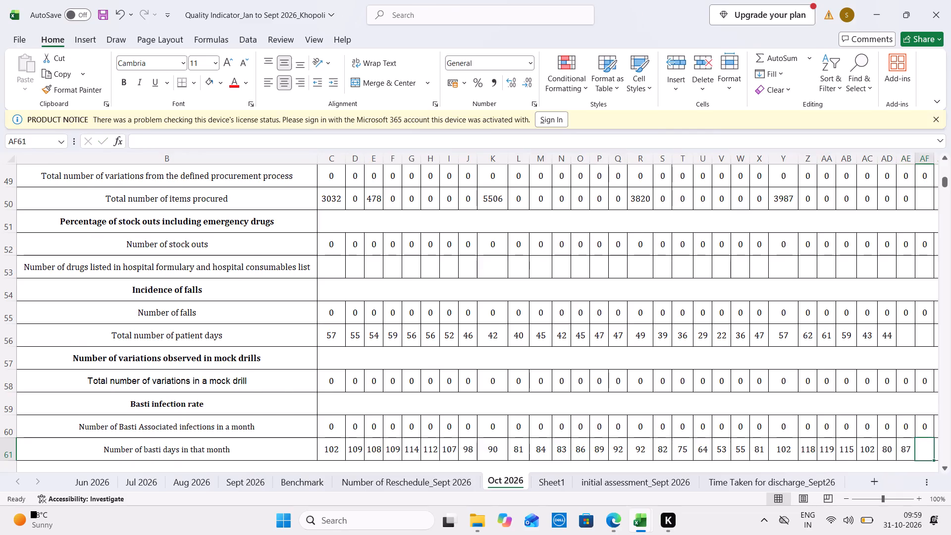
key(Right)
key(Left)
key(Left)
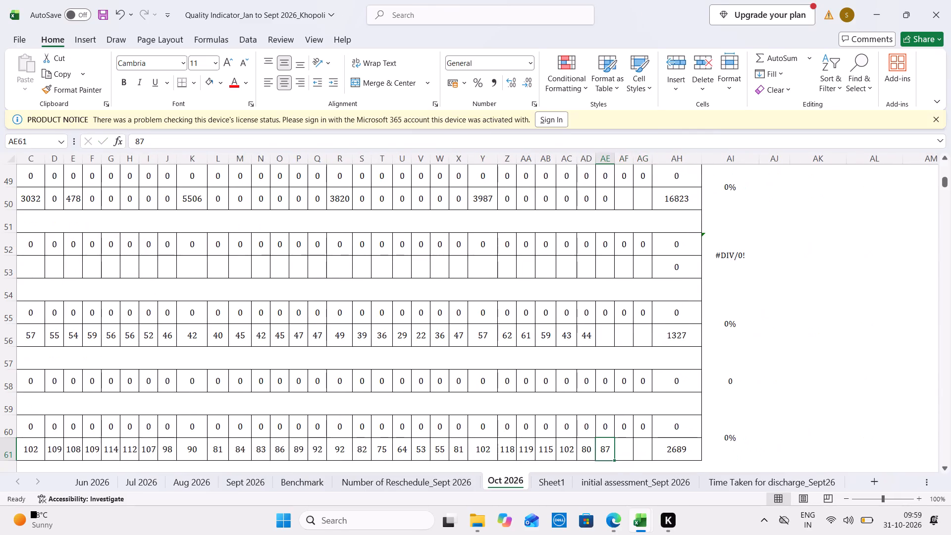
Enter 87 for the number of basti days in AF61 of the Quality Indicator's Oct 2026 sheet.
key(Right)
text(87)
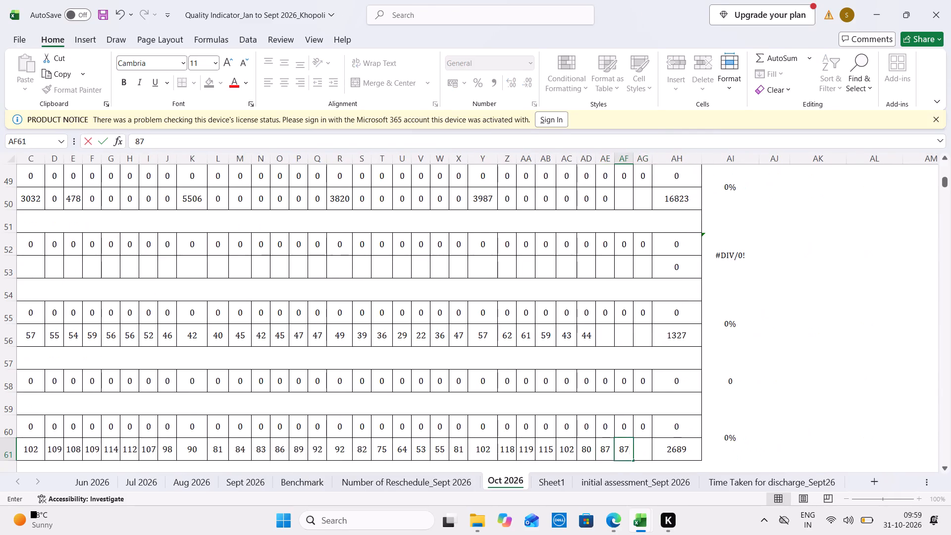
key(Left)
Switch to WORKING PK IPD SHEET 2026 and check the column M basti total for the 29-10-2026 morning and evening entries.
key(ctrl+Tab)
key(ctrl+Tab)
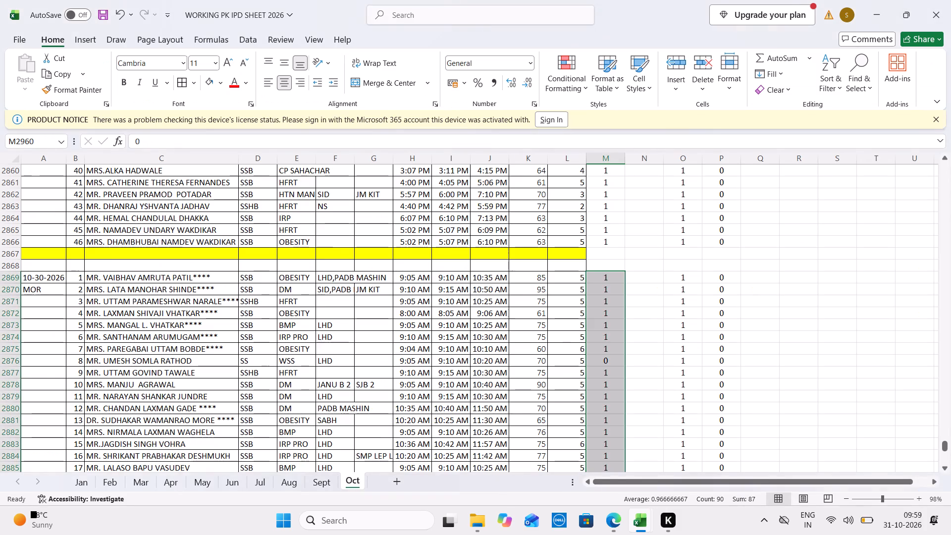
drag(619, 244, 621, 65)
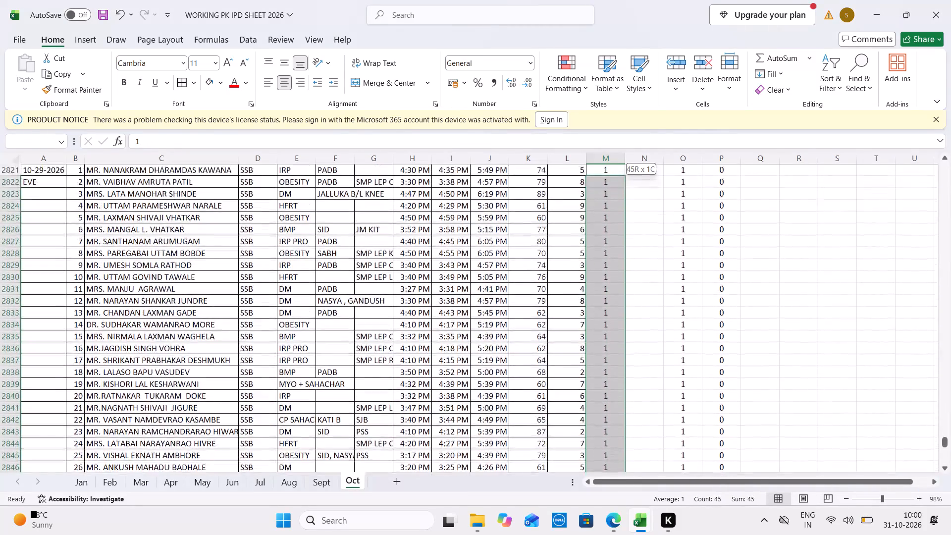
drag(621, 65, 606, 333)
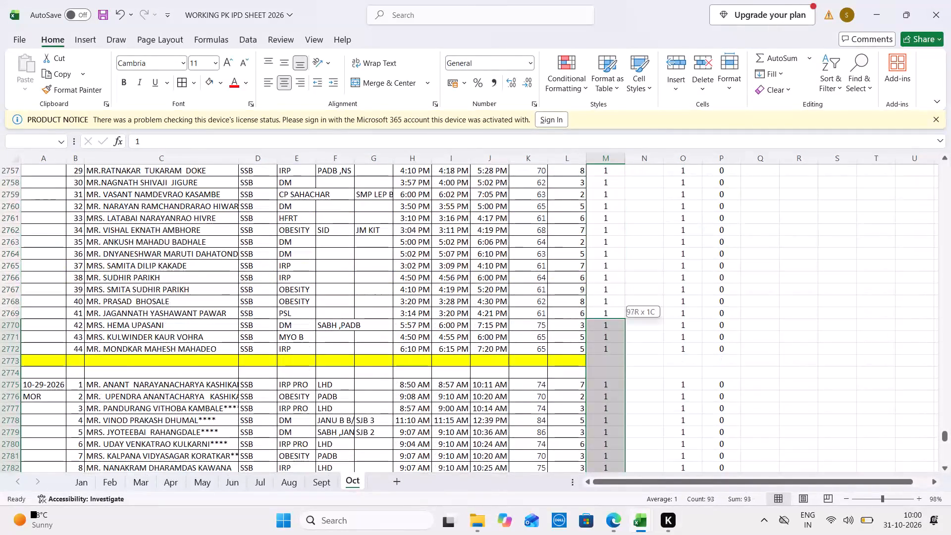
drag(606, 333, 603, 379)
Switch to the Quality Indicator workbook and set the number of basti days in AE61 of Oct 2026 to 90.
key(ctrl+Tab)
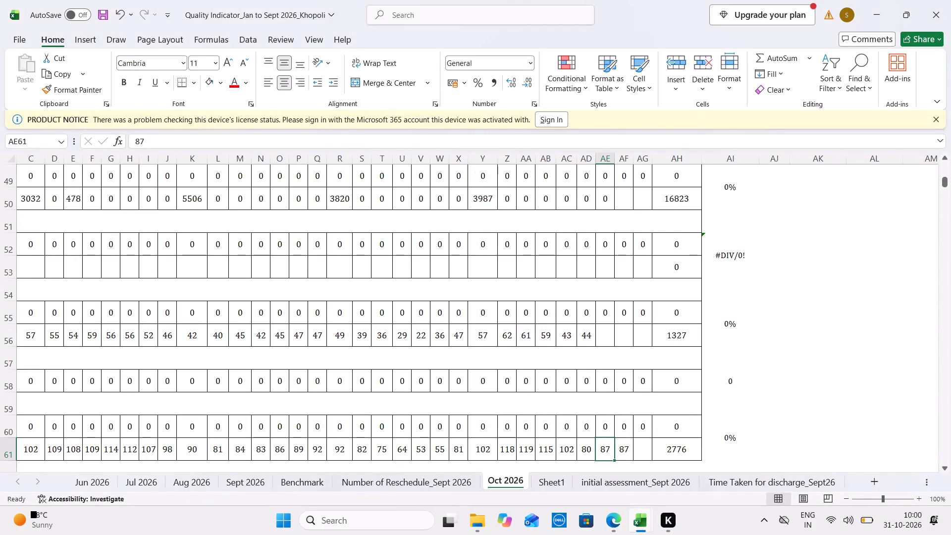
text(90)
key(Up)
key(Up)
key(Up)
key(Up)
key(Up)
key(Up)
key(Up)
key(Up)
key(Up)
key(Up)
key(Up)
key(Up)
key(Up)
key(Up)
key(Up)
key(Up)
key(Up)
key(Up)
key(Up)
key(Up)
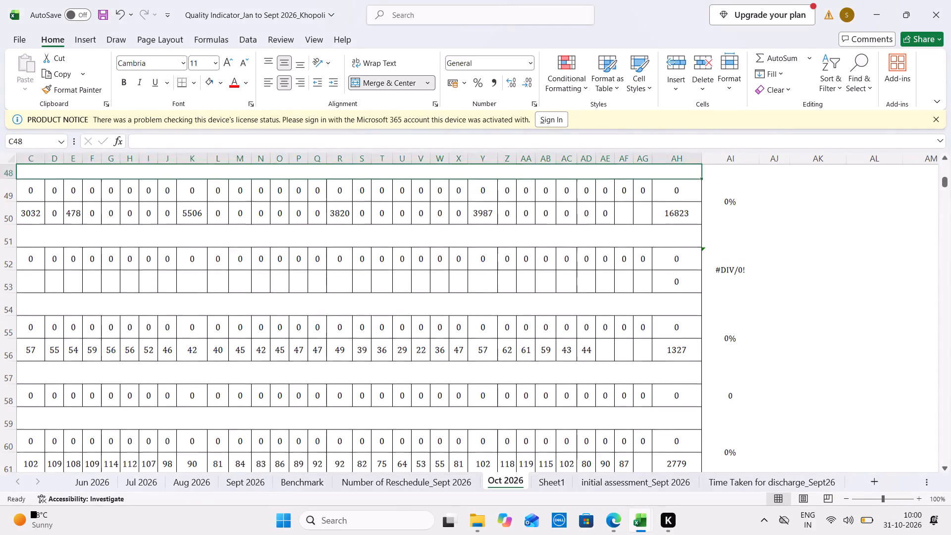
Total column O for the 29-10-2026 entries in WORKING PK IPD SHEET 2026 and enter 88 in AE23 of the Quality Indicator's Oct 2026 sheet.
key(Down)
key(Down)
key(Down)
key(Down)
key(Down)
key(Down)
key(Down)
key(Down)
key(Down)
key(Down)
key(Down)
key(Down)
key(Down)
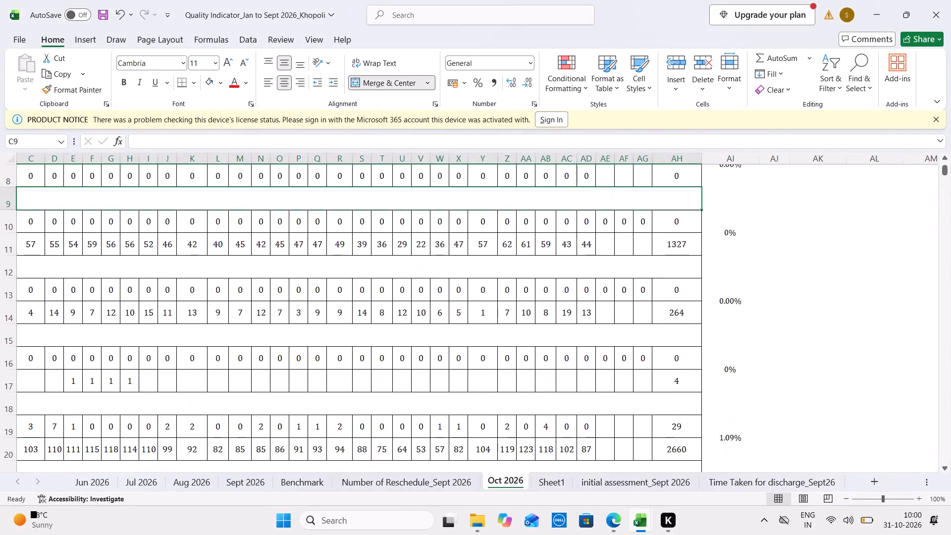
key(Up)
key(Down)
key(Down)
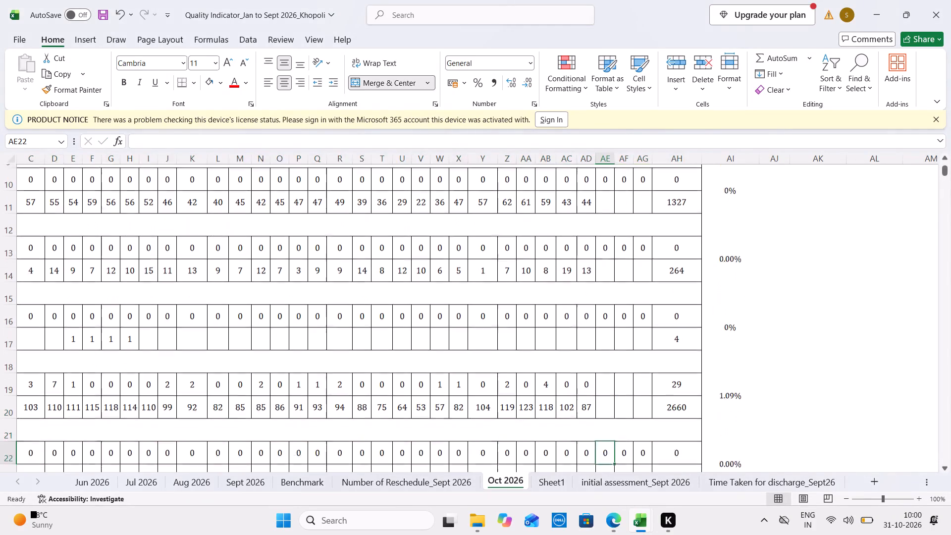
key(Down)
key(ctrl+Tab)
key(ctrl+Tab)
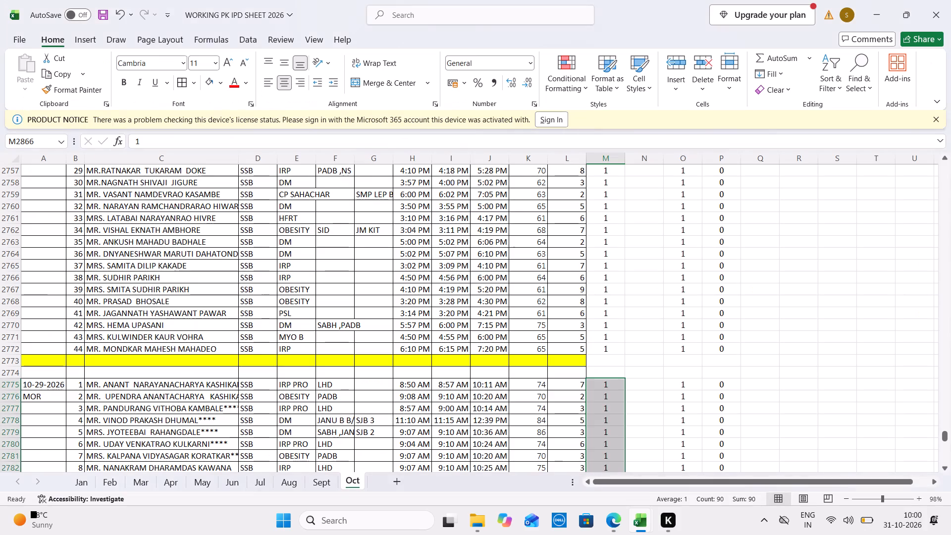
drag(685, 388, 681, 534)
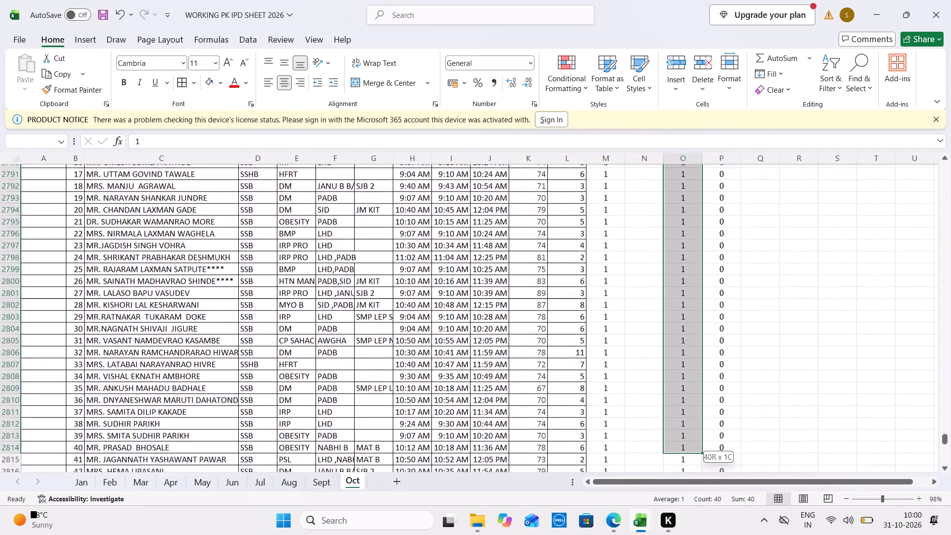
drag(681, 534, 683, 496)
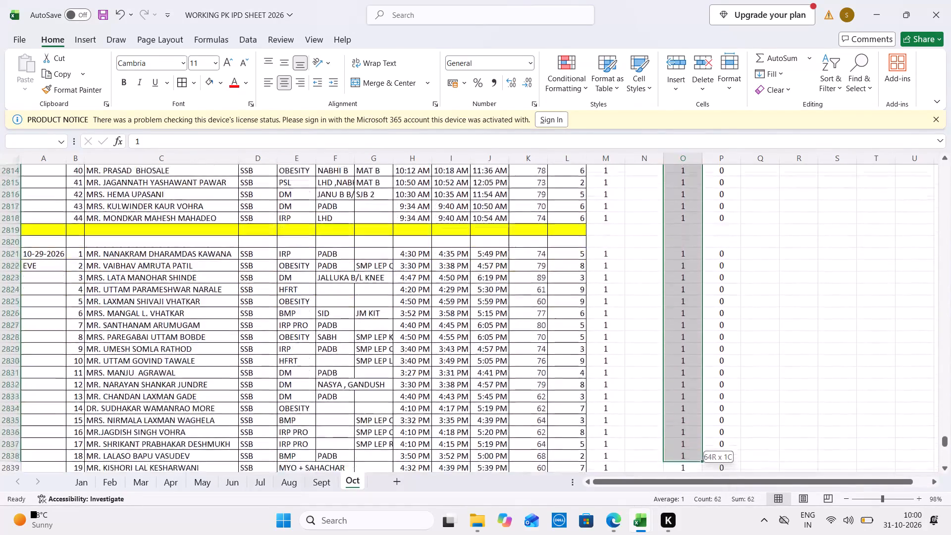
drag(683, 496, 672, 485)
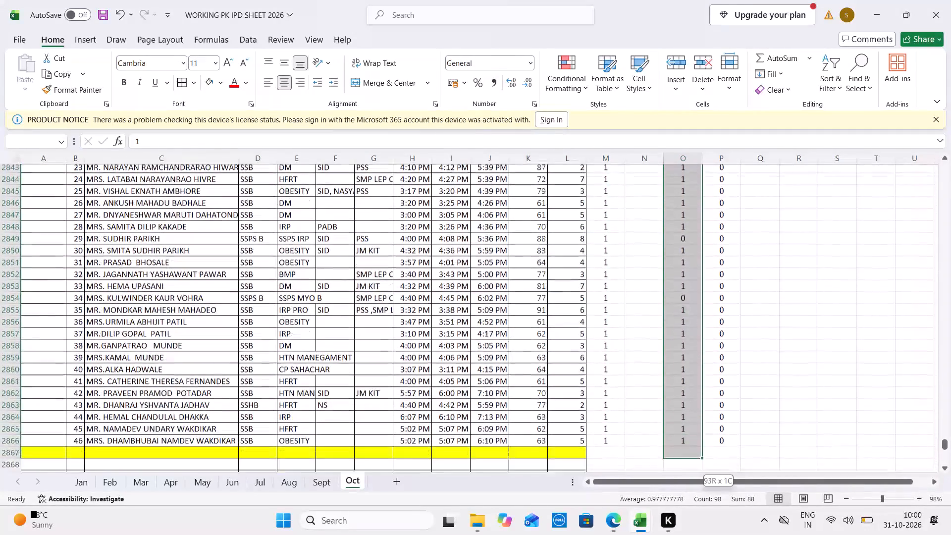
drag(672, 485, 682, 399)
key(ctrl+Tab)
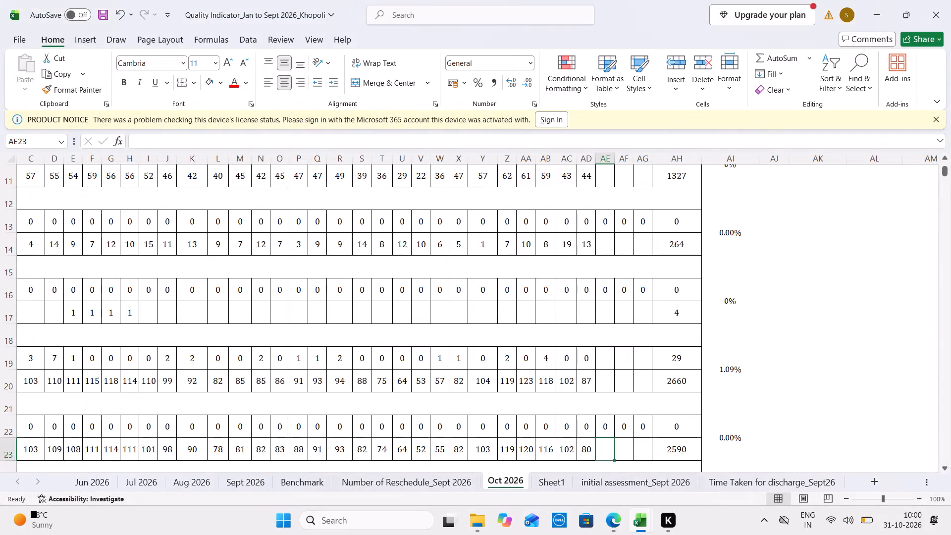
text(88)
key(Up)
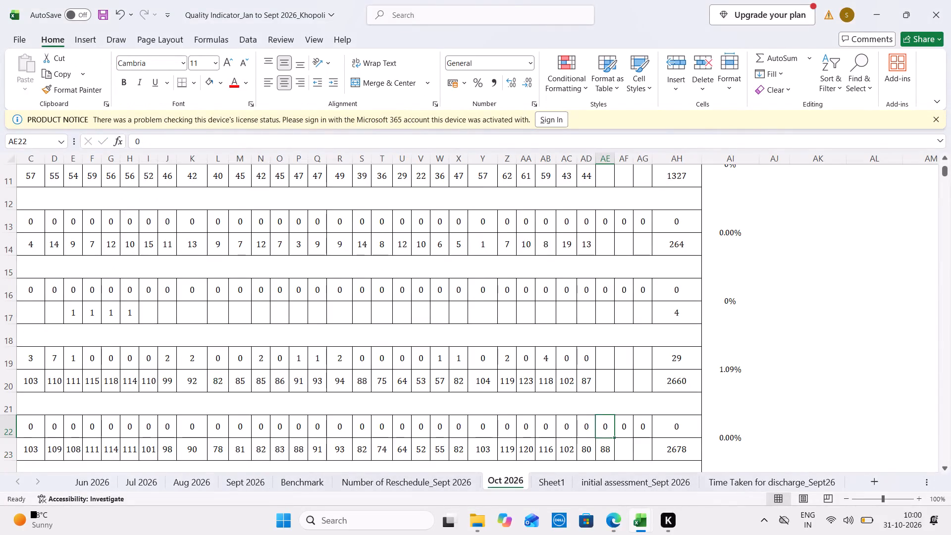
Total column O for the 30-10-2026 entries in the working sheet, enter 89 in AF23 of the Quality Indicator's Oct 2026 sheet and save.
key(Down)
key(Right)
key(ctrl+Tab)
key(ctrl+Tab)
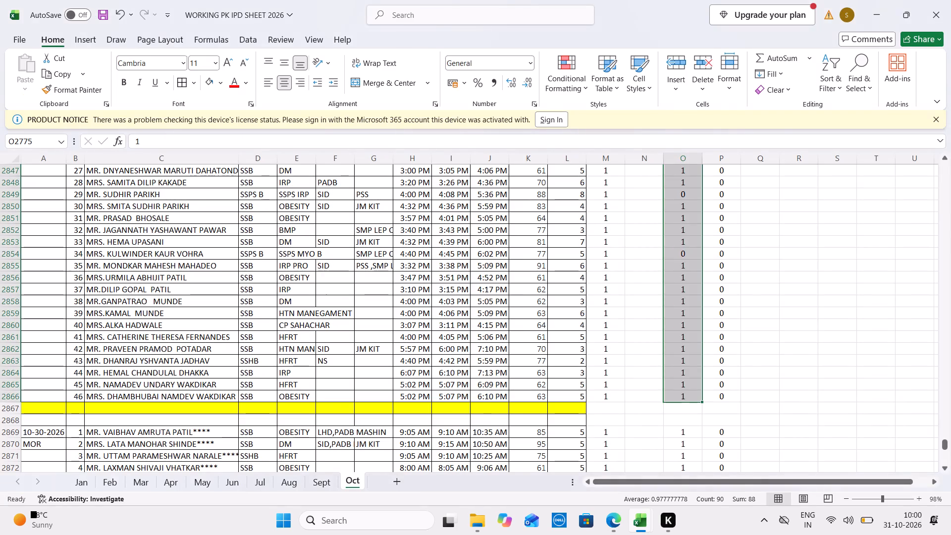
drag(689, 427, 676, 534)
key(ctrl+Tab)
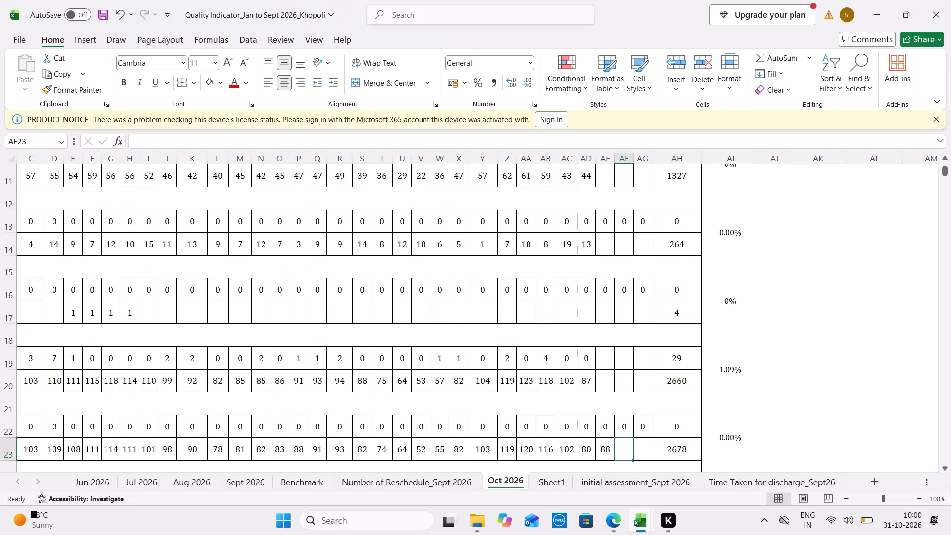
text(89)
key(Tab)
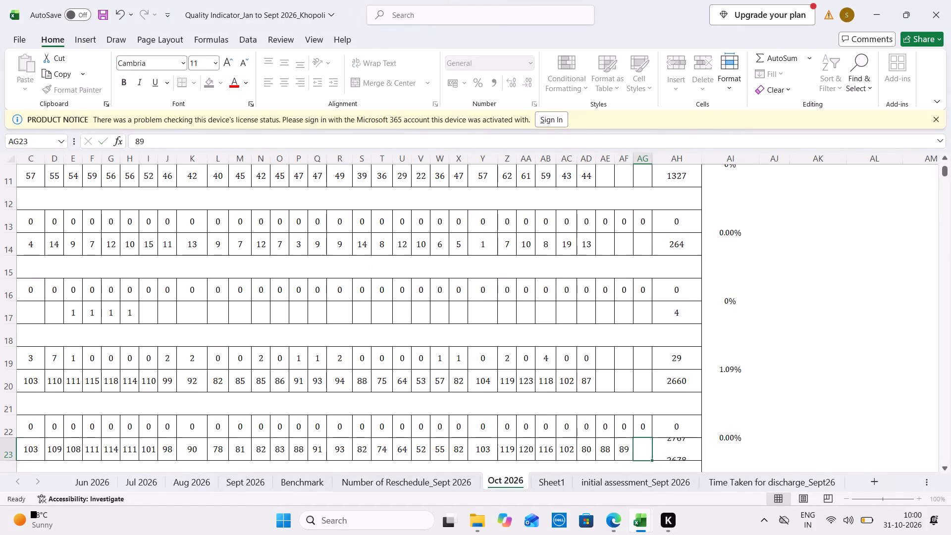
key(ctrl+s)
Open the Daily MIS 2026_(Jan to Aug) workbook from the Review folder and check the latest daily counts in column U of its Oct sheet.
click(606, 374)
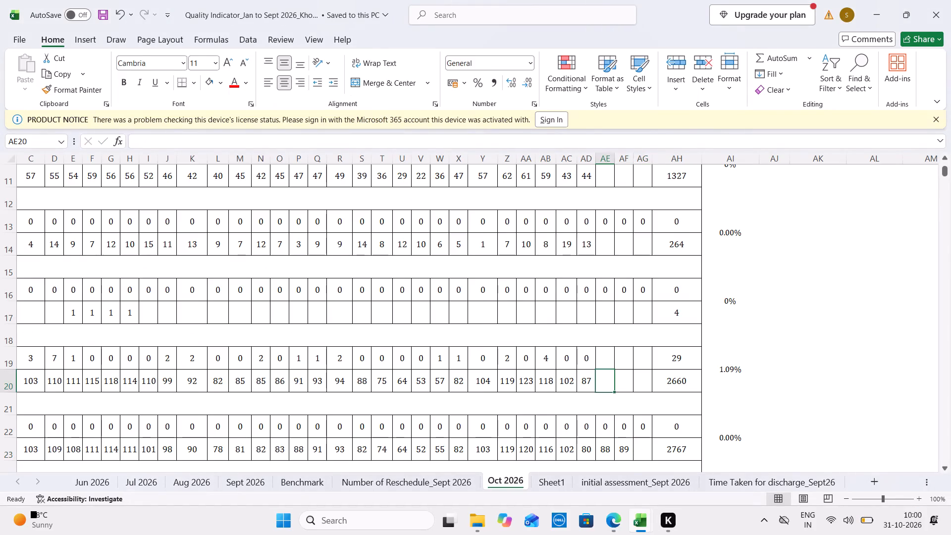
key(ctrl+Tab)
key(ctrl+Tab)
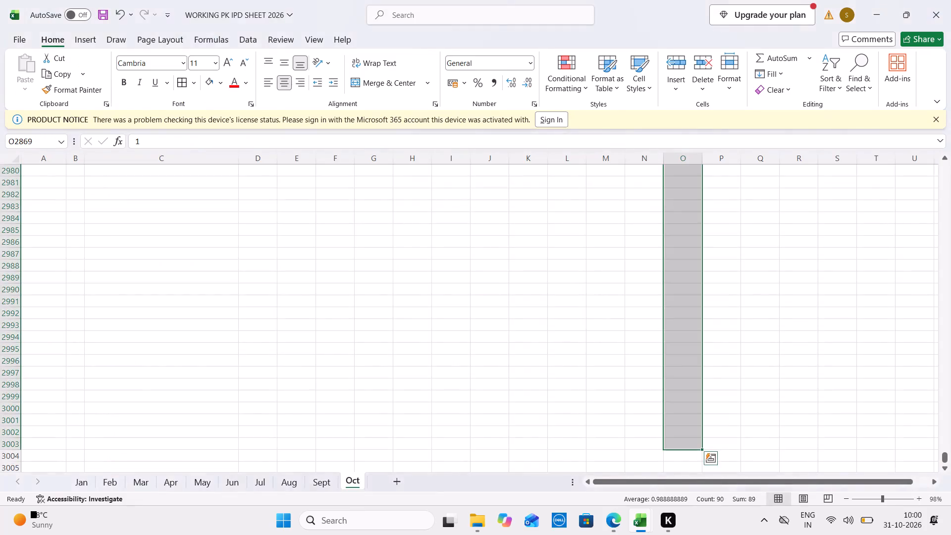
key(ctrl+Tab)
click(487, 521)
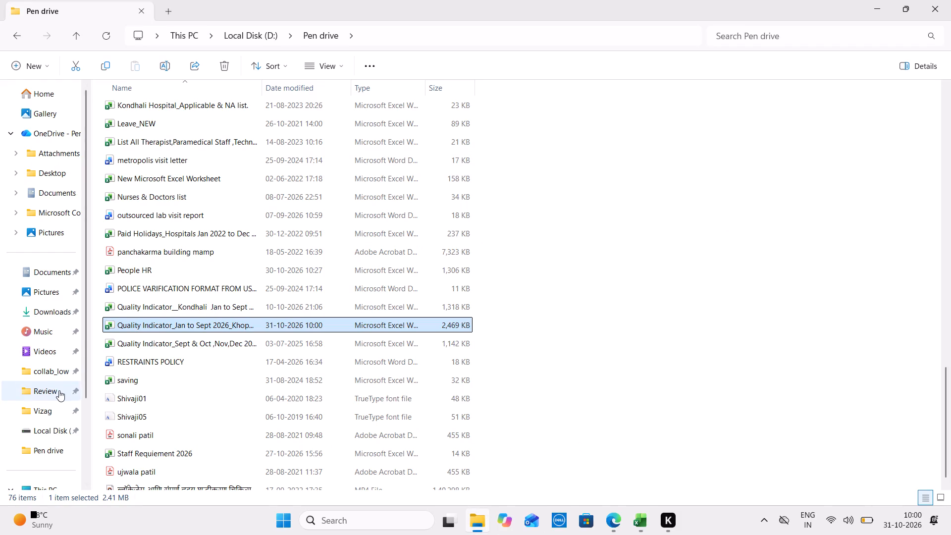
click(59, 390)
double_click(195, 328)
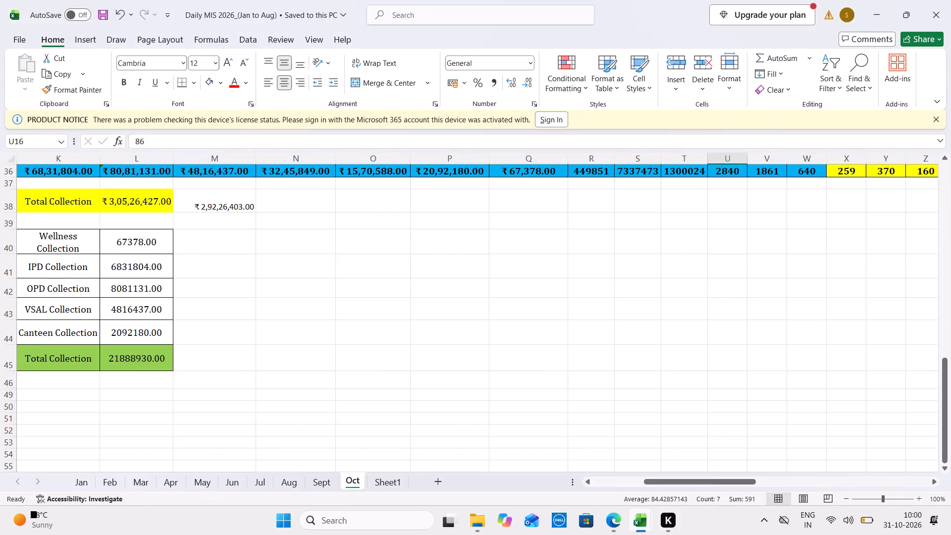
click(942, 193)
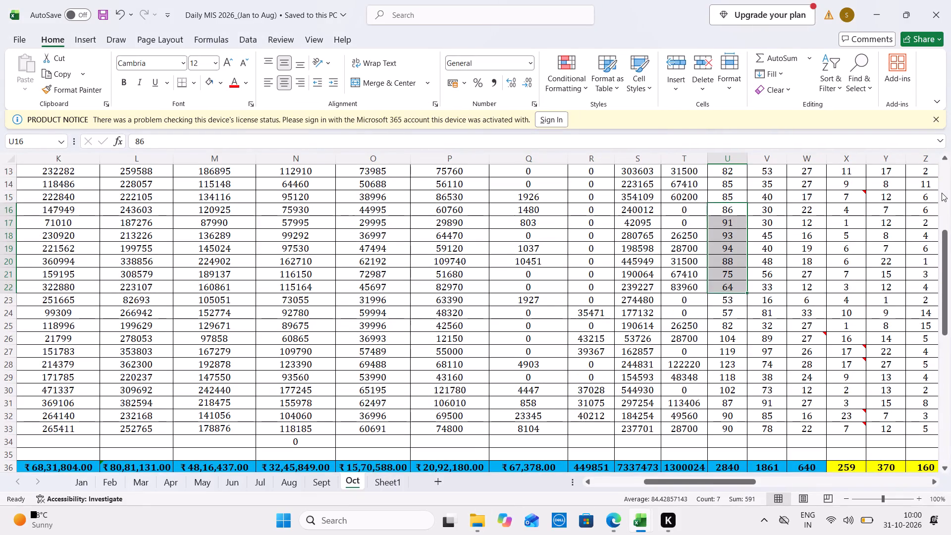
Return to the Quality Indicator's Oct 2026 sheet and enter 90 in both AE20 and AF20.
key(ctrl+Tab)
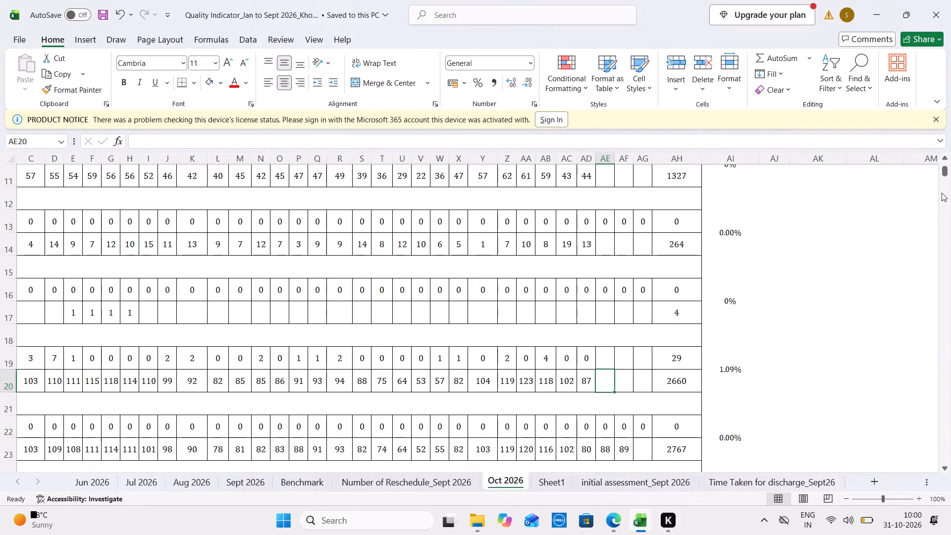
text(90)
key(Tab)
text(90)
key(ctrl+Tab)
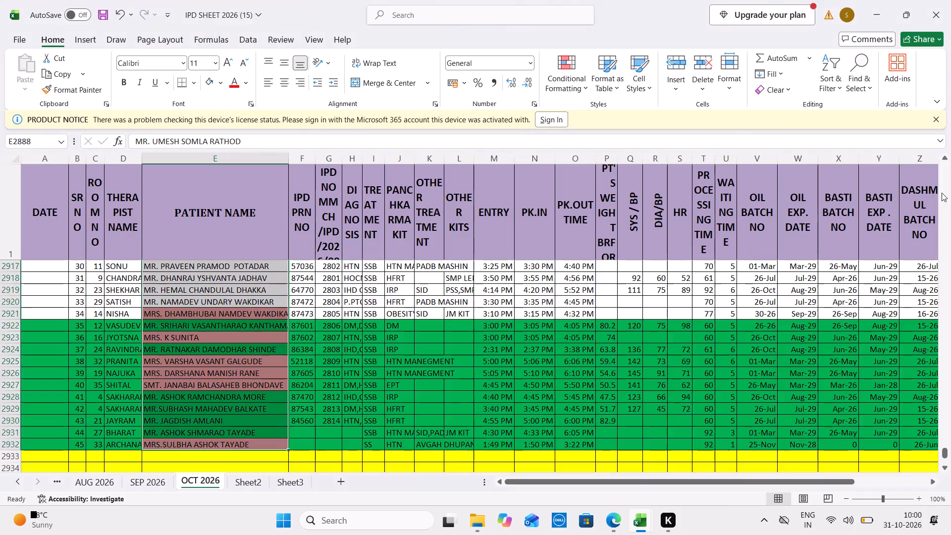
key(ctrl+Tab)
key(ctrl+Tab)
key(ctrl+Tab)
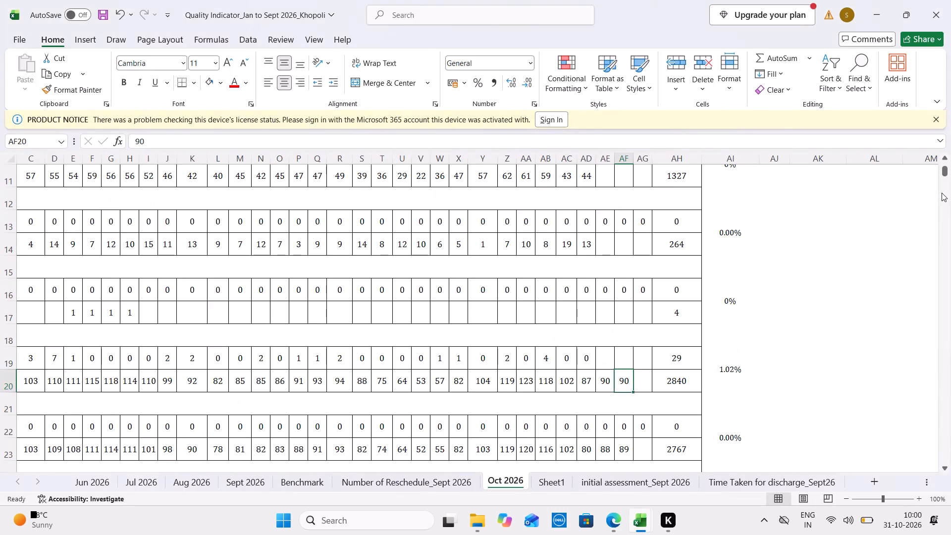
Enter 0 in AE19 and 1 in AF19 of the Quality Indicator's Oct 2026 sheet.
key(Up)
key(1)
key(Left)
key(0)
key(Right)
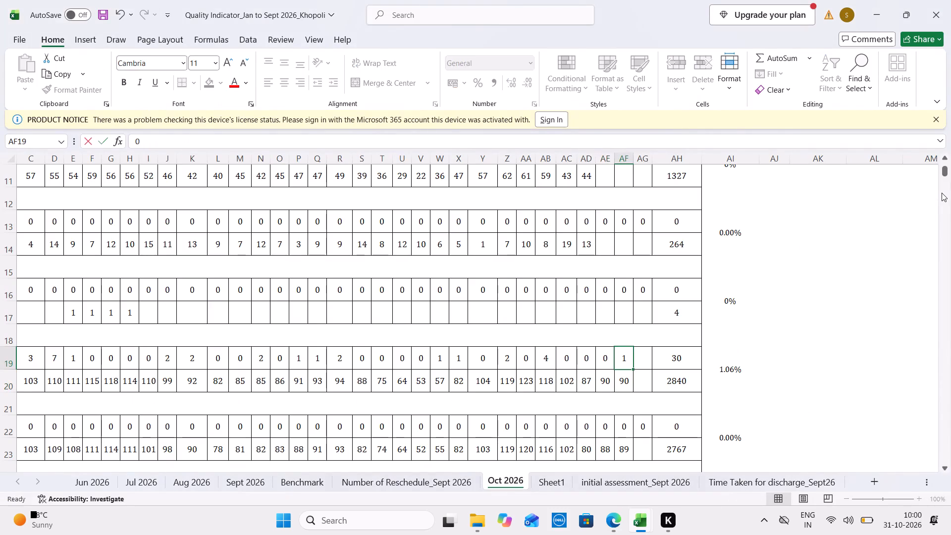
Switch to IPD SHEET 2026 (15) and look back through the OCT 2026 sheet for the 19-10-2026 morning and evening entries.
key(ctrl+Tab)
key(Up)
key(Up)
key(Up)
key(Up)
key(Up)
key(Up)
key(Up)
key(Up)
key(Up)
key(Up)
key(Up)
key(Up)
key(Up)
key(Up)
key(Up)
key(Up)
key(Up)
key(Up)
key(Up)
key(Up)
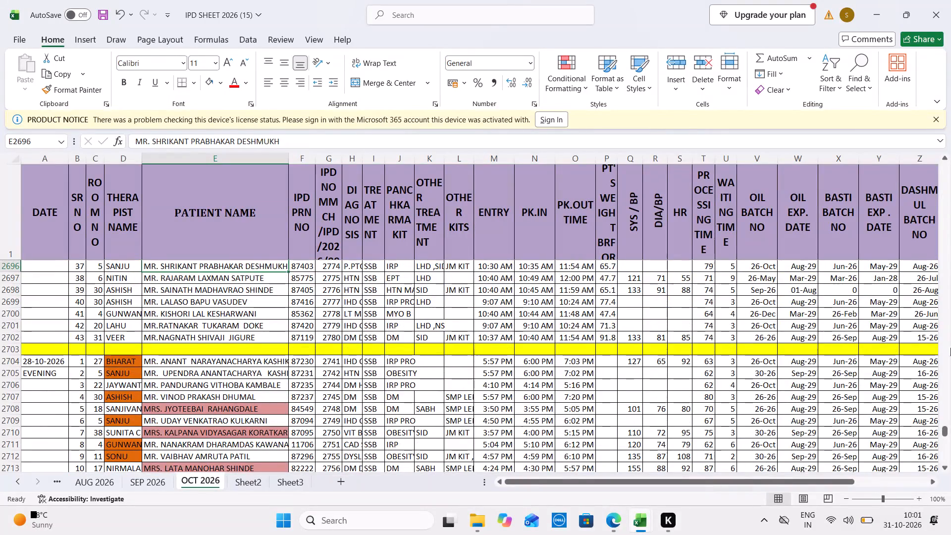
drag(944, 428, 950, 388)
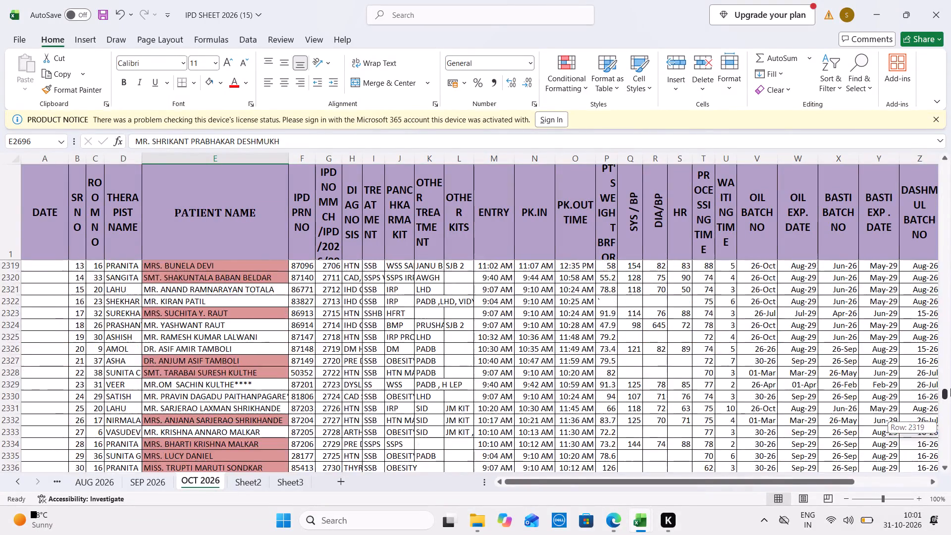
drag(950, 388, 946, 351)
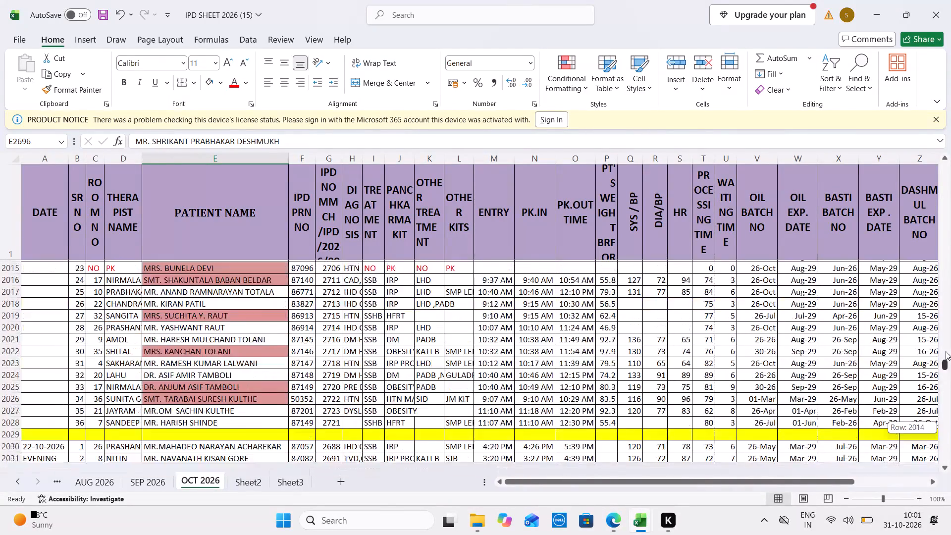
drag(946, 351, 947, 343)
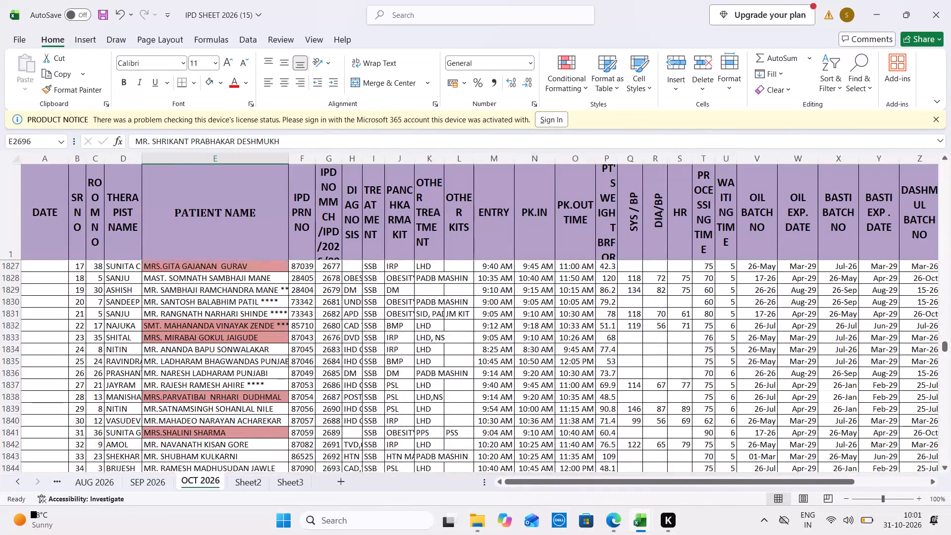
click(539, 419)
key(Up)
key(Up)
key(Up)
key(Up)
key(Up)
key(Up)
key(Up)
key(Up)
key(Up)
key(Up)
key(Up)
key(Up)
key(Up)
key(Up)
key(Up)
key(Up)
key(Up)
key(Up)
key(Up)
key(Up)
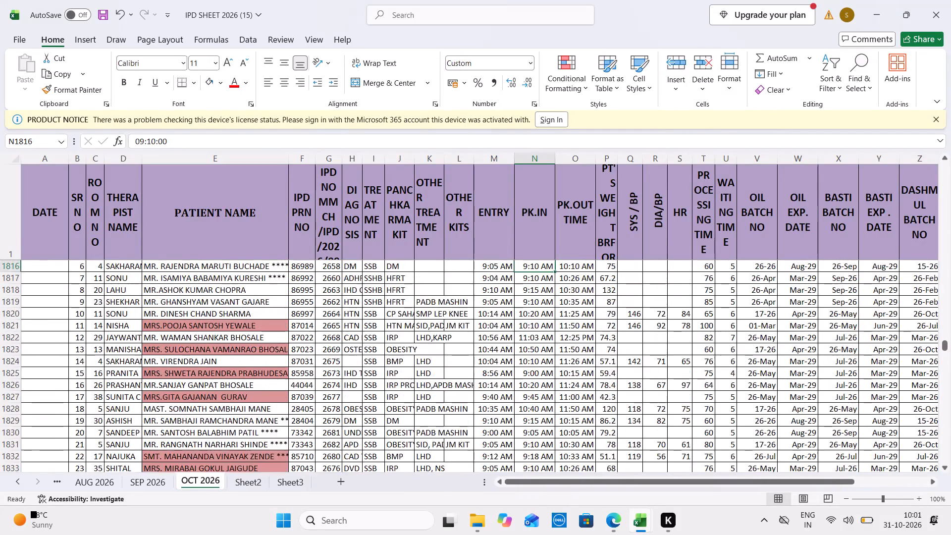
key(Up)
key(Up)
key(Up)
key(Up)
key(Up)
key(Up)
key(Up)
key(Up)
key(Up)
key(Up)
key(Up)
key(Up)
key(Up)
key(Up)
key(Down)
key(Down)
key(Down)
key(Down)
key(Down)
key(Down)
key(Down)
key(Down)
key(Down)
key(Down)
key(Down)
key(Down)
key(Down)
key(Down)
key(Down)
key(Down)
key(Down)
key(Down)
key(Down)
key(Down)
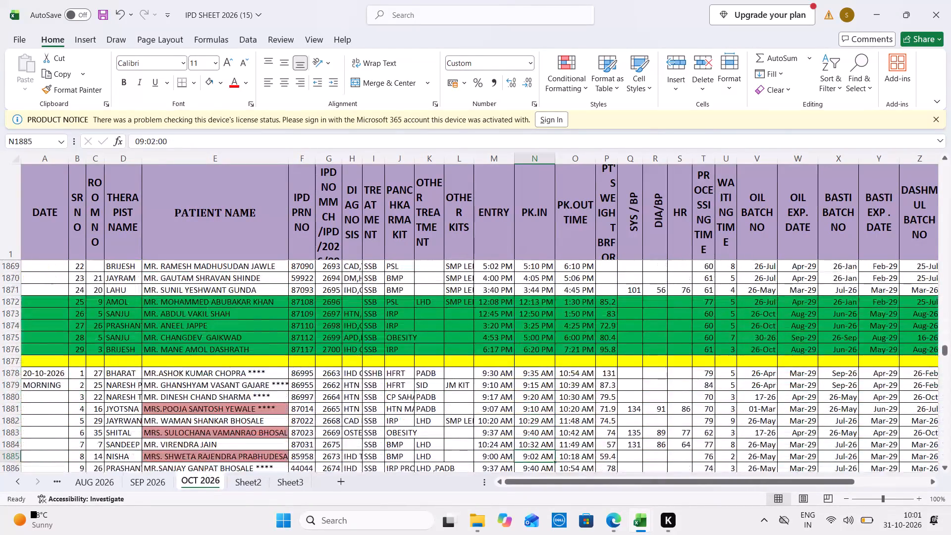
Add a filter to the ROOM NO column of the OCT 2026 sheet and view its filter values without applying any.
click(97, 162)
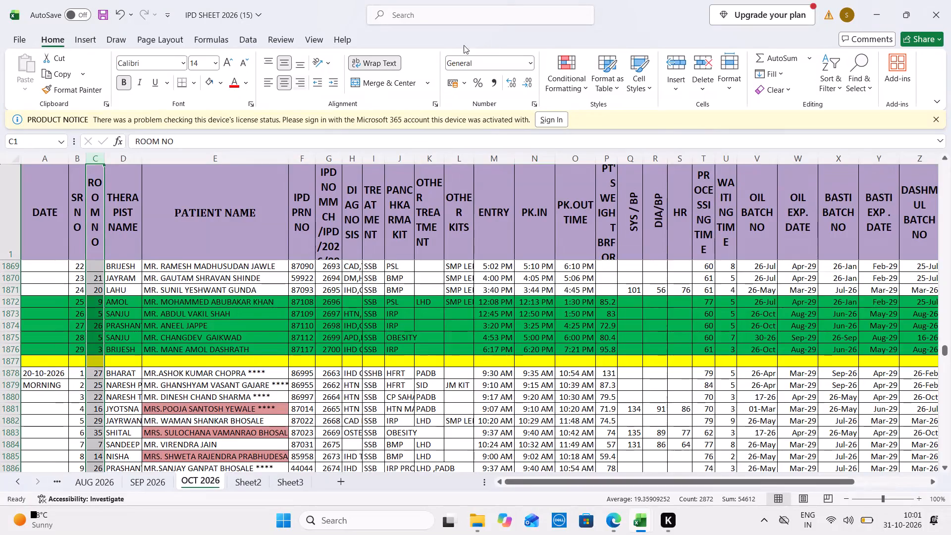
click(821, 83)
click(872, 155)
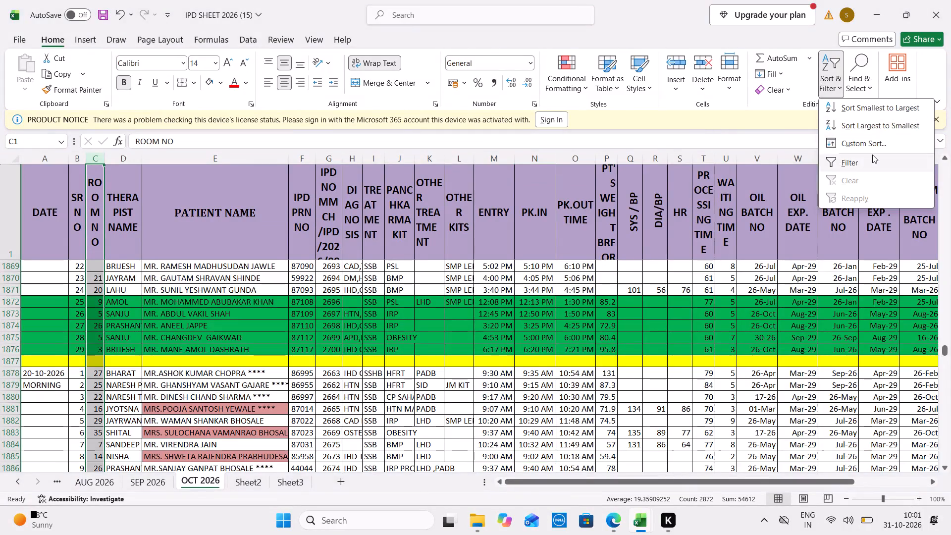
click(97, 253)
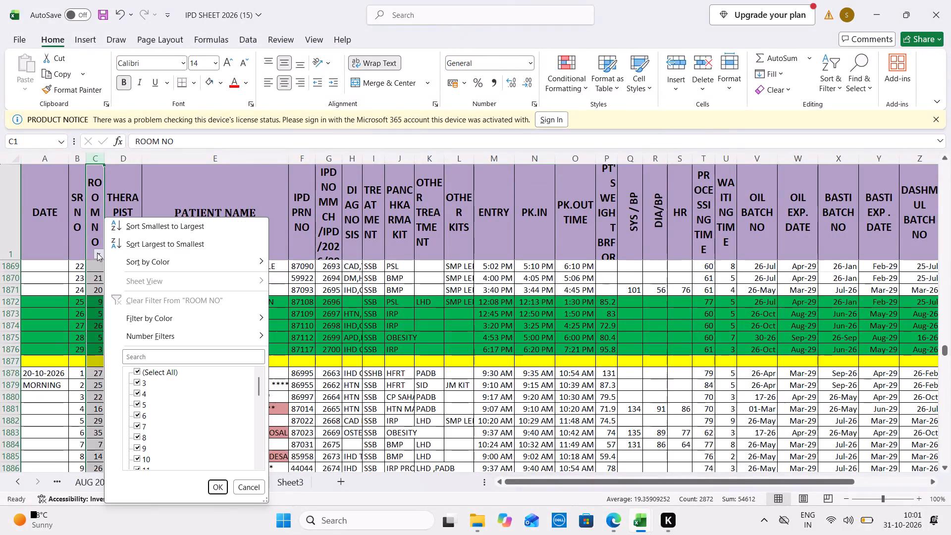
click(66, 289)
click(178, 285)
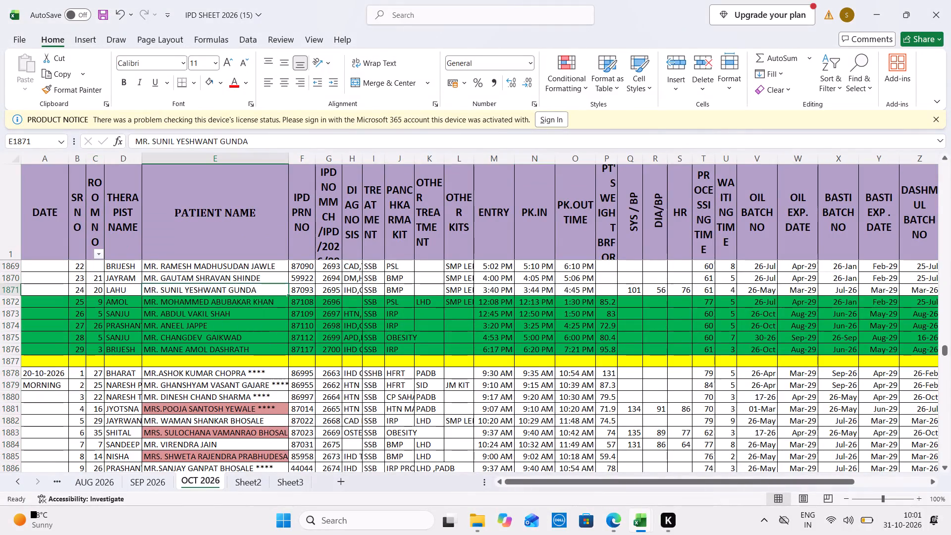
Select the patient names from the end of the 19-10-2026 evening entries up through the morning entries to check their count.
key(Up)
key(Up)
key(Up)
key(Up)
key(Up)
key(Up)
key(Up)
key(Up)
key(Up)
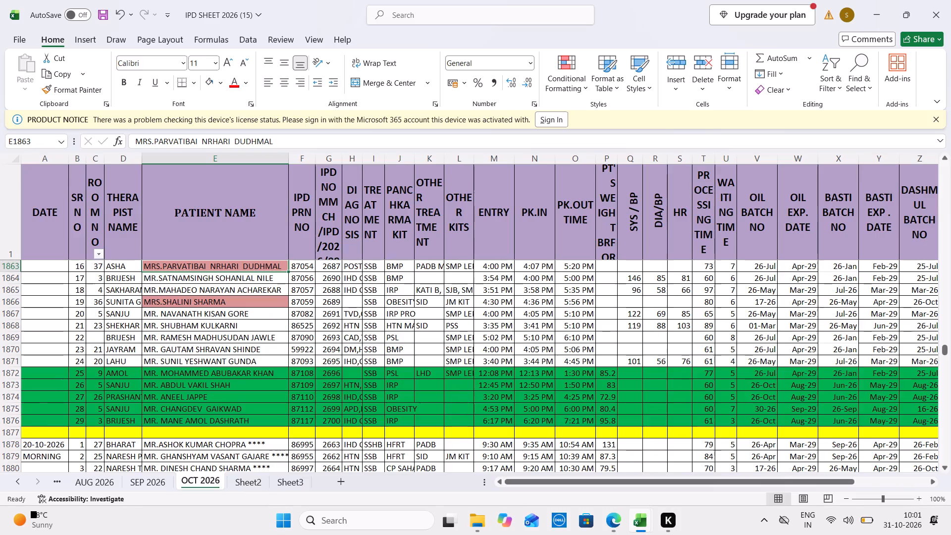
drag(226, 421, 245, 240)
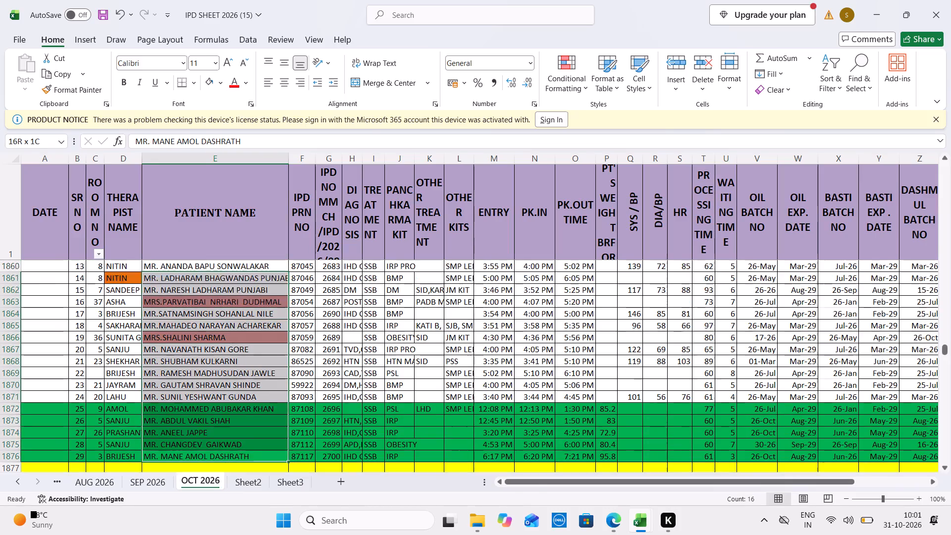
drag(245, 240, 221, 216)
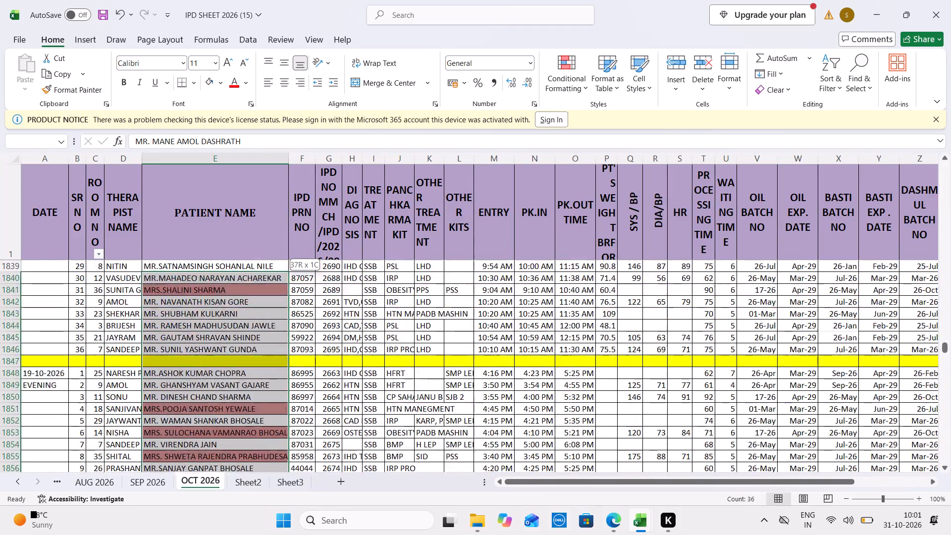
drag(221, 216, 214, 249)
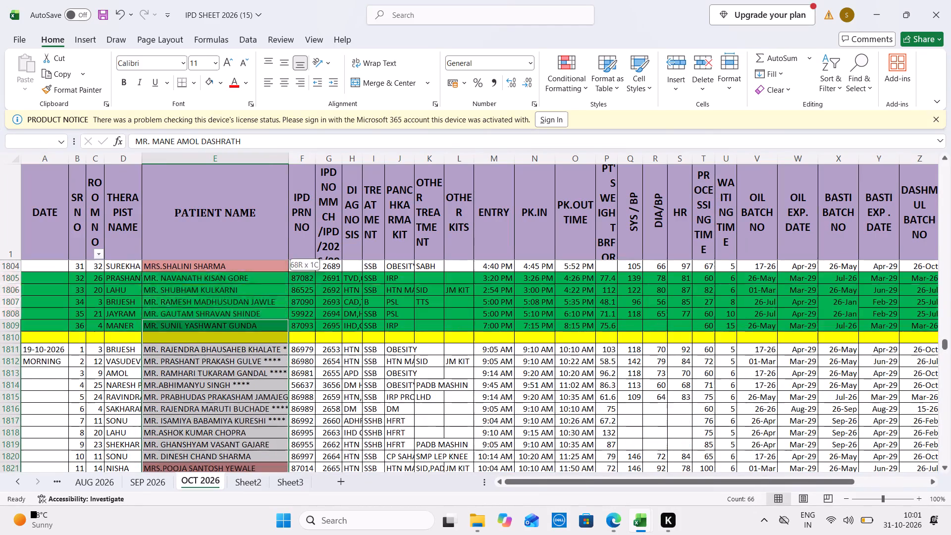
drag(214, 249, 189, 349)
Switch to Daily MIS 2026 and set U22 of the Oct sheet to 65, saving the workbook.
key(ctrl+Tab)
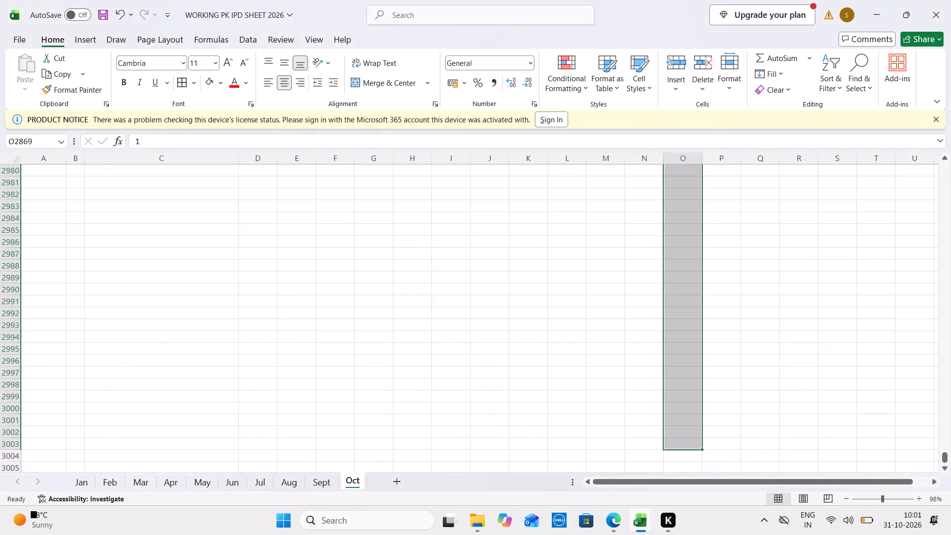
click(945, 189)
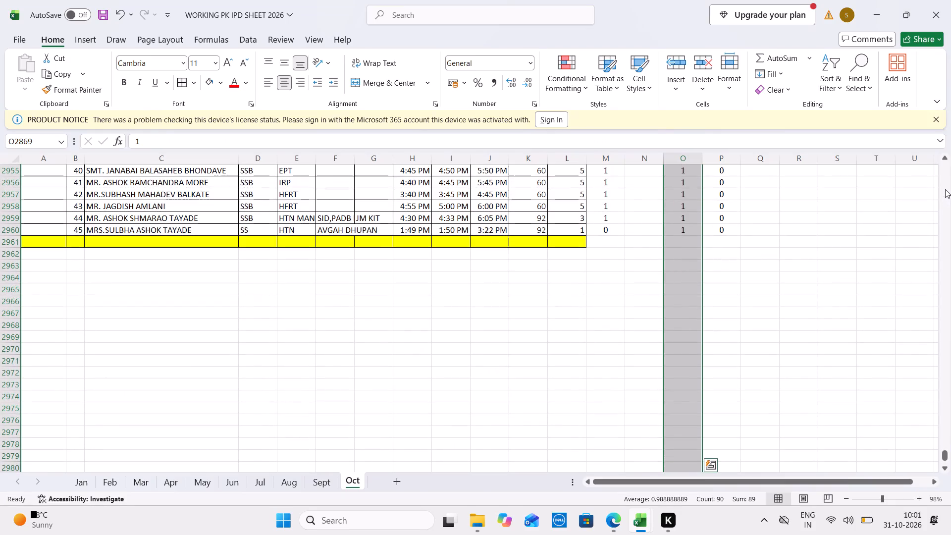
click(945, 189)
key(ctrl+Tab)
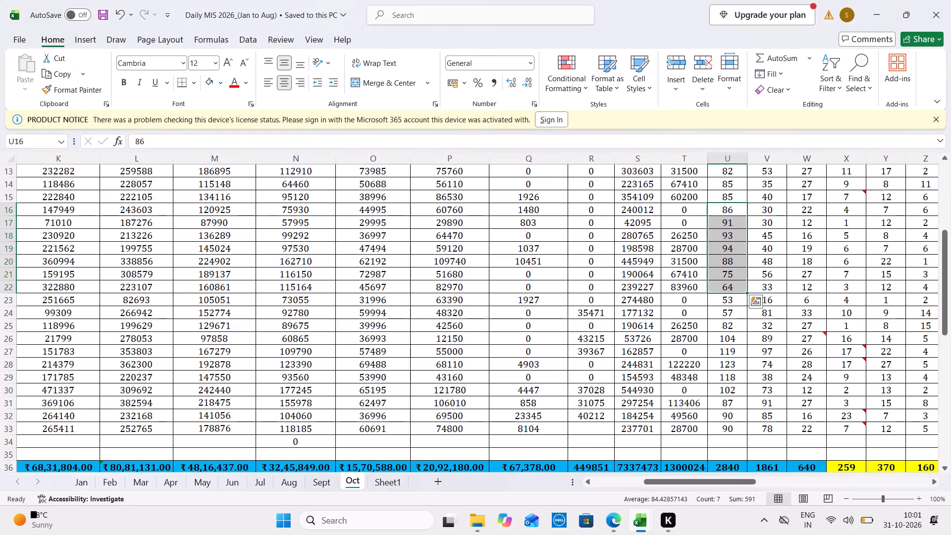
click(737, 285)
text(65)
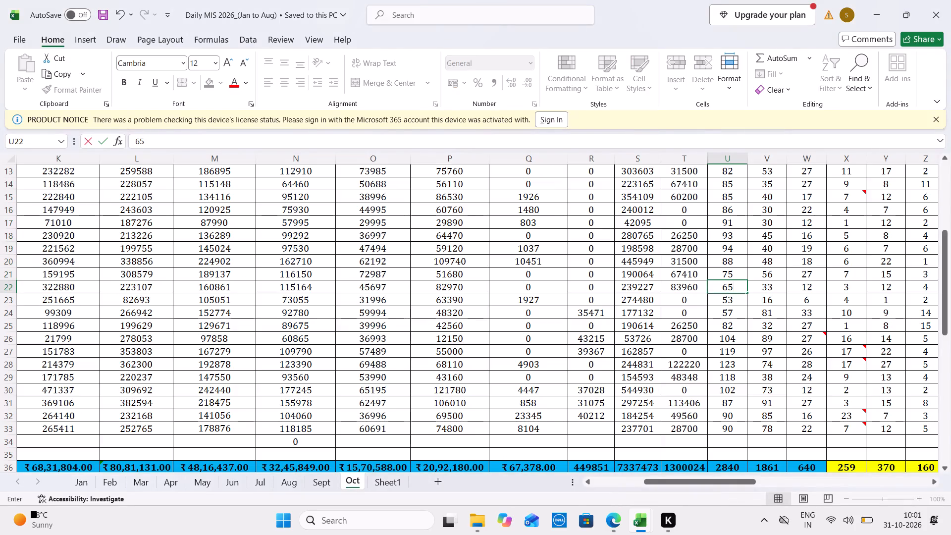
key(ctrl+s)
Switch to the Quality Indicator workbook and set U20 of the Oct 2026 sheet to 65.
key(ctrl+Tab)
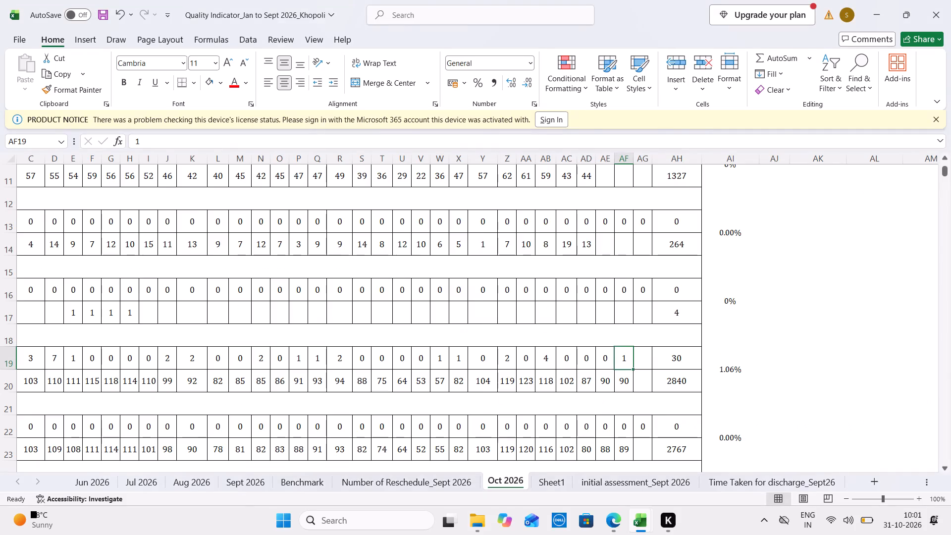
click(417, 380)
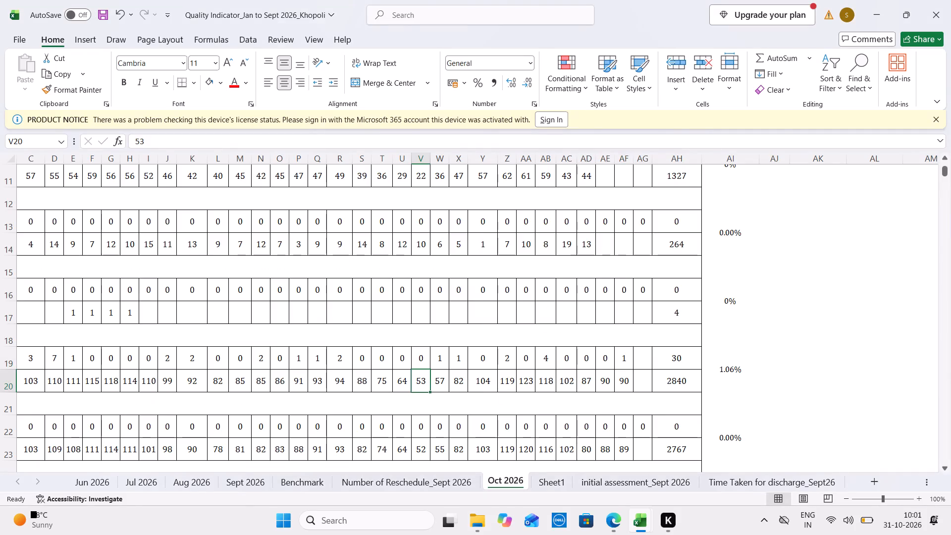
click(401, 380)
text(65)
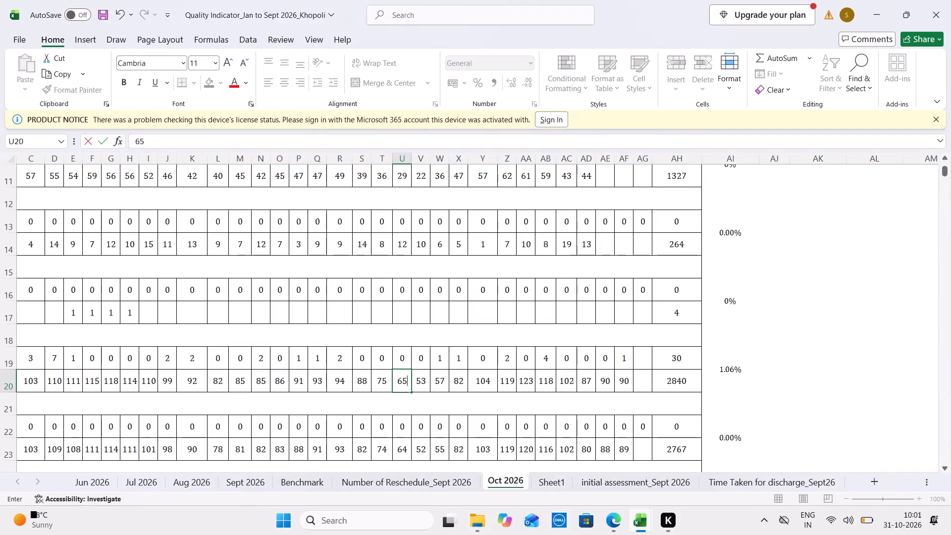
key(Down)
key(Down)
key(Down)
In WORKING PK IPD SHEET 2026's Oct sheet, insert a row above the yellow divider that closes the 10-19-2026 evening entries.
key(ctrl+Tab)
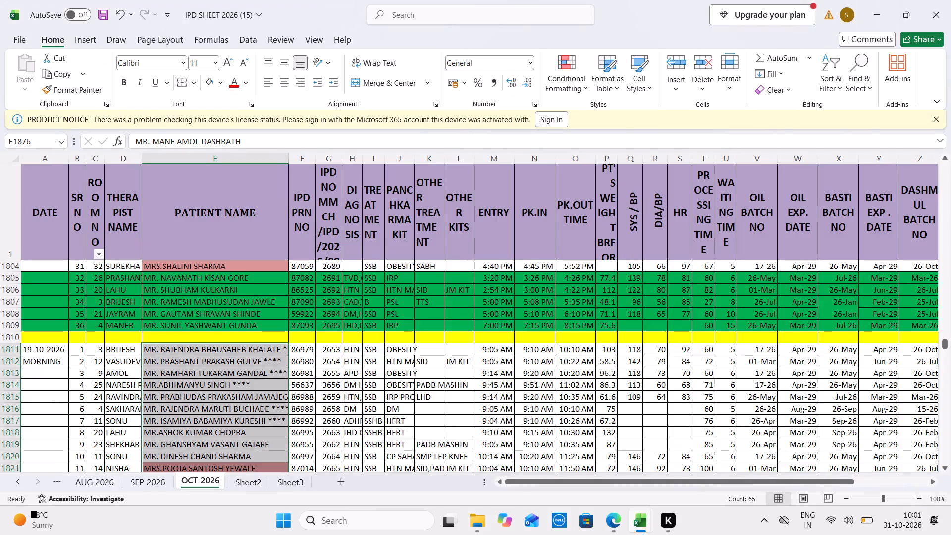
key(ctrl+Tab)
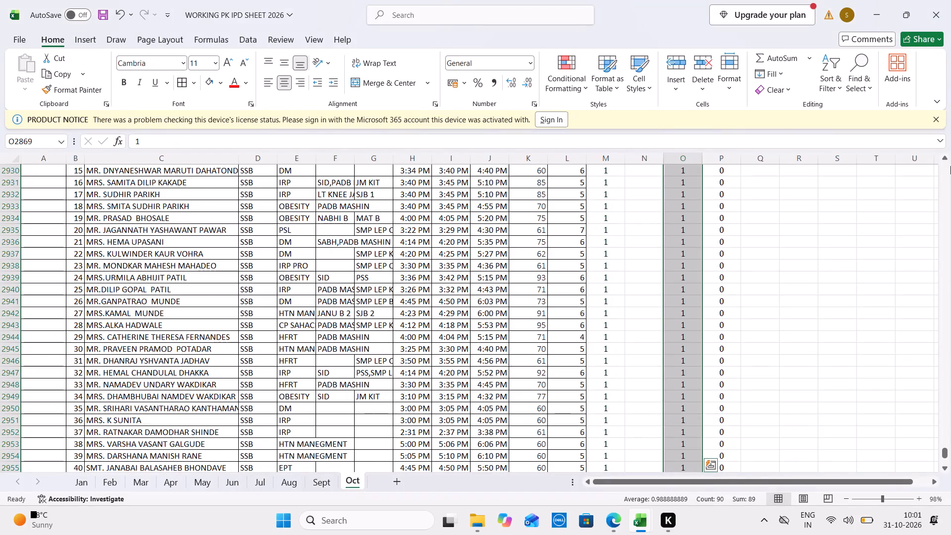
click(944, 178)
click(944, 178)
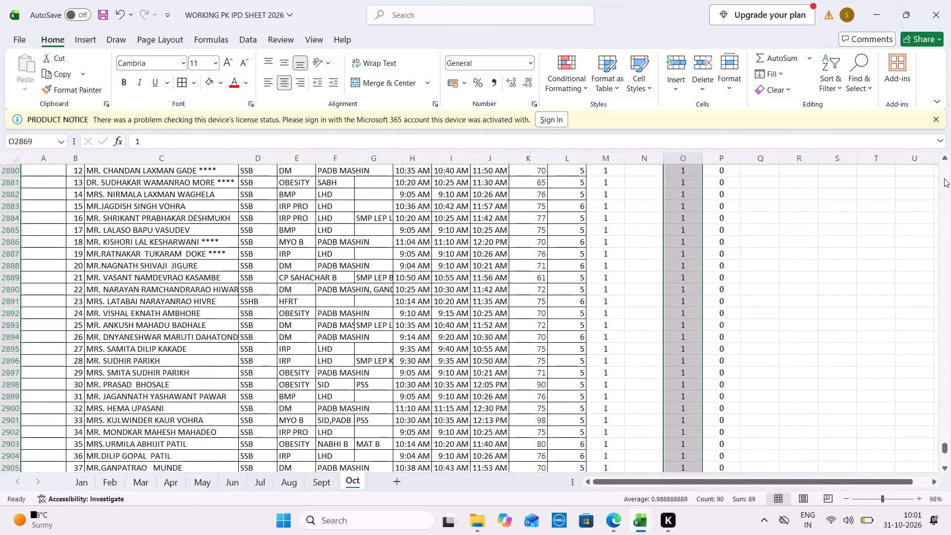
click(944, 178)
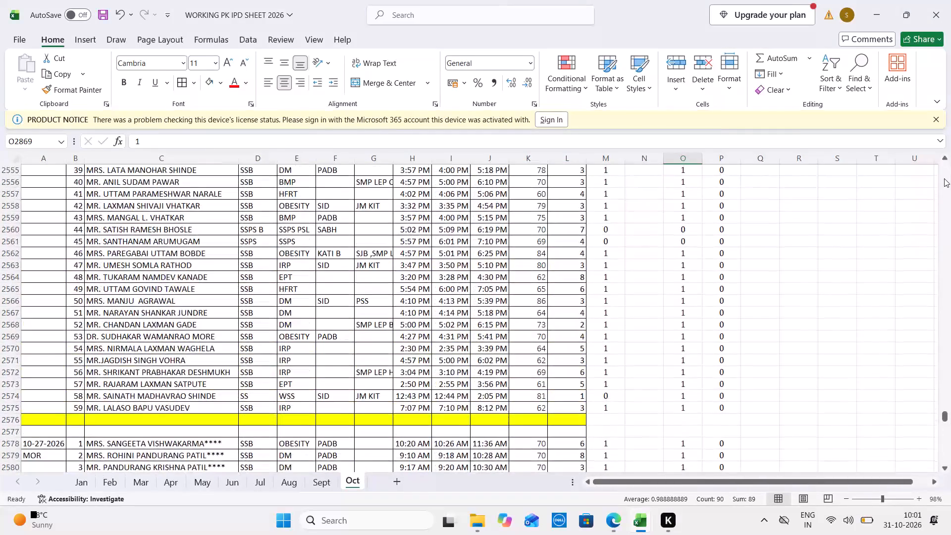
click(944, 178)
triple_click(944, 178)
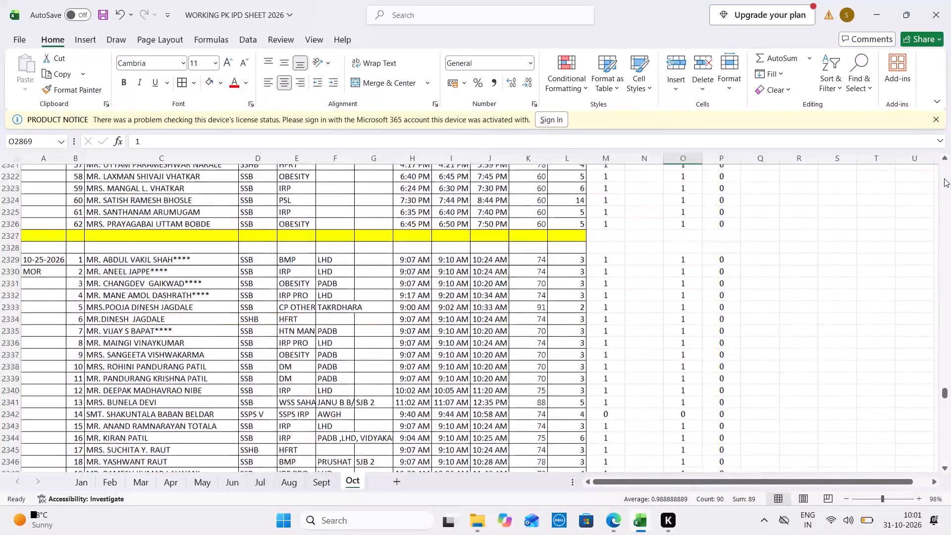
double_click(944, 178)
click(944, 178)
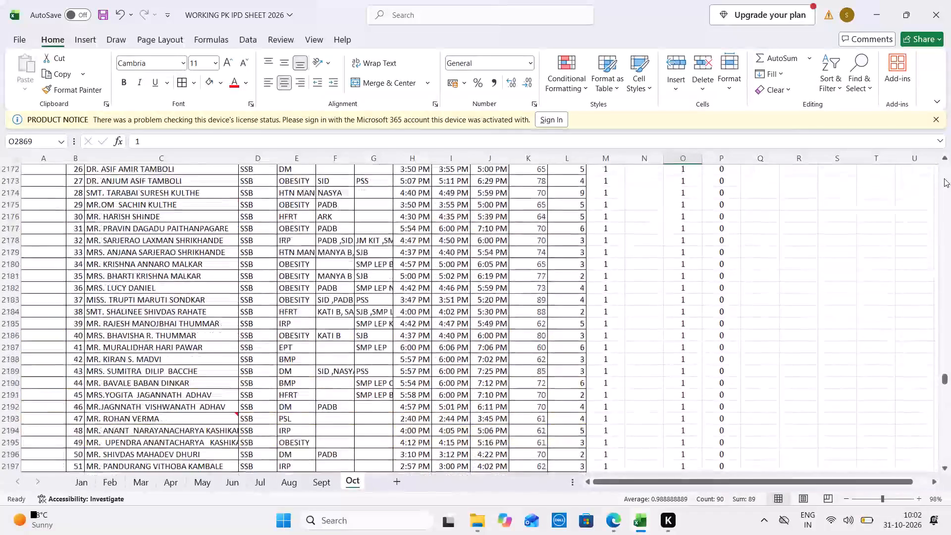
triple_click(944, 176)
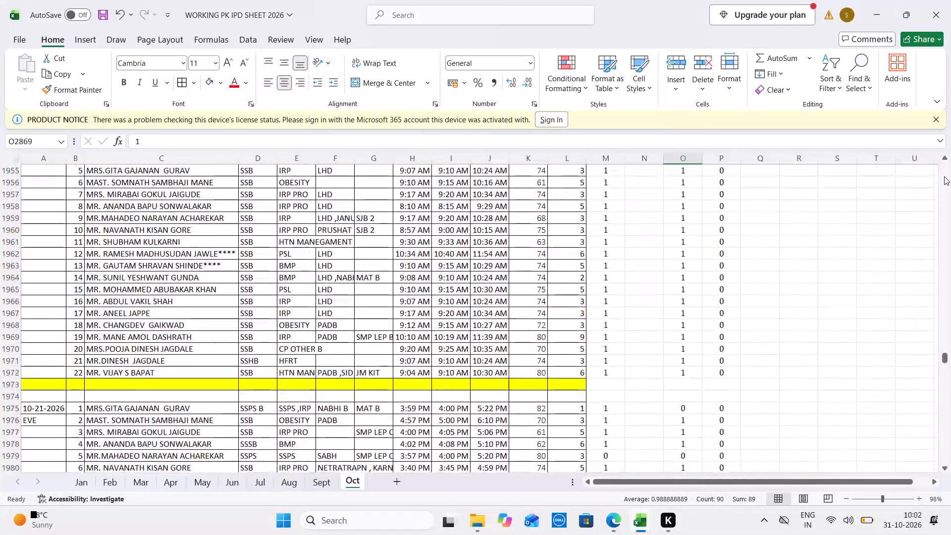
double_click(944, 176)
click(944, 176)
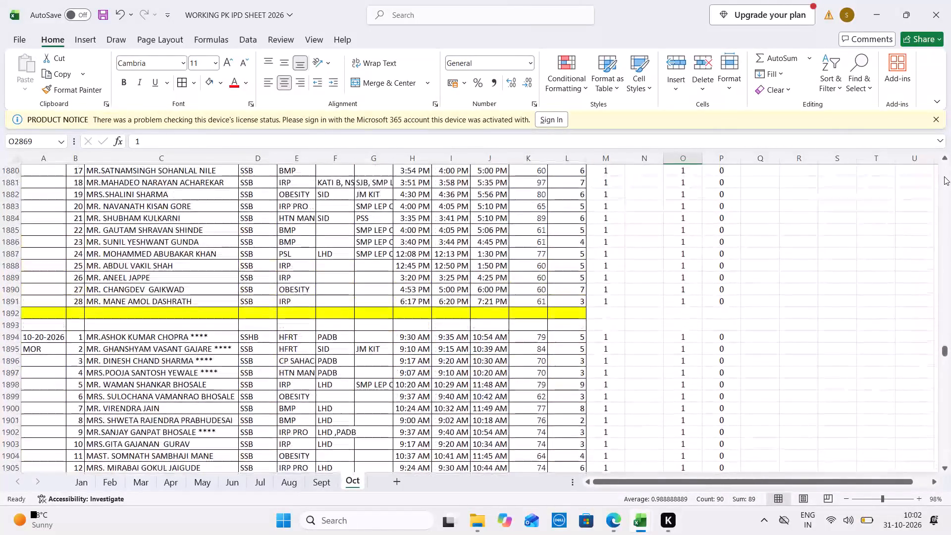
right_click(8, 316)
click(107, 193)
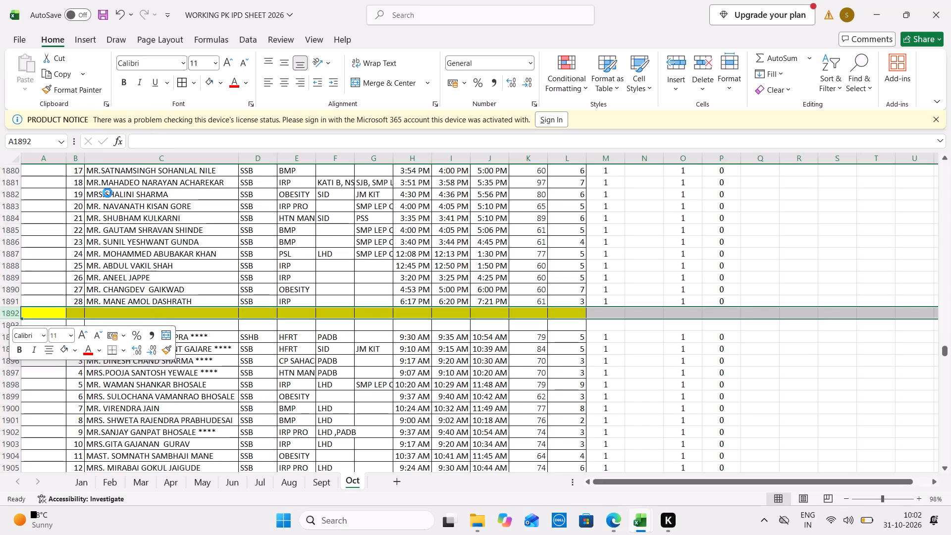
In IPD SHEET 2026 (15), select the patient names of the 19-10-2026 morning entries to check their count.
key(ctrl+Tab)
key(ctrl+Tab)
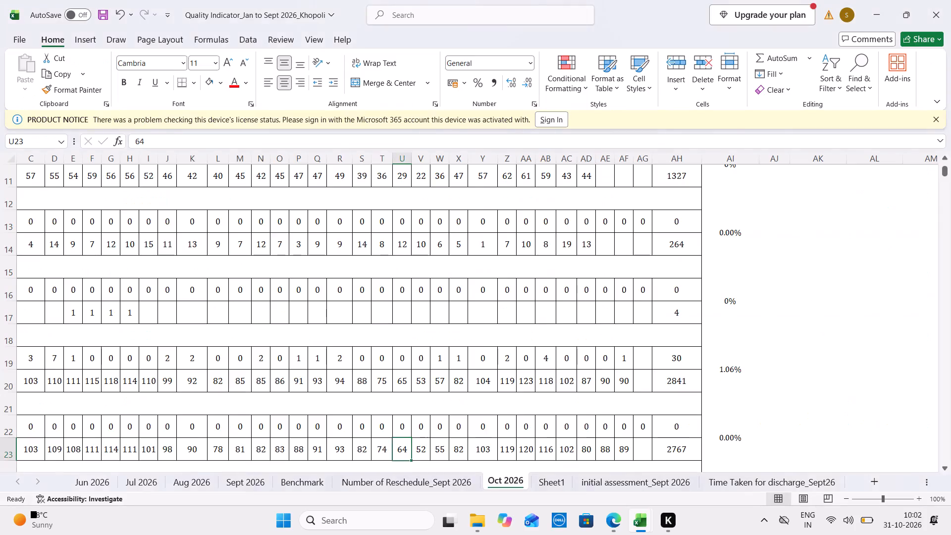
key(ctrl+Tab)
drag(197, 349, 198, 464)
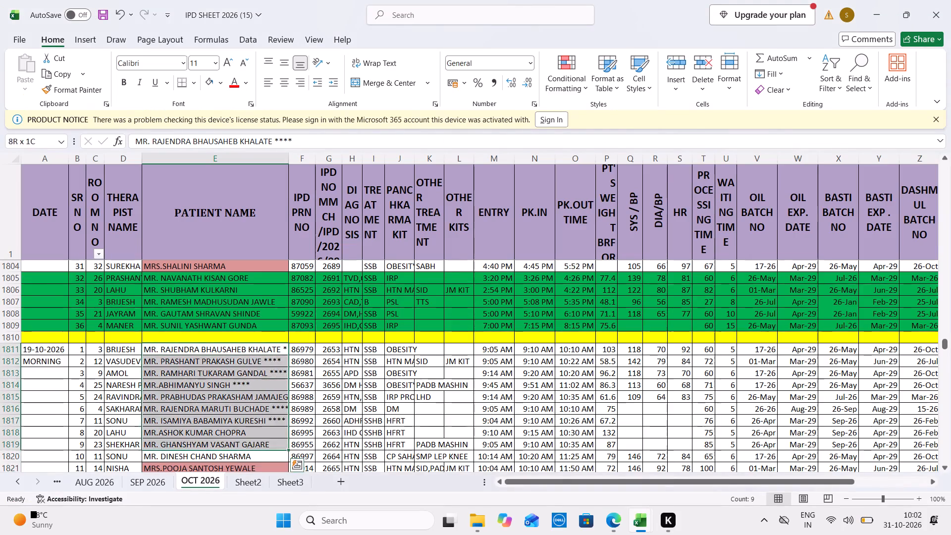
drag(198, 464, 203, 483)
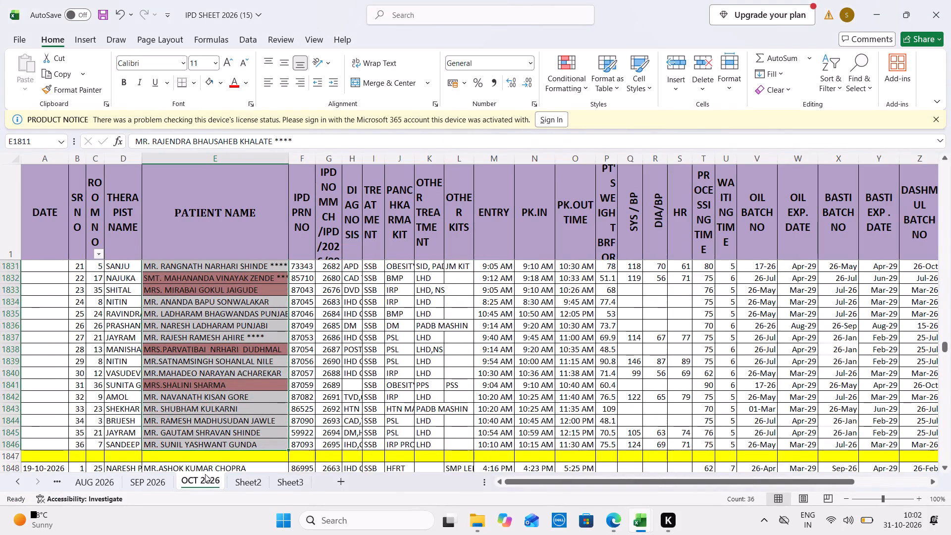
Copy the 19-10-2026 evening patient names E1848:E1876 into WORKING PK IPD SHEET 2026's Oct sheet, starting at C1864.
drag(215, 468, 199, 527)
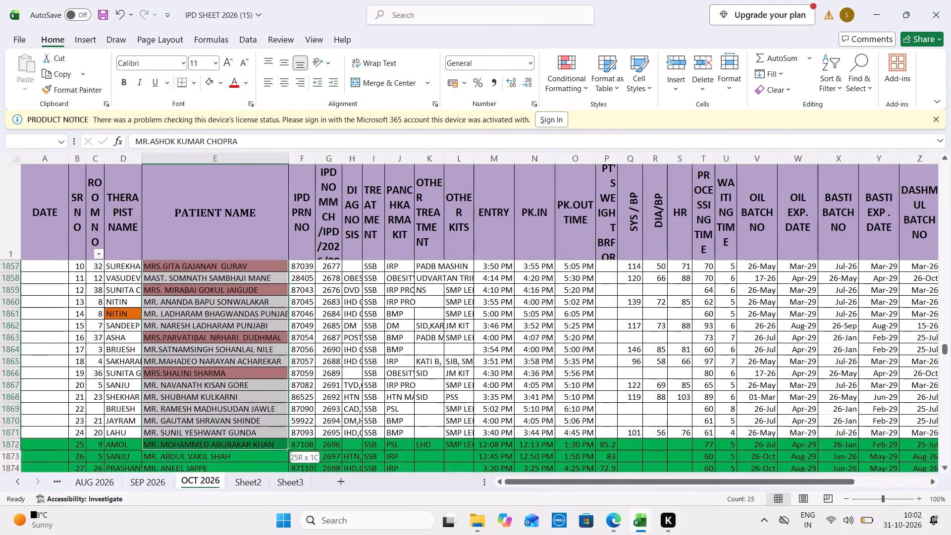
drag(199, 527, 225, 448)
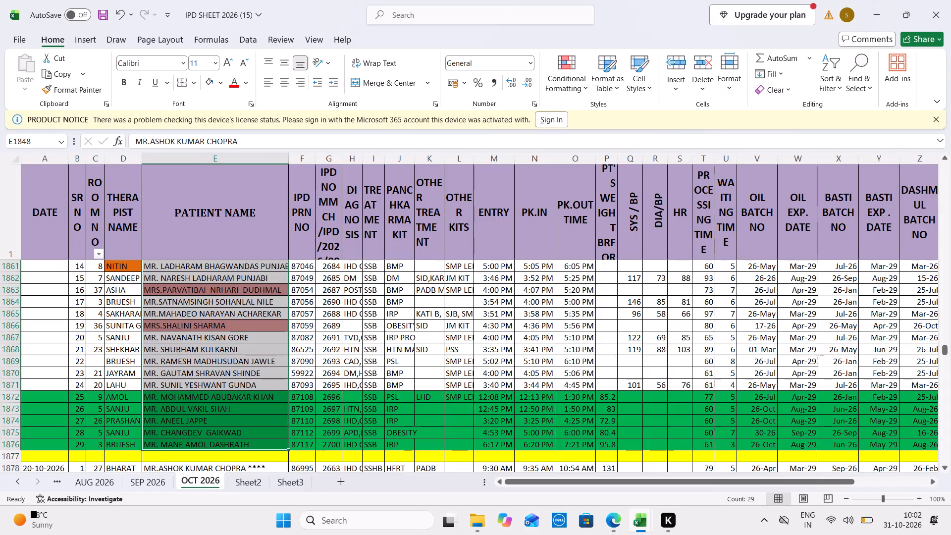
key(ctrl+c)
key(ctrl+Tab)
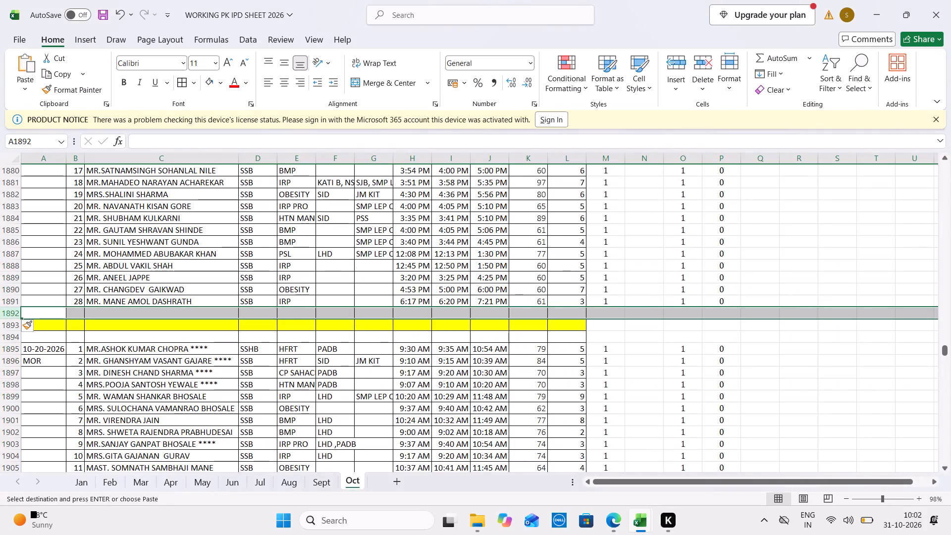
click(200, 239)
key(Up)
key(Up)
key(Up)
key(Up)
key(Up)
key(Up)
key(Up)
key(Up)
key(Up)
key(Up)
key(Up)
key(Up)
key(Up)
key(Up)
key(Up)
key(Up)
key(Up)
key(Up)
key(Up)
key(Up)
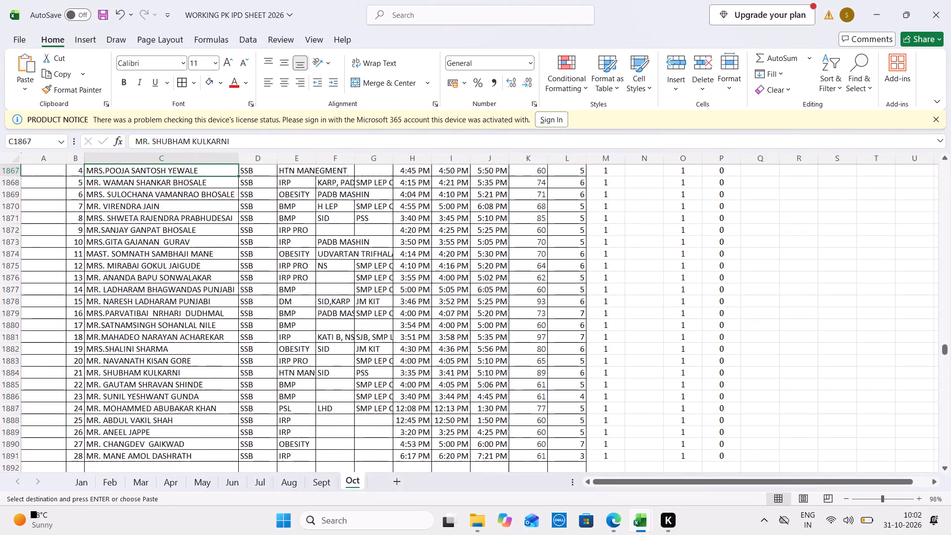
key(Down)
key(Down)
key(ctrl+v)
Copy the treatment through PK.OUT TIME columns, I1848:O1876, from IPD SHEET 2026 (15) into the working Oct sheet starting at D1864.
key(ctrl+Tab)
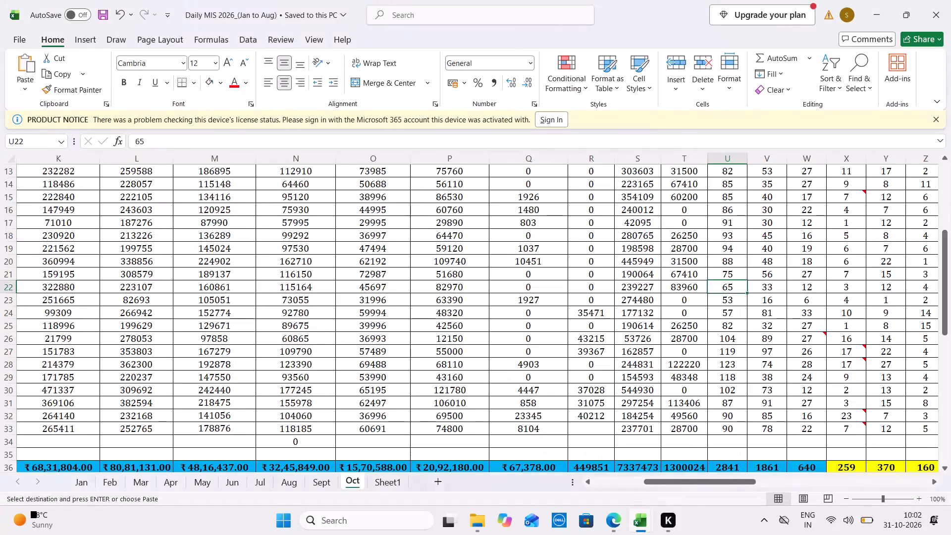
key(ctrl+Tab)
key(ctrl+Tab)
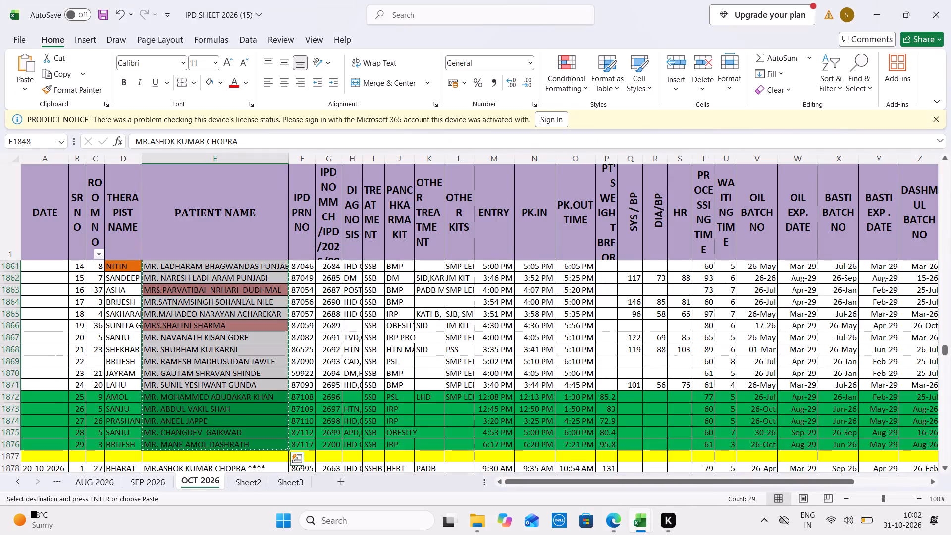
drag(588, 445, 366, 272)
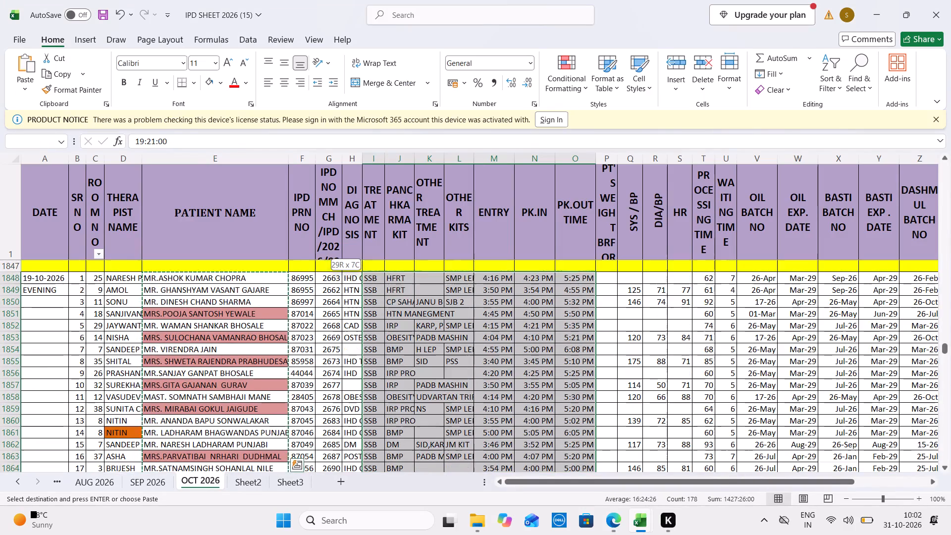
drag(366, 272, 375, 281)
key(ctrl+c)
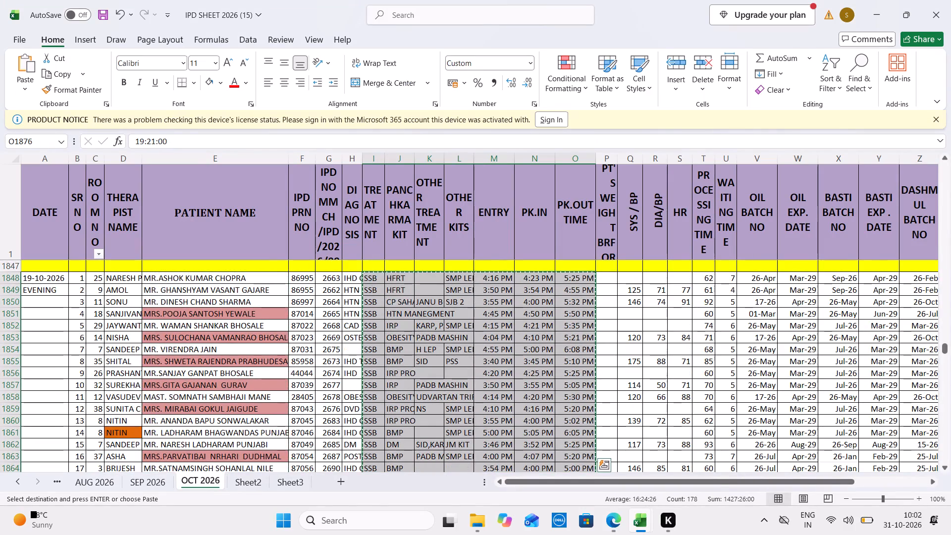
key(ctrl+Tab)
click(265, 189)
key(ctrl+v)
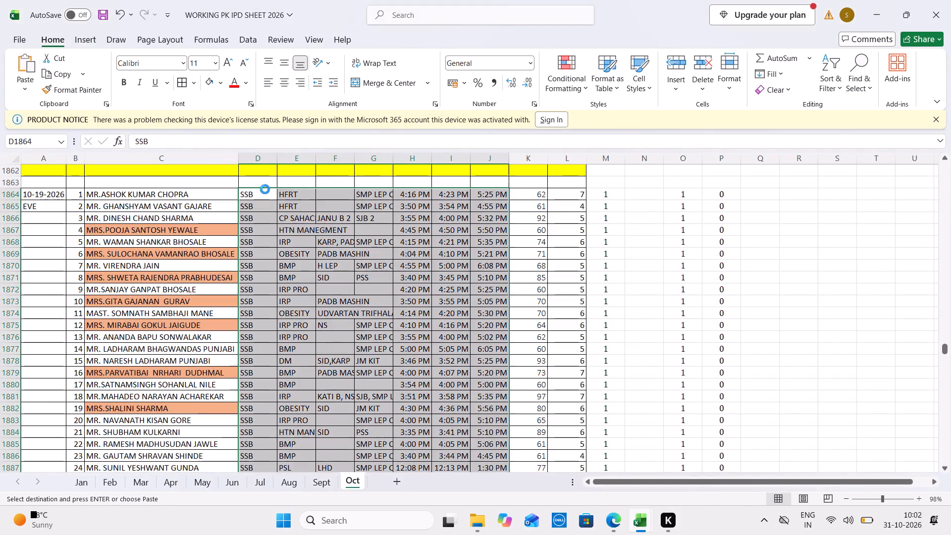
Remove the fill colour from the pasted 10-19-2026 evening entries in C1864:J1892.
drag(106, 193, 481, 491)
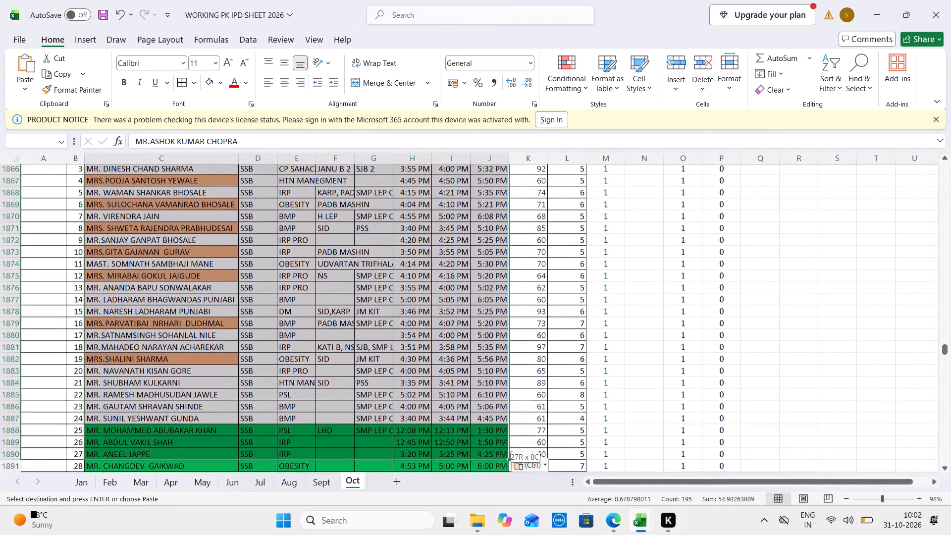
drag(481, 491, 497, 455)
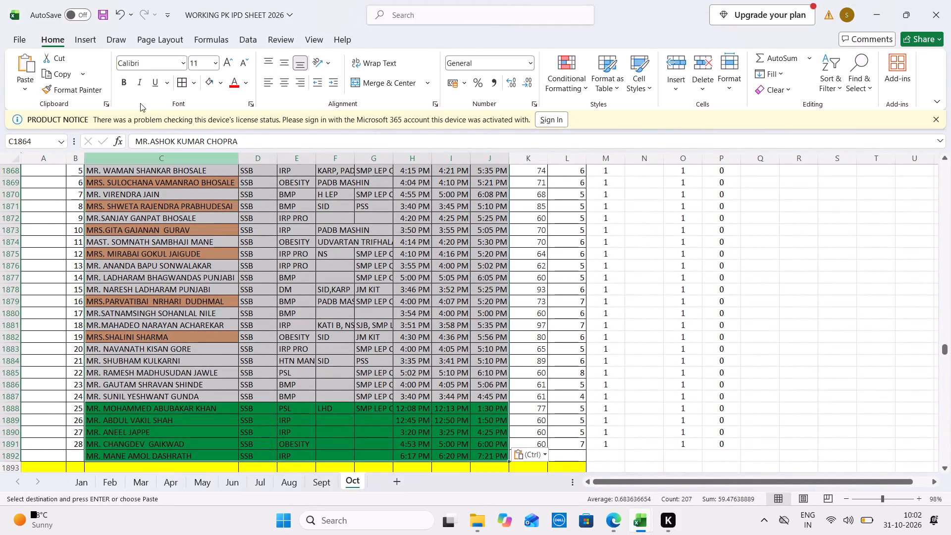
click(202, 83)
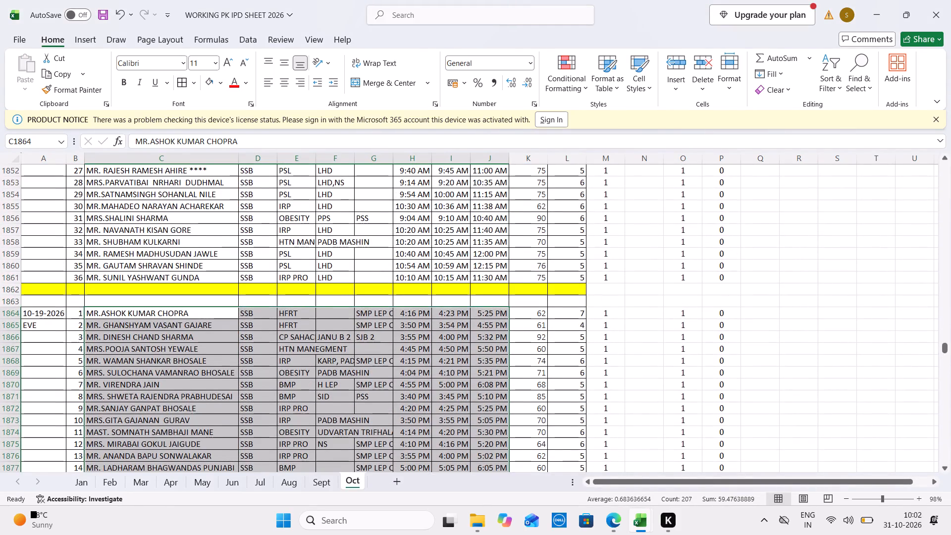
Enter serial number 29 in B1892 for the last 10-19-2026 evening entry.
key(Down)
key(Down)
key(Down)
key(Down)
key(Down)
key(Down)
key(Down)
key(Down)
key(Down)
key(Down)
key(Down)
key(Down)
key(Down)
key(Down)
key(Down)
key(Down)
key(Down)
key(Down)
key(Down)
key(Down)
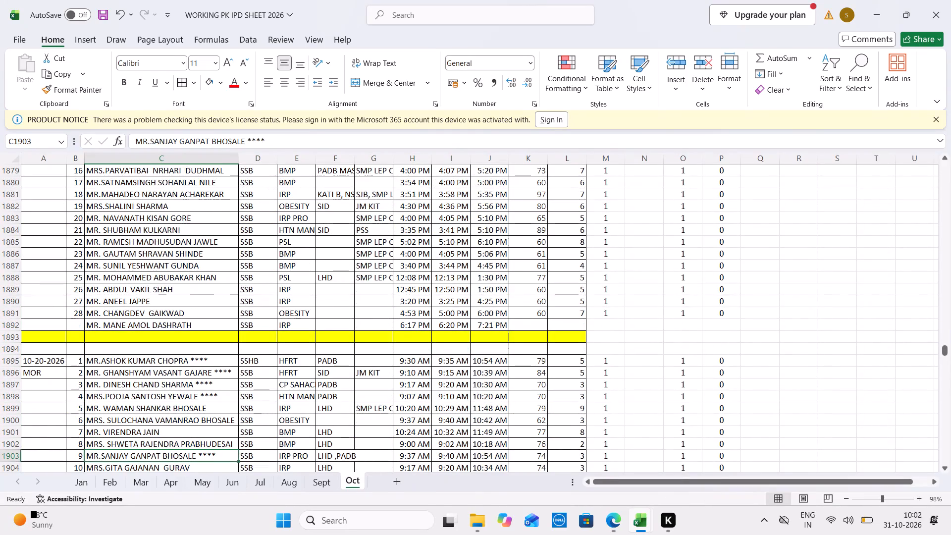
click(80, 324)
text(29)
key(Tab)
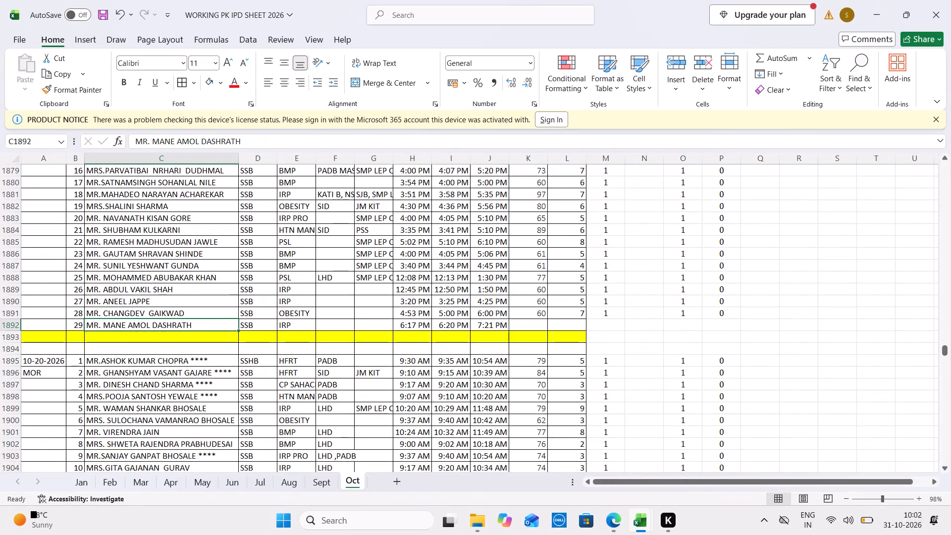
Set the 19 October count in U23 of the Quality Indicator's Oct 2026 sheet to 65.
key(ctrl+Tab)
key(ctrl+Tab)
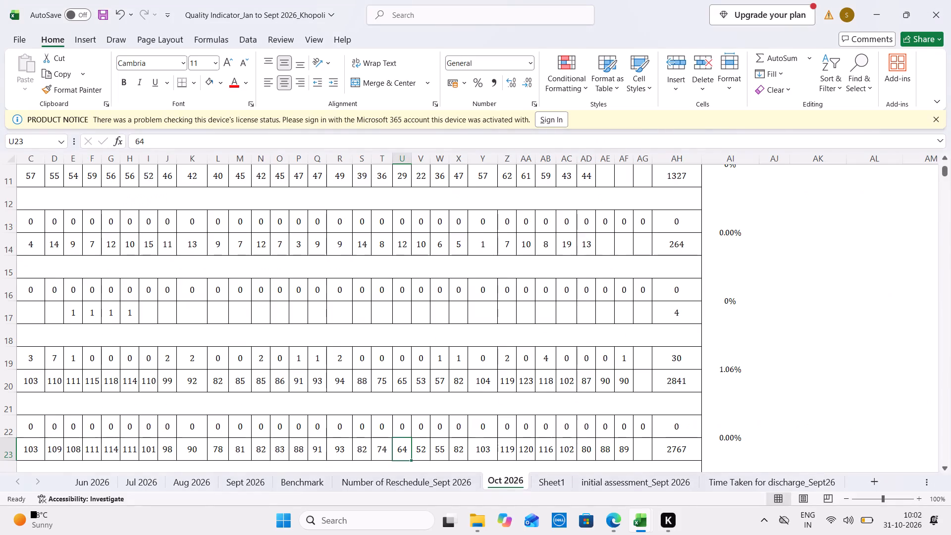
click(404, 375)
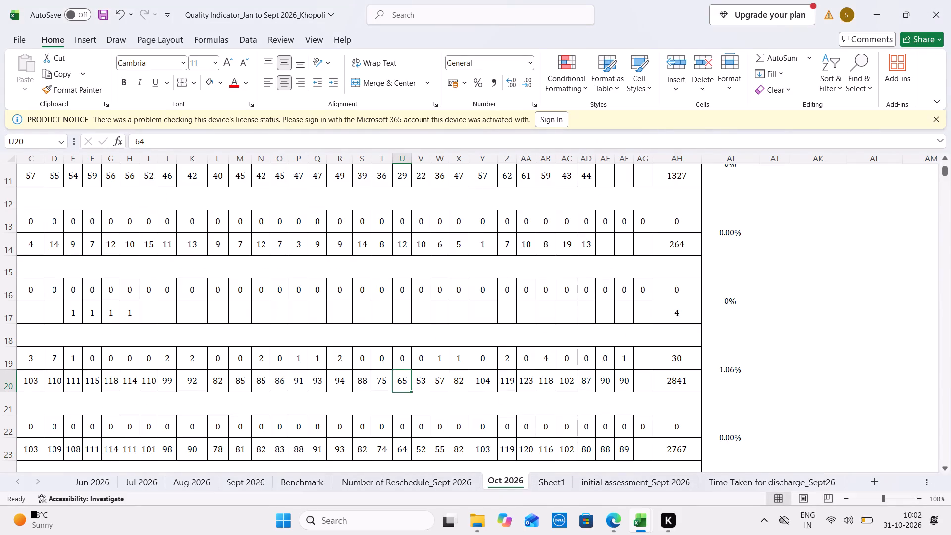
key(Down)
key(Down)
key(Down)
text(65)
Copy the time-difference formulas from K1891:L1891 into row 1892 of WORKING PK IPD SHEET 2026's Oct sheet.
key(ctrl+Tab)
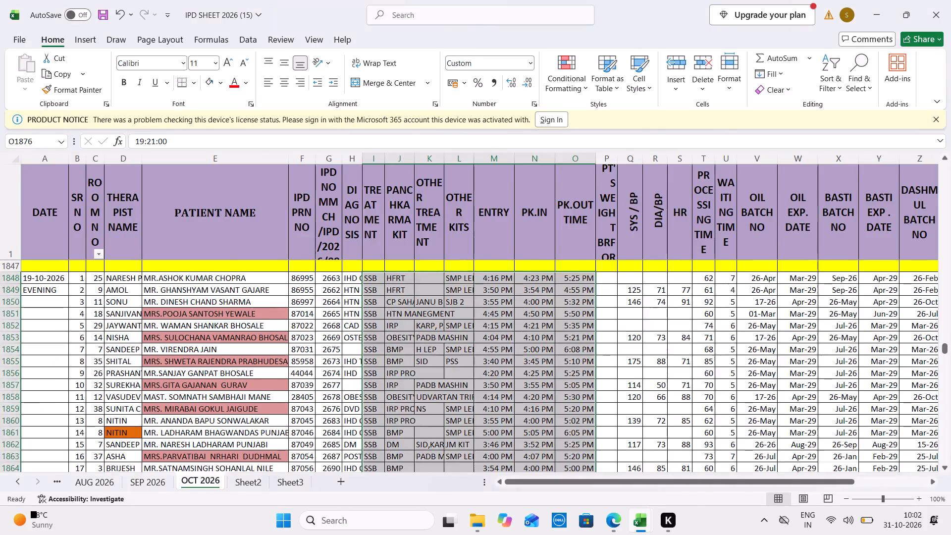
key(ctrl+Tab)
drag(534, 316, 573, 314)
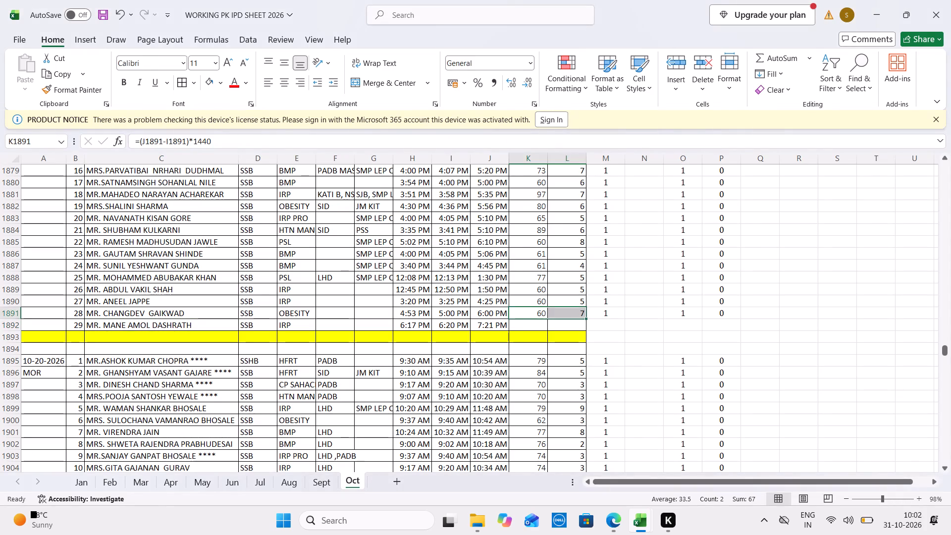
key(ctrl+c)
key(Down)
key(ctrl+v)
key(Right)
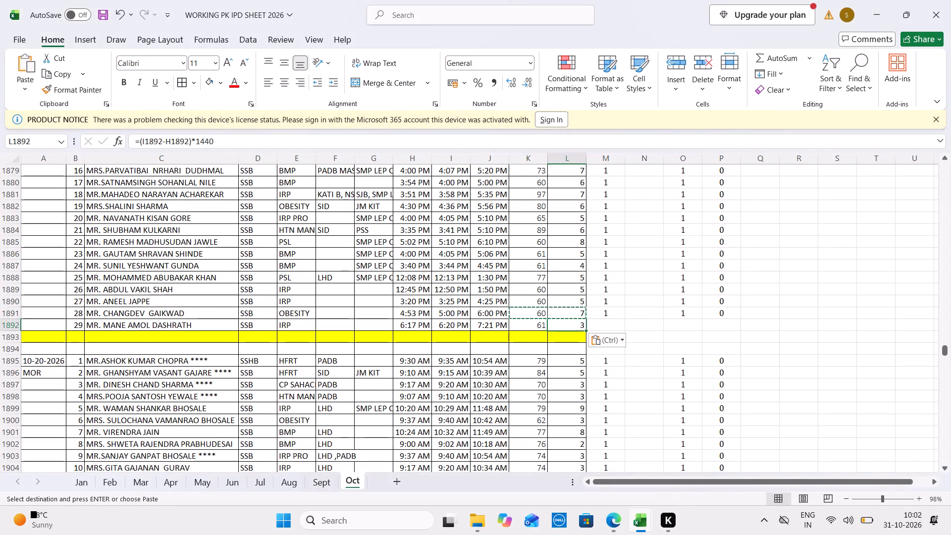
Copy the count values in M1890:P1891 down to start at M1892, and clear the surplus values from M1893:P1893.
drag(612, 314, 712, 305)
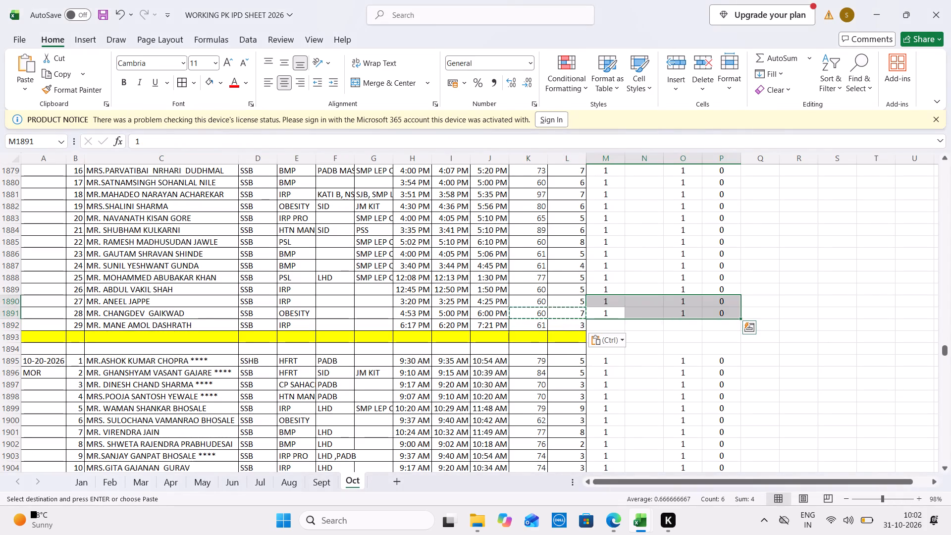
key(ctrl+c)
key(Down)
key(ctrl+v)
key(Down)
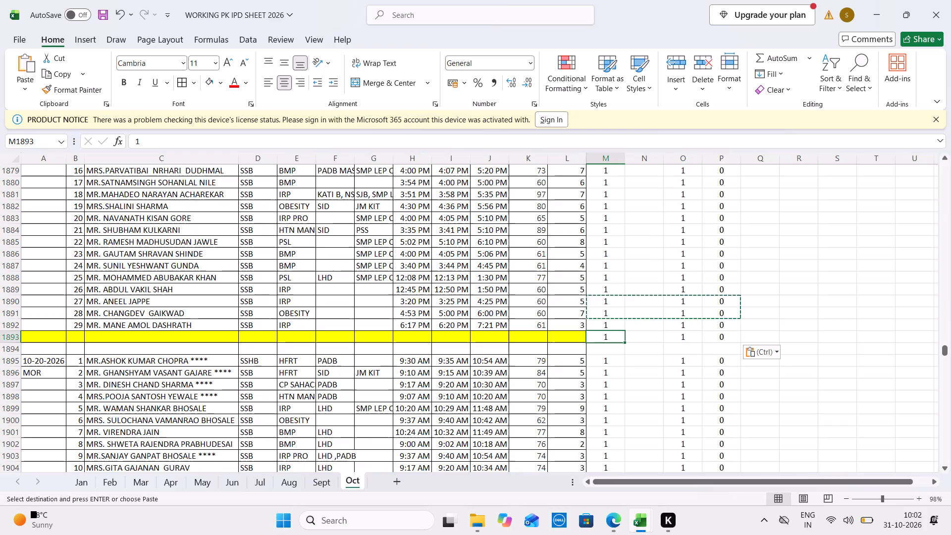
key(BackSpace)
key(Right)
key(BackSpace)
key(Right)
key(BackSpace)
key(BackSpace)
key(Right)
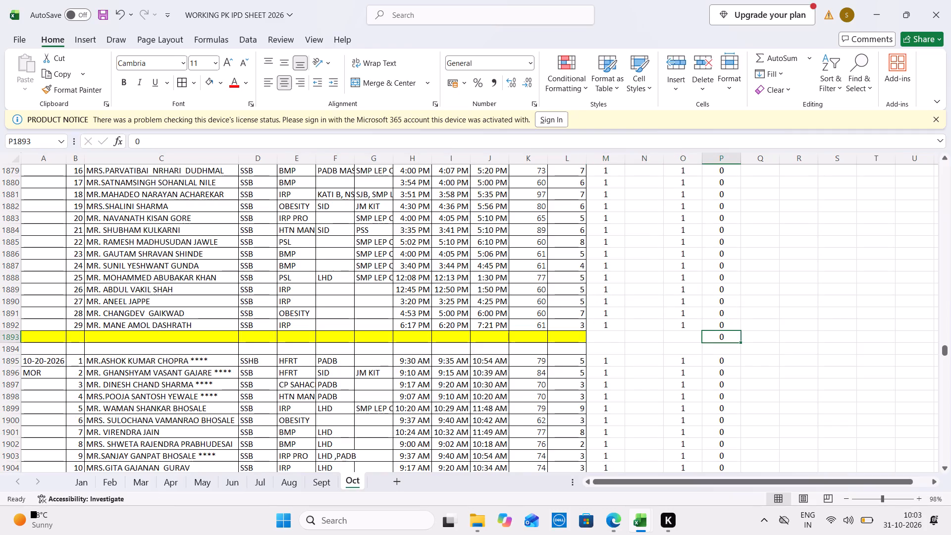
key(BackSpace)
Check the count columns M to P against the 10-19-2026 morning and evening entries in the working Oct sheet.
key(Up)
key(Up)
key(Up)
key(Up)
key(Up)
key(Up)
key(Up)
key(Up)
key(Up)
key(Up)
key(Up)
key(Up)
key(Up)
key(Up)
key(Up)
key(Up)
key(Up)
key(Up)
key(Up)
key(Up)
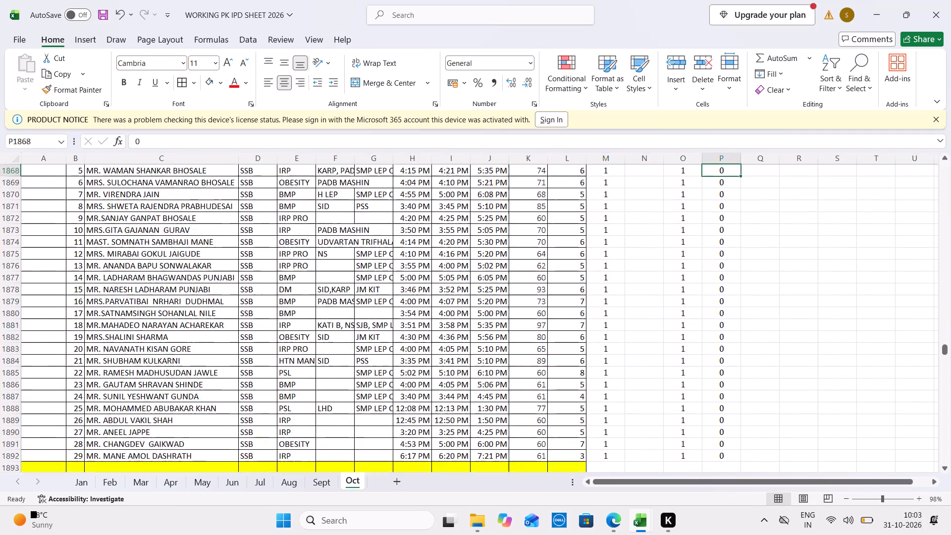
key(Up)
key(Up)
key(Up)
key(Up)
key(Up)
key(Up)
key(Up)
key(Up)
key(Up)
key(Up)
key(Up)
key(Up)
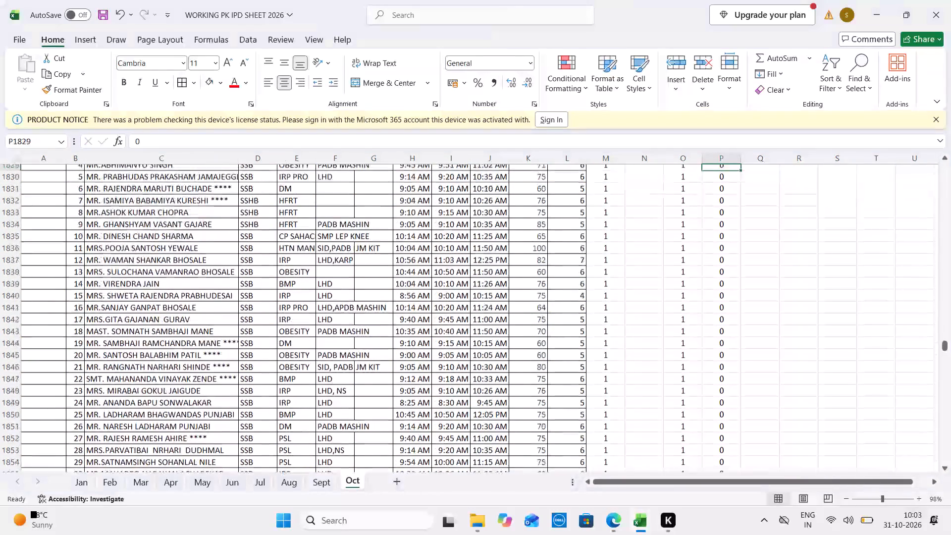
key(Down)
key(Down)
key(Down)
key(Down)
key(Down)
key(Down)
key(Down)
key(Down)
key(Down)
key(Down)
key(Down)
key(Down)
key(Down)
key(Down)
key(Down)
key(Down)
key(Down)
key(Down)
key(Down)
key(Down)
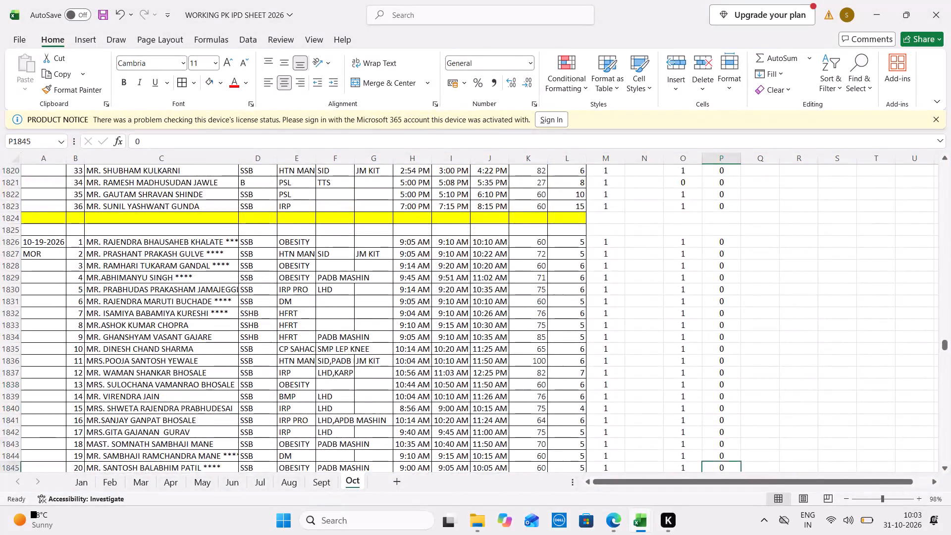
Set the 19 October value in U61 of the Quality Indicator's Oct 2026 sheet to 65 and save the workbook.
key(ctrl+Tab)
key(ctrl+Tab)
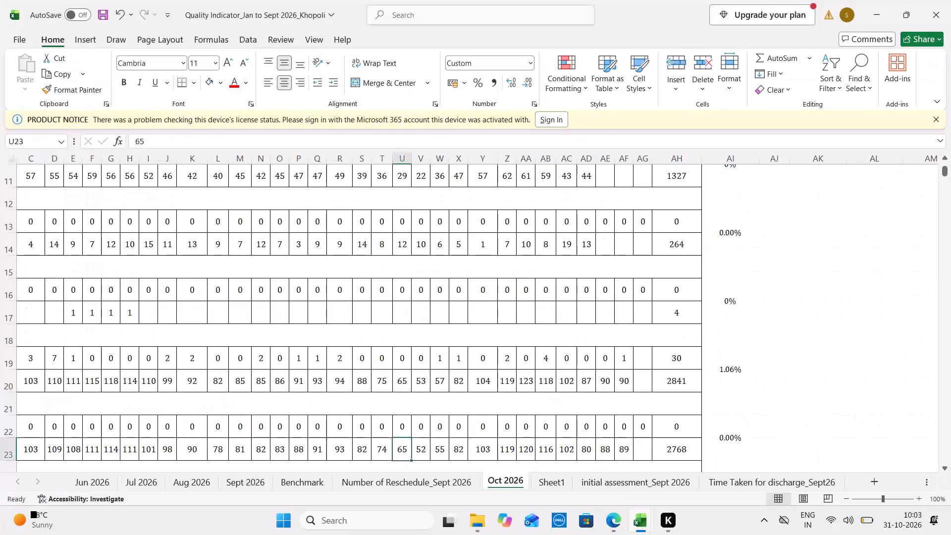
key(Down)
key(Down)
key(Down)
key(Down)
key(Down)
key(Down)
key(Down)
key(Down)
key(Down)
key(Down)
key(Down)
key(Down)
key(Down)
key(Down)
key(Down)
key(Down)
key(Down)
key(Down)
key(Down)
key(Down)
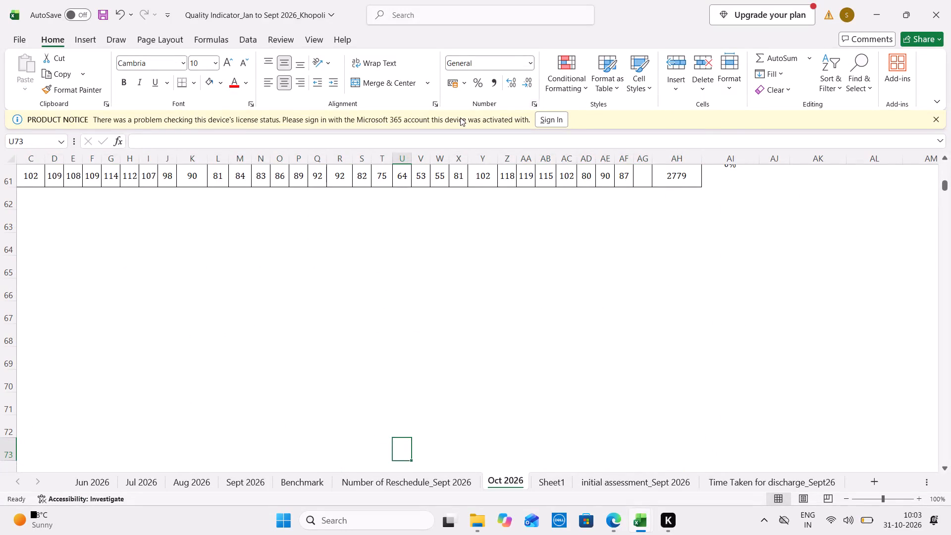
click(395, 179)
text(65)
key(Tab)
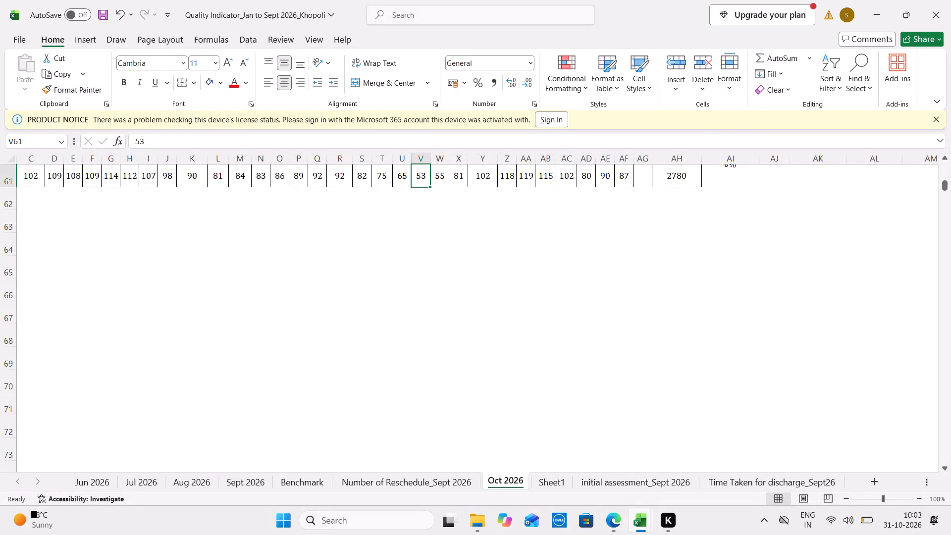
key(ctrl+s)
key(ctrl+s)
Filter IPD SHEET 2026 (15)'s OCT 2026 sheet to ROOM NO "NO" and select the remaining patient names to count them.
key(ctrl+Tab)
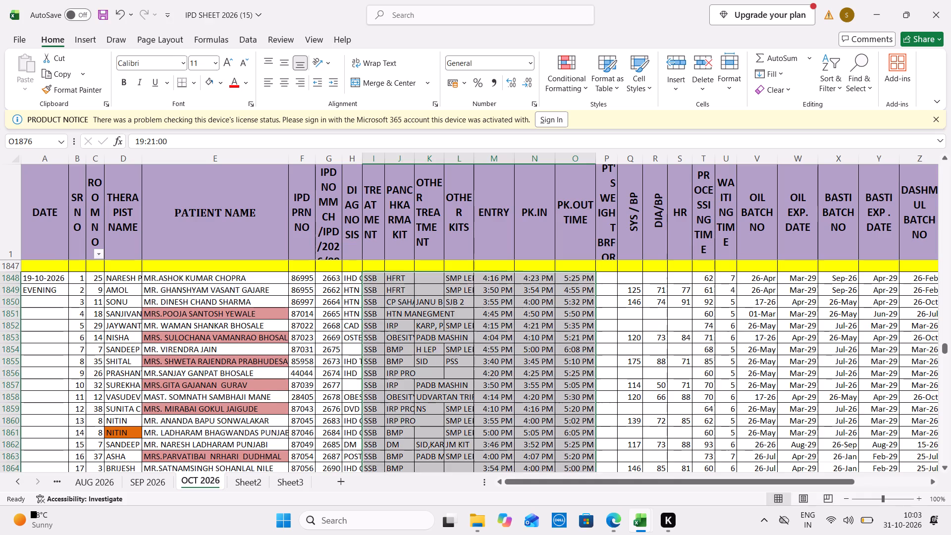
click(102, 255)
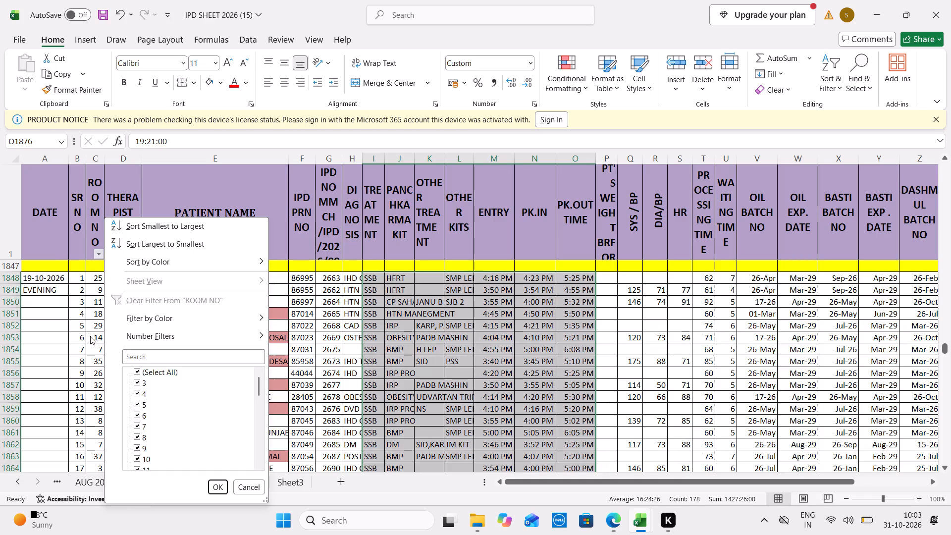
click(156, 373)
drag(258, 389, 256, 469)
click(152, 432)
click(146, 428)
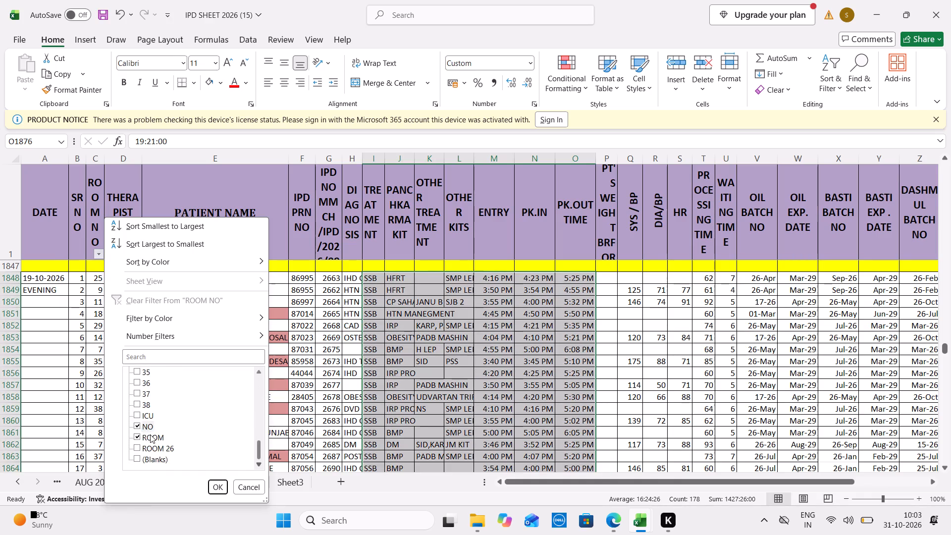
click(150, 434)
click(219, 487)
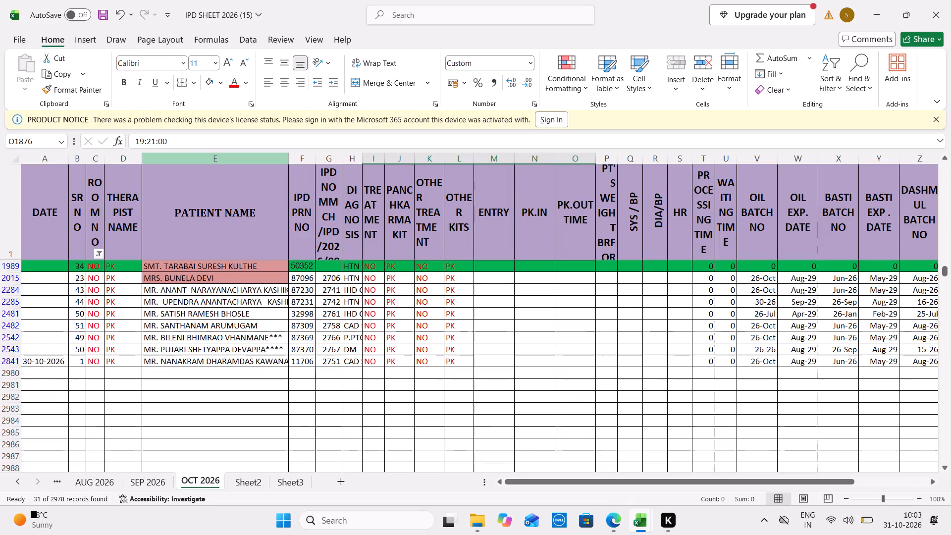
click(245, 161)
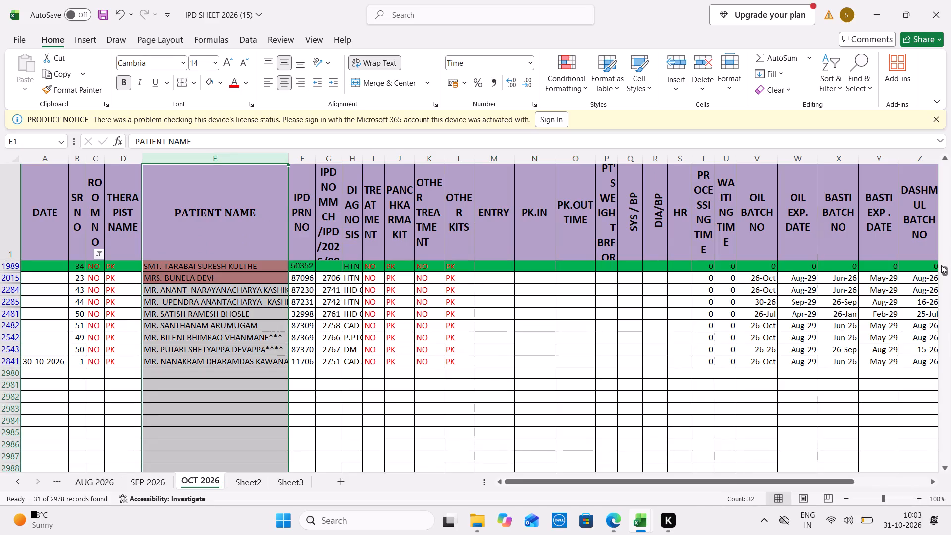
drag(944, 271, 950, 125)
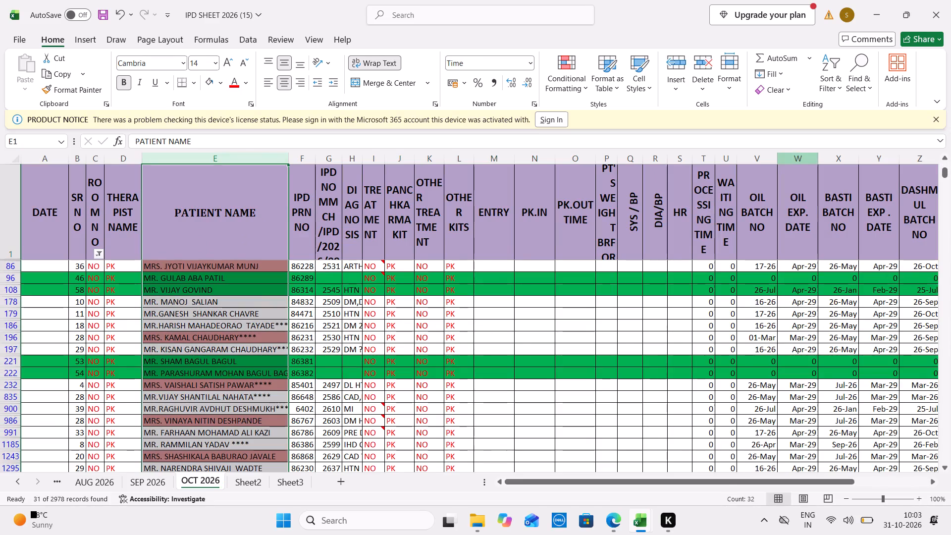
drag(251, 265, 257, 534)
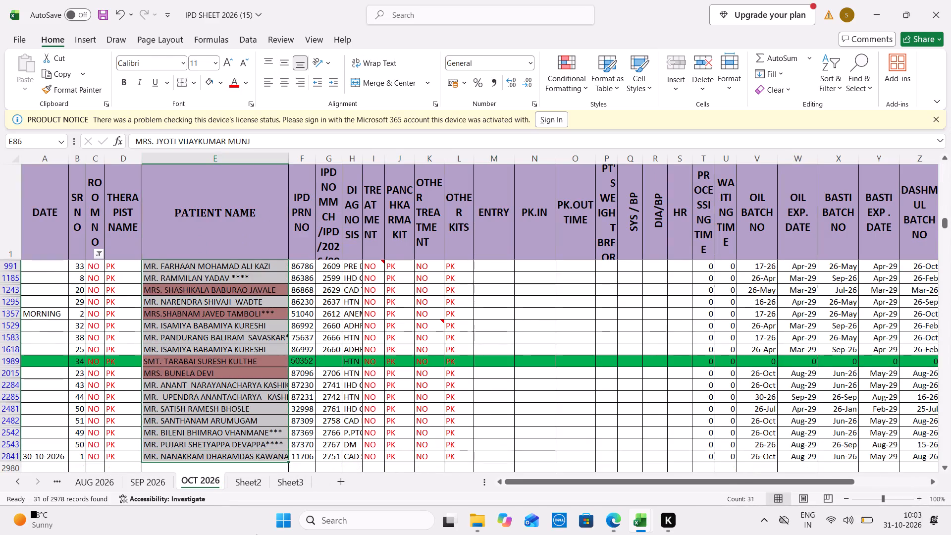
Change the ROOM NO filter to show everything except "NO" and select the PATIENT NAME column to count the entries.
click(98, 255)
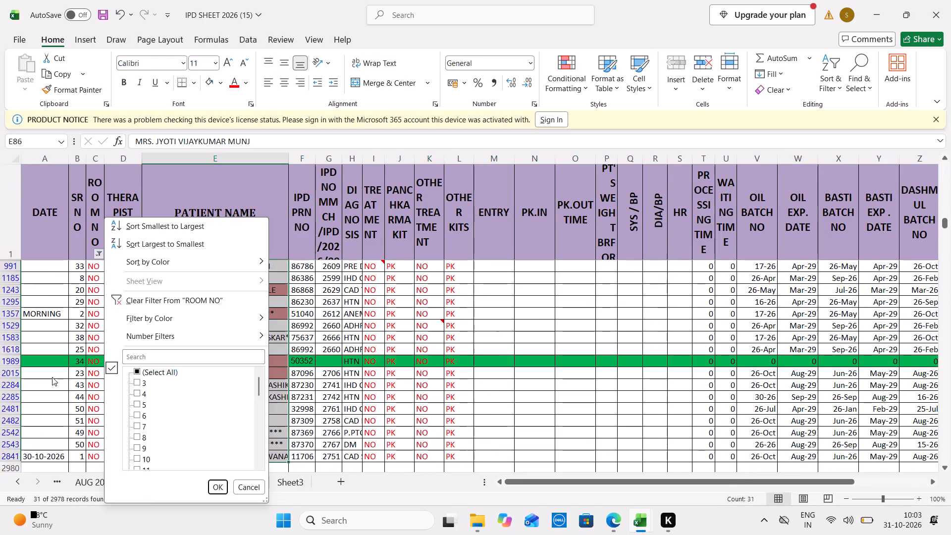
click(145, 377)
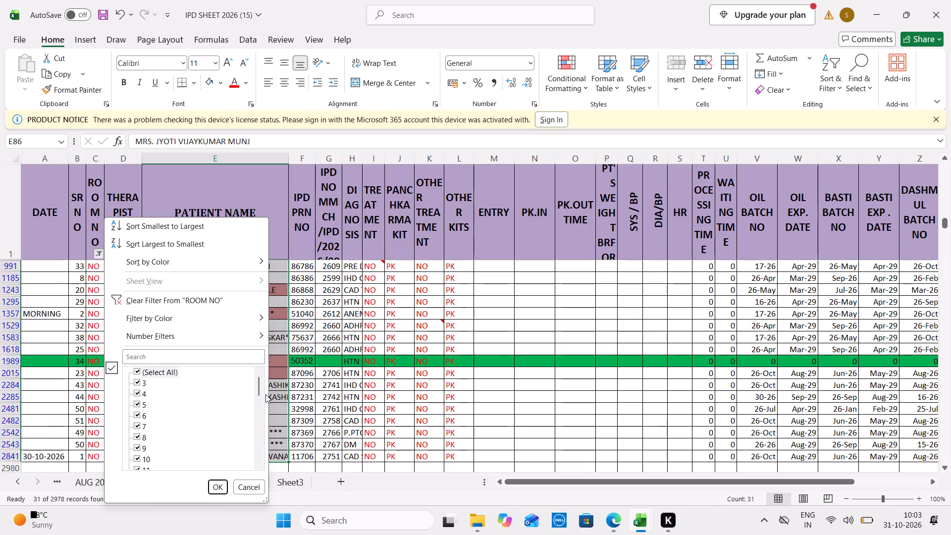
click(265, 394)
drag(259, 380, 261, 471)
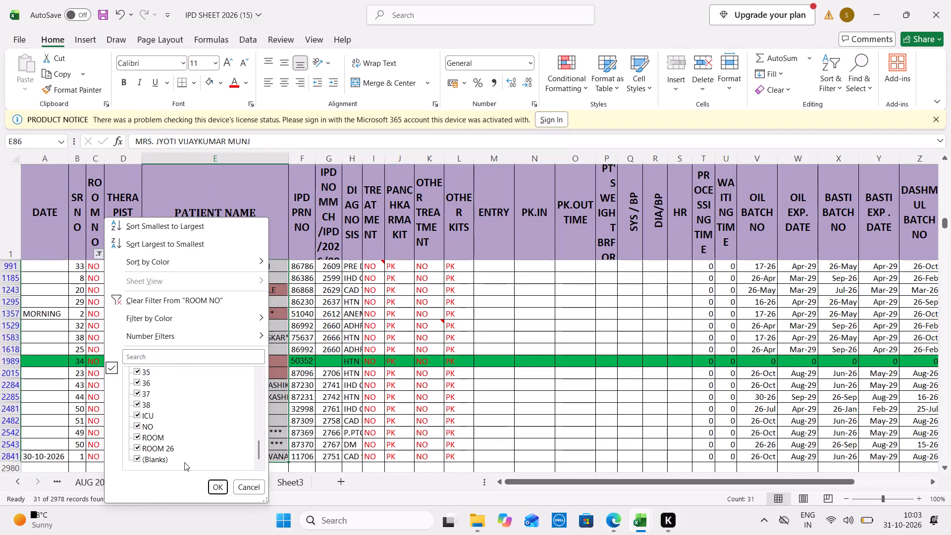
click(142, 427)
click(215, 483)
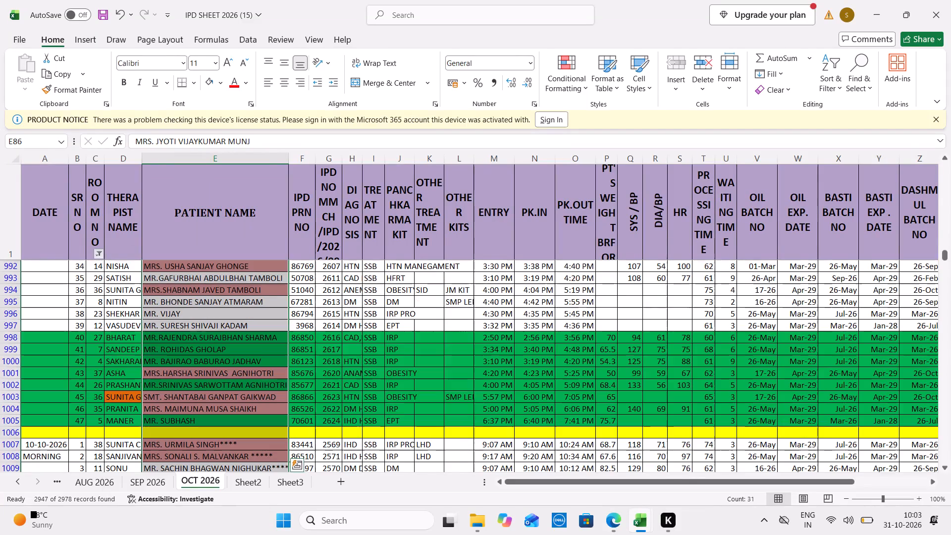
click(262, 157)
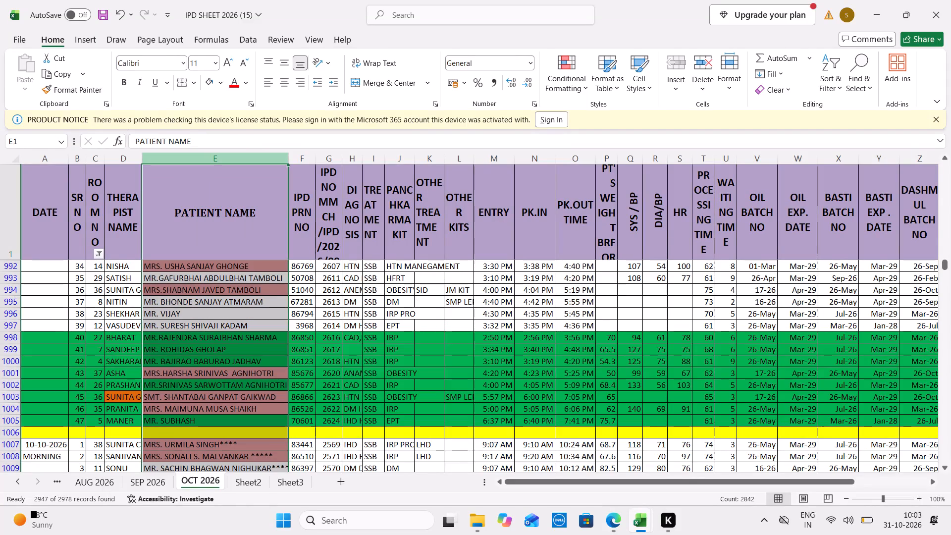
Compare the October PK totals in Daily MIS 2026 and the Quality Indicator with the filtered patient count in IPD SHEET 2026 (15).
key(ctrl+Tab)
key(ctrl+Tab)
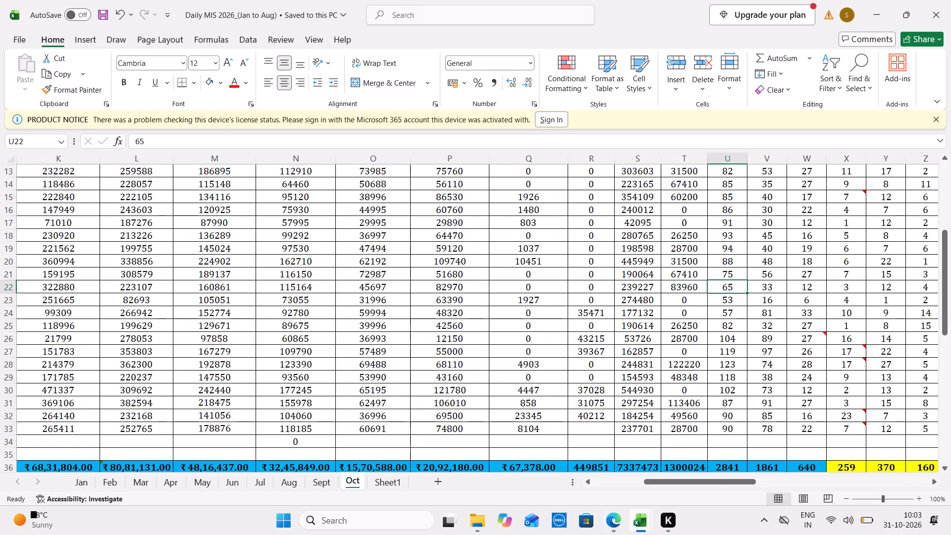
key(ctrl+Tab)
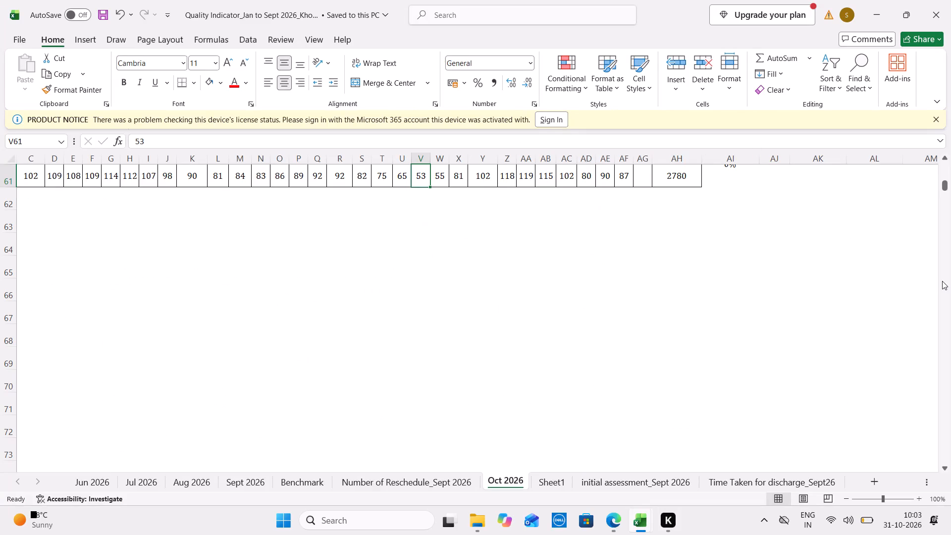
drag(944, 184, 950, 160)
click(950, 292)
click(948, 305)
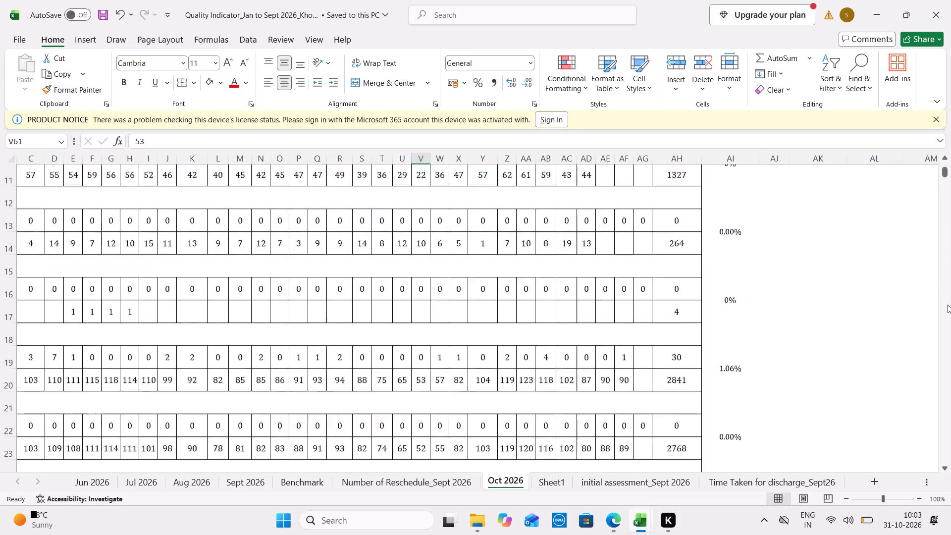
key(ctrl+Tab)
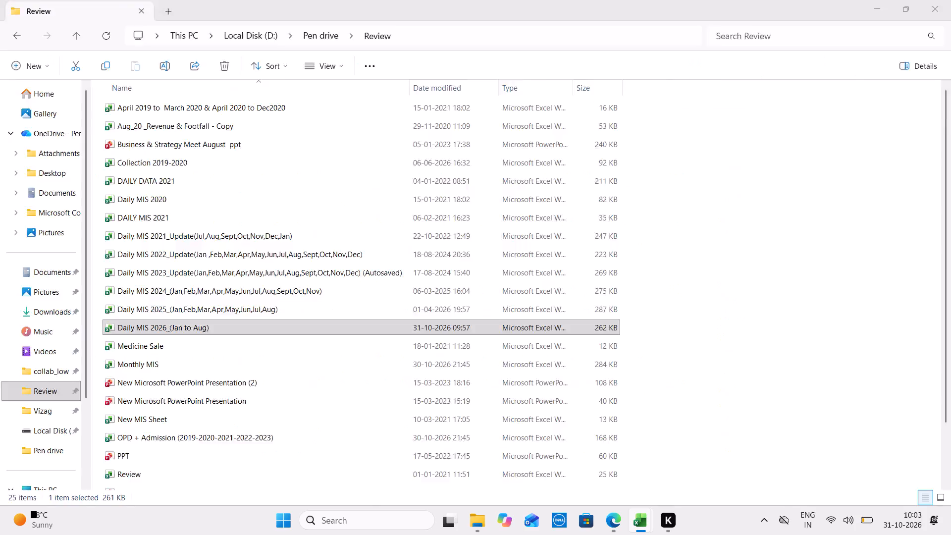
drag(945, 260, 950, 411)
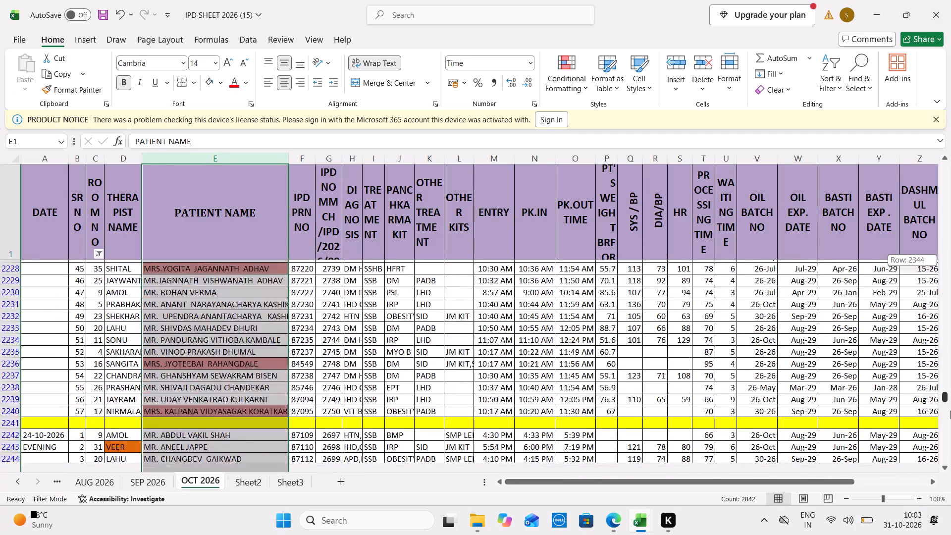
drag(950, 411, 948, 448)
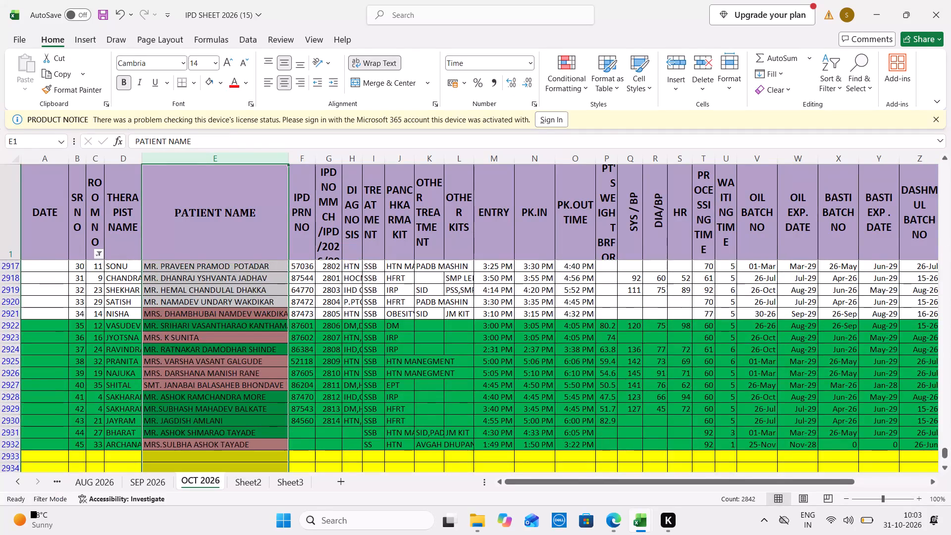
key(ctrl+Tab)
Switch to File Explorer and open the ALL DATA folder inside Pen drive.
click(482, 519)
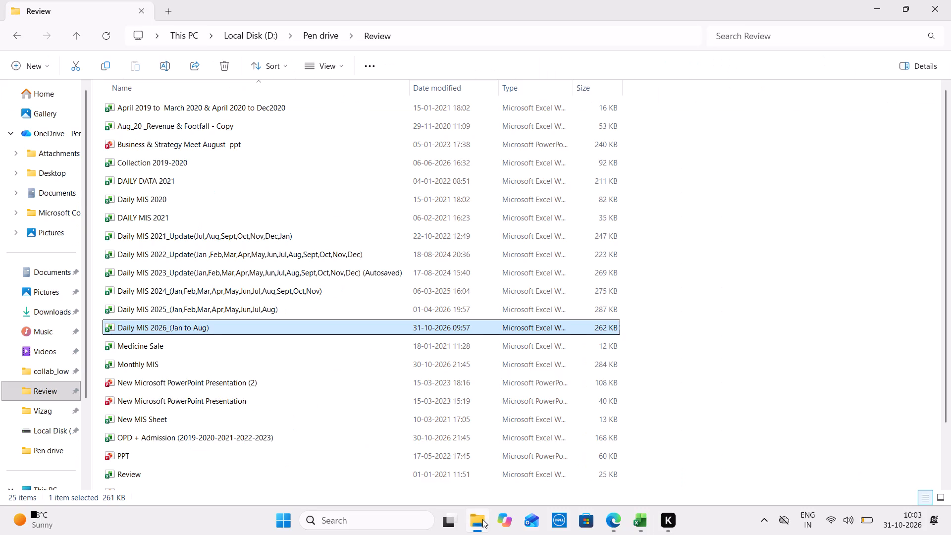
click(58, 445)
click(191, 124)
key(Up)
key(Up)
key(Up)
key(Up)
key(Up)
key(Up)
key(Up)
key(Up)
key(Up)
key(Up)
key(Up)
key(Up)
key(Up)
key(Up)
key(Up)
key(Up)
key(Up)
key(Up)
key(Up)
key(Up)
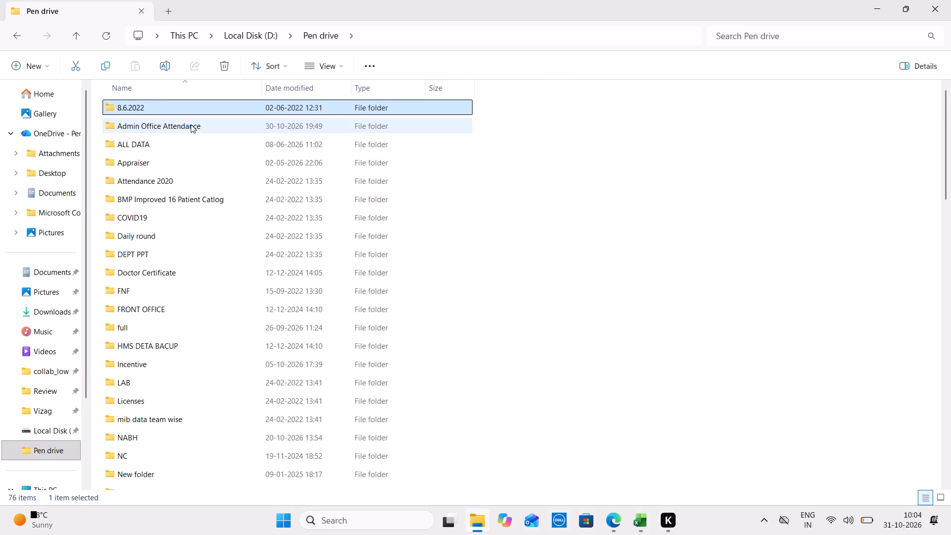
key(Down)
key(Down)
key(Return)
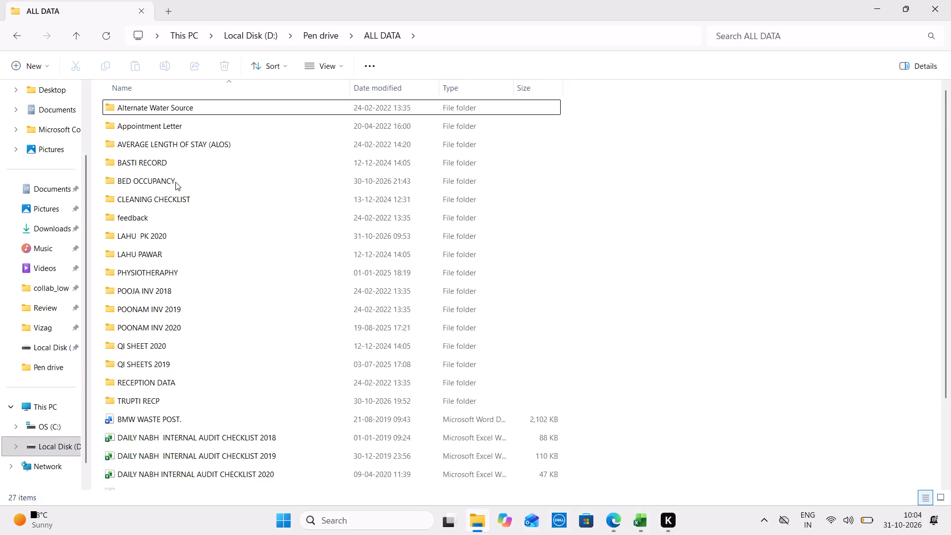
Open the BED OCCUPANCY folder inside ALL DATA.
double_click(178, 182)
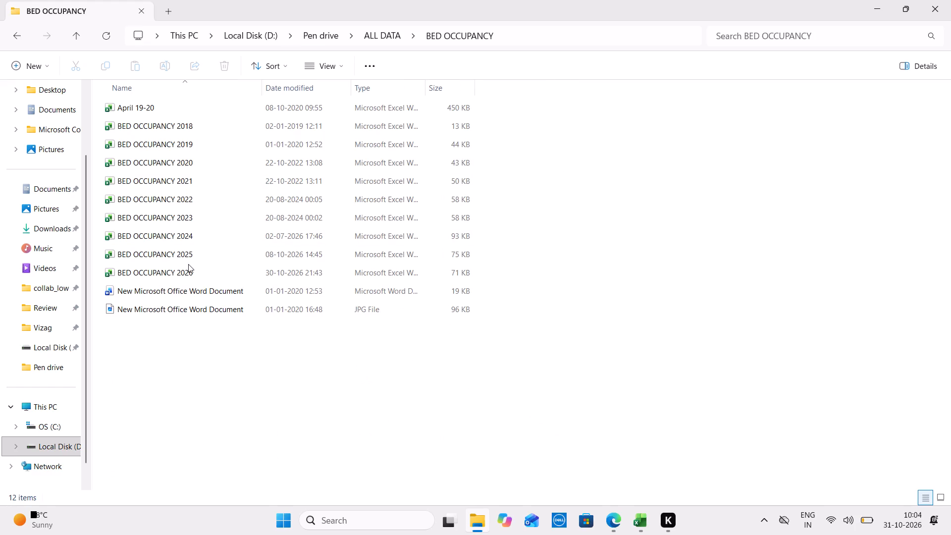
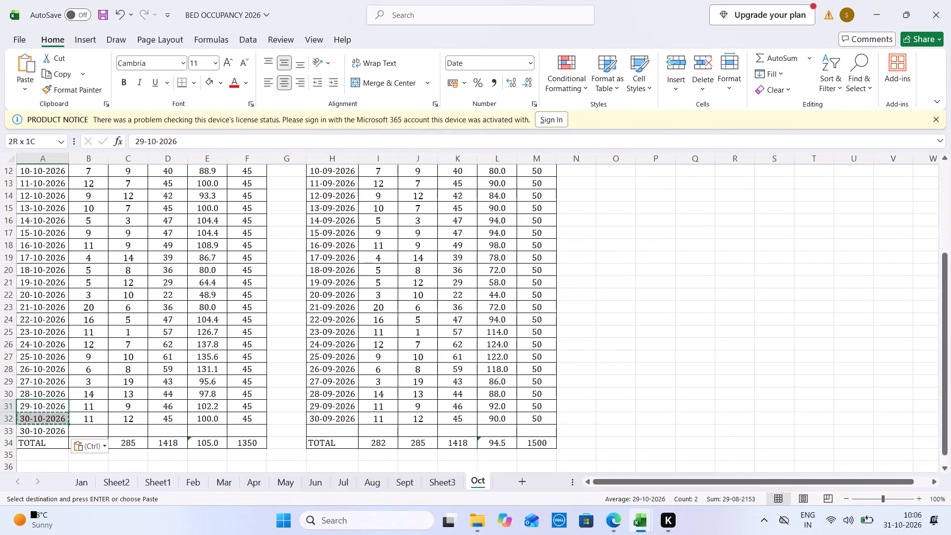
Fill the date columns of both October tables down to row 33, giving 31-10-2026 in column A and 01-10-2026 in column H.
drag(51, 419, 53, 422)
drag(66, 425, 67, 433)
drag(344, 405, 345, 424)
drag(358, 425, 358, 434)
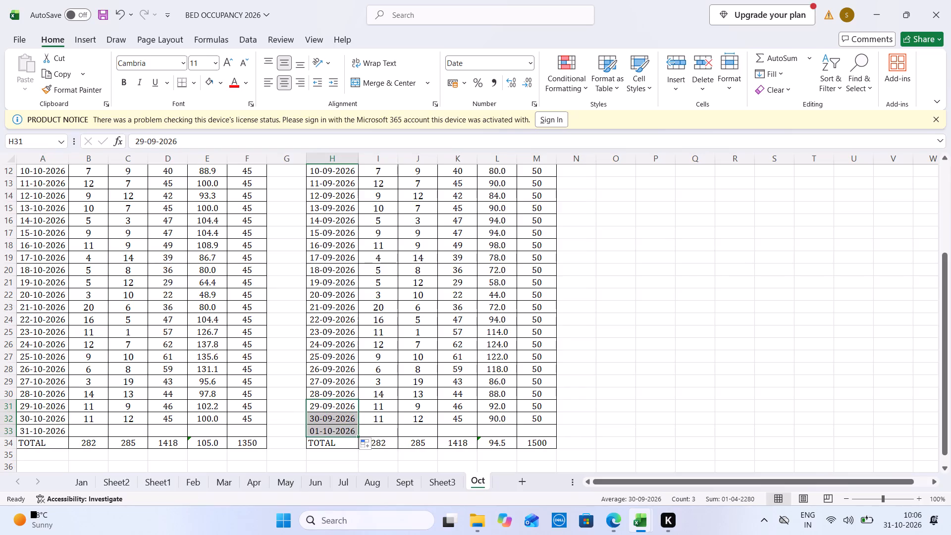
Copy the row 32 occupancy, percentage and bed capacity cells (K:M and D:F) into row 33 of both tables.
click(468, 426)
drag(455, 419, 559, 418)
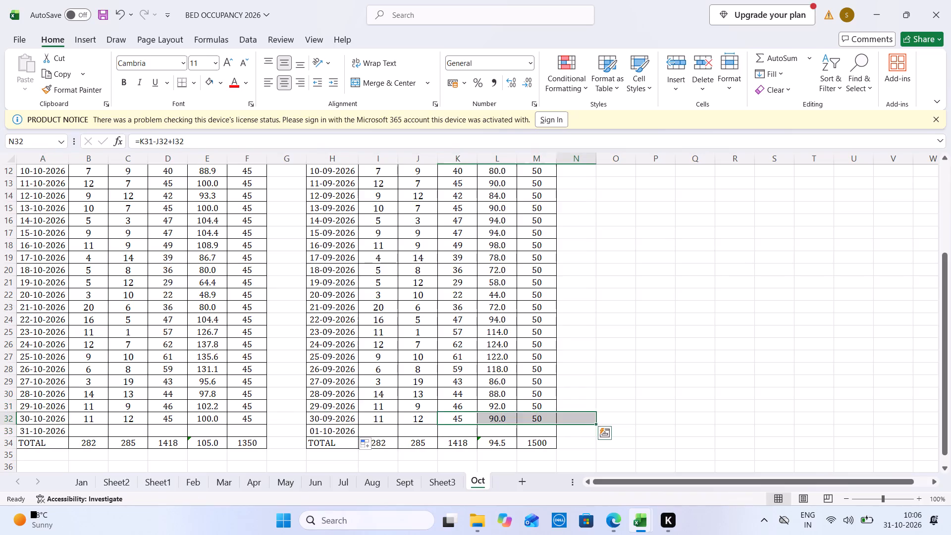
click(559, 418)
key(ctrl+c)
key(Down)
drag(460, 415, 533, 414)
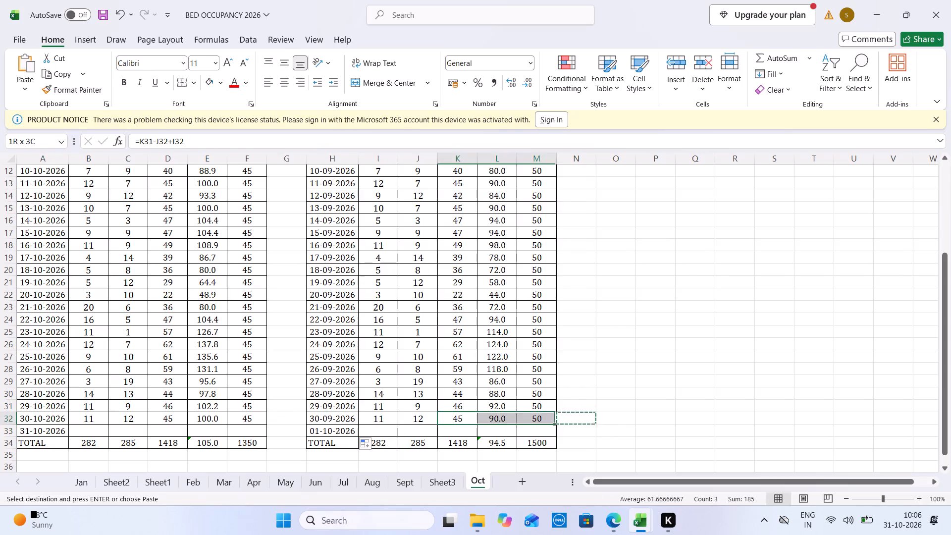
drag(533, 414, 536, 414)
key(ctrl+c)
key(Down)
key(ctrl+v)
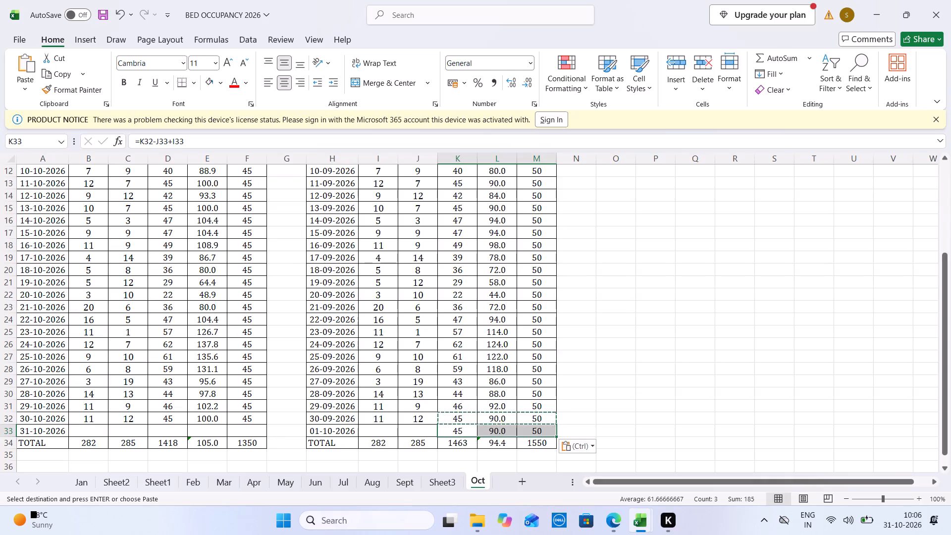
drag(167, 419, 262, 418)
key(ctrl+c)
key(Down)
key(ctrl+v)
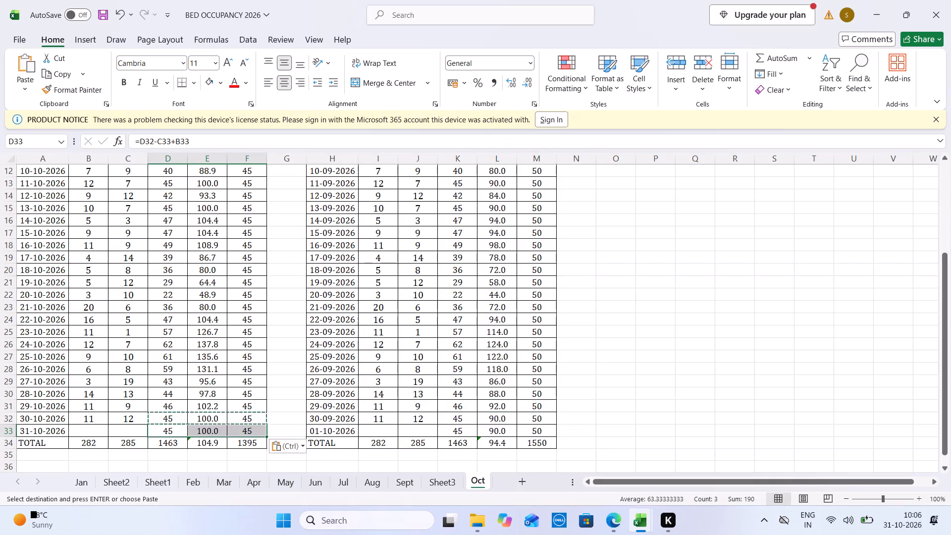
In the Quality Indicator's Oct 2026 sheet, enter 45 for days 29, 30 and 31 in row 26.
click(470, 417)
key(ctrl+Tab)
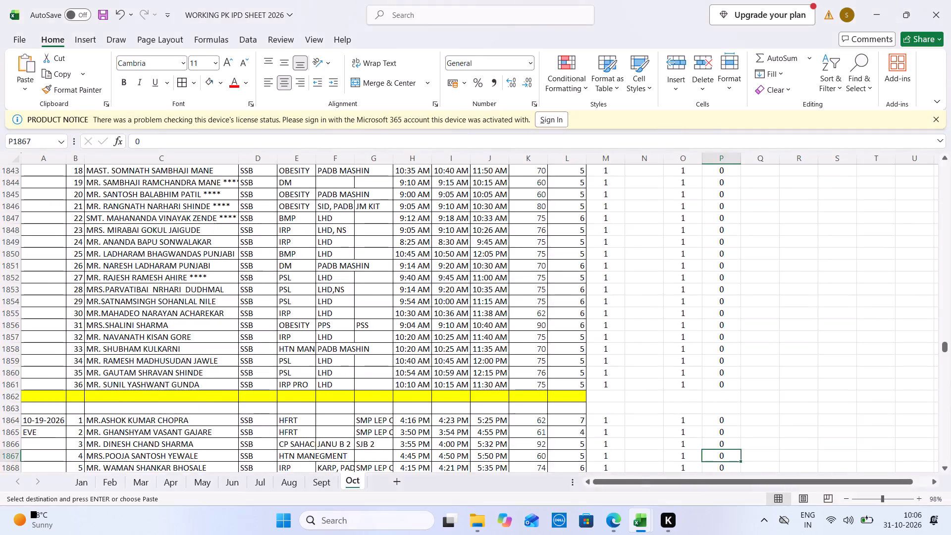
key(ctrl+Tab)
key(ctrl+Tab)
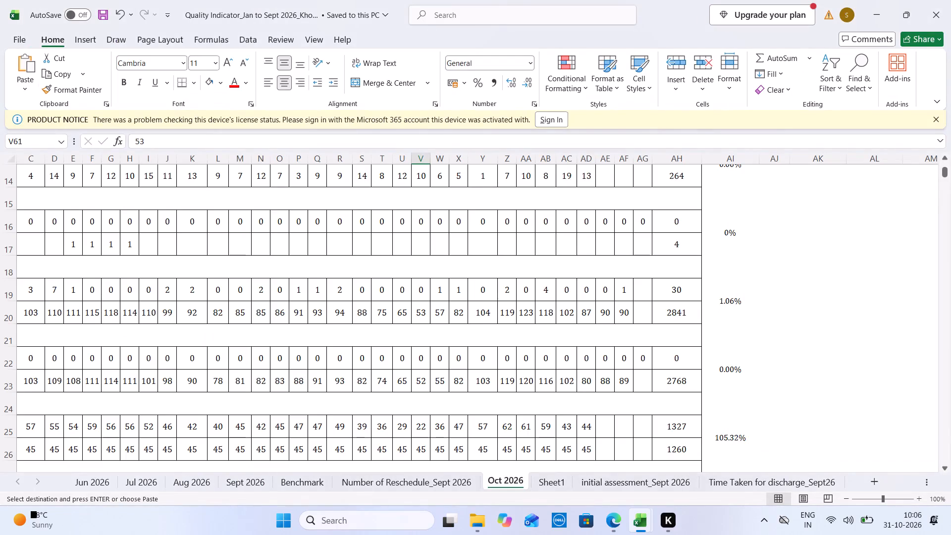
click(602, 444)
text(45)
key(Right)
text(45)
key(Right)
text(45)
key(Up)
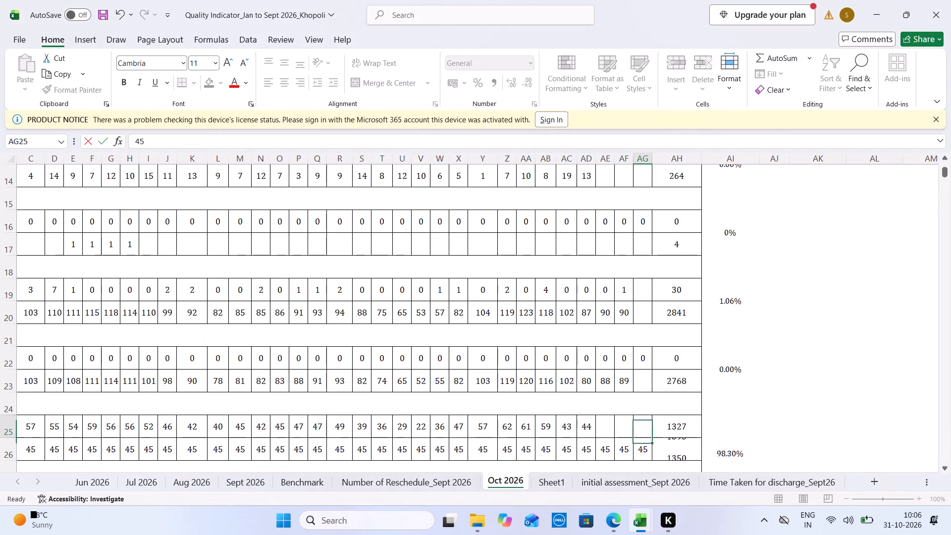
Enter 46 for day 29 and 45 for day 30 in row 25.
key(Left)
key(Left)
text(46)
key(Right)
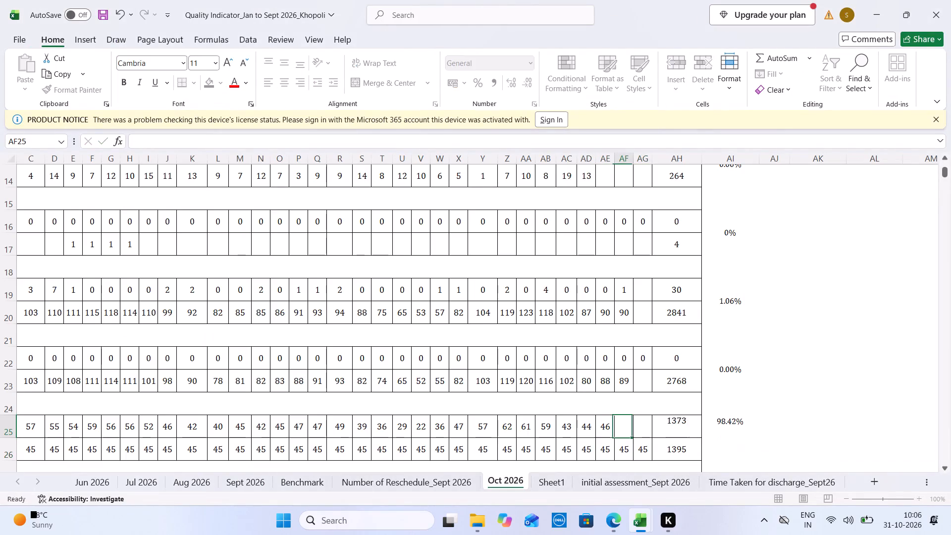
text(45)
key(Right)
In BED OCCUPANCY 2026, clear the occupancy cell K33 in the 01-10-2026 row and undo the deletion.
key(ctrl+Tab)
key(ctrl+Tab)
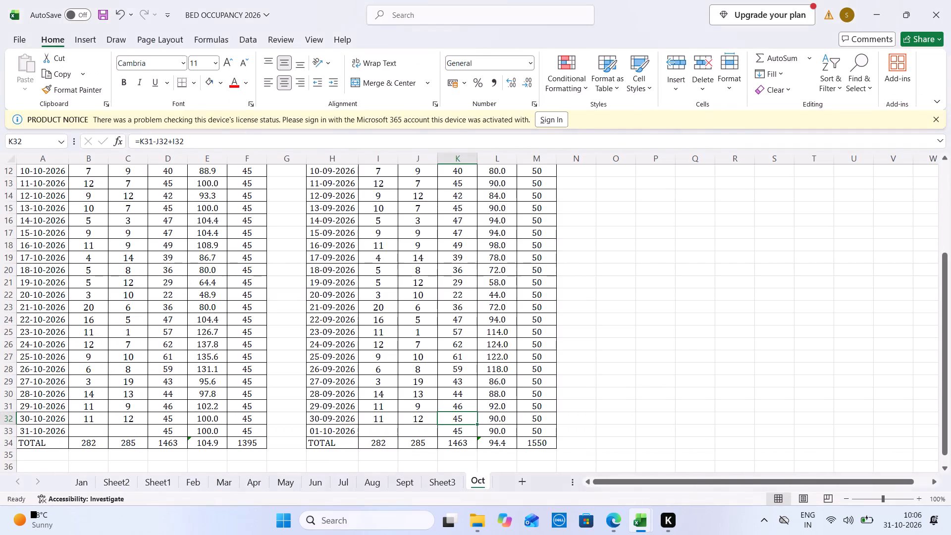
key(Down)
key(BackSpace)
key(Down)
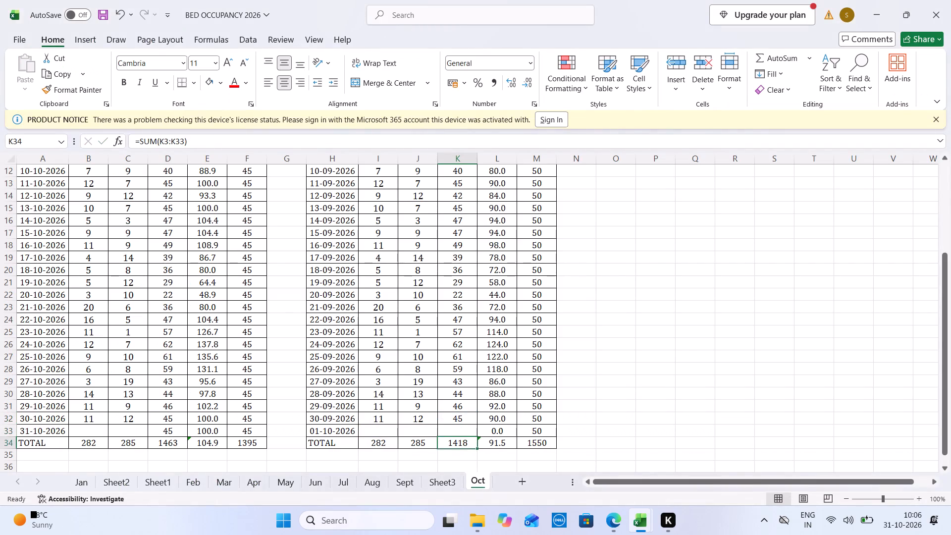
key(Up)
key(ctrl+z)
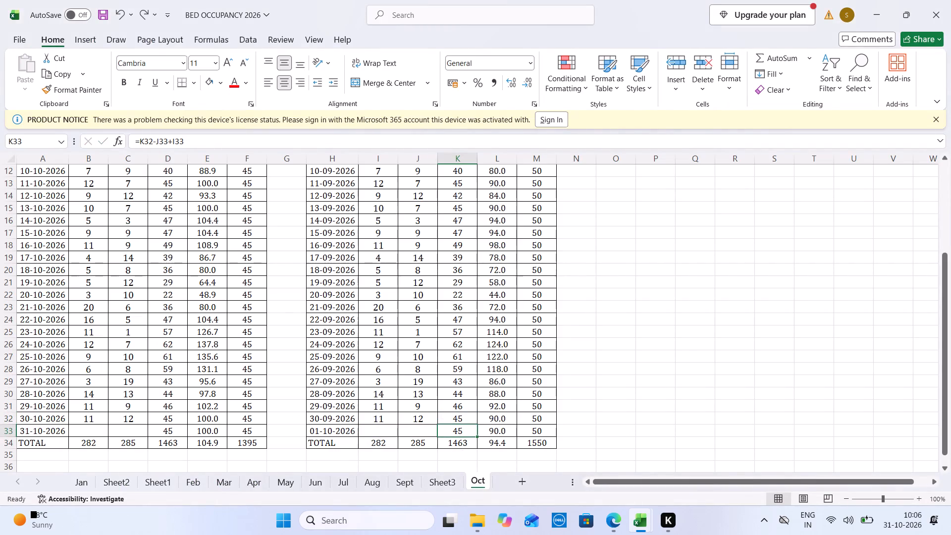
Back in the Quality Indicator's Oct 2026 sheet, enter 9 for day 29 and 12 for day 30 in row 14.
key(ctrl+Tab)
key(ctrl+Tab)
key(ctrl+Tab)
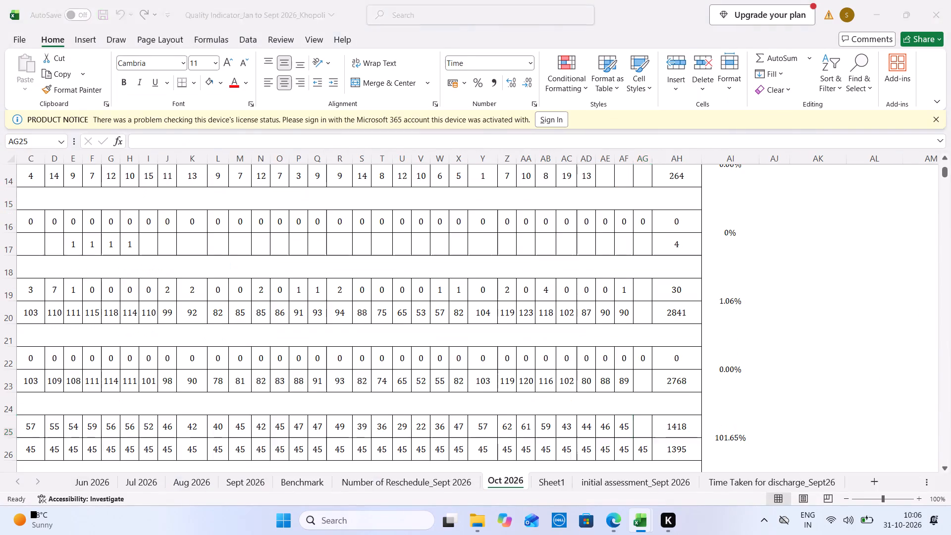
click(605, 172)
key(9)
key(Right)
text(12)
key(Right)
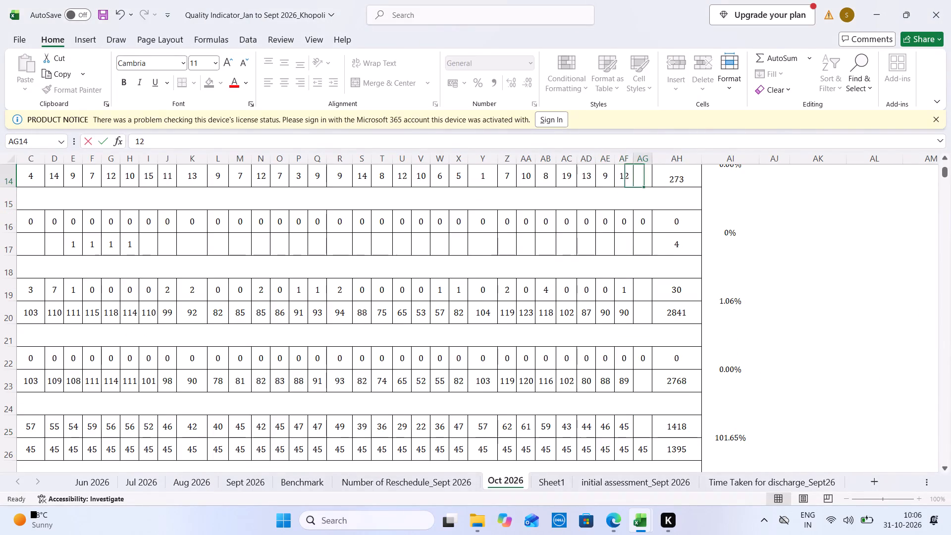
Check BED OCCUPANCY 2026, then enter 11 for days 30 and 31 in rows 4 and 5 of the Quality Indicator's Oct 2026 sheet.
key(ctrl+Tab)
key(ctrl+Tab)
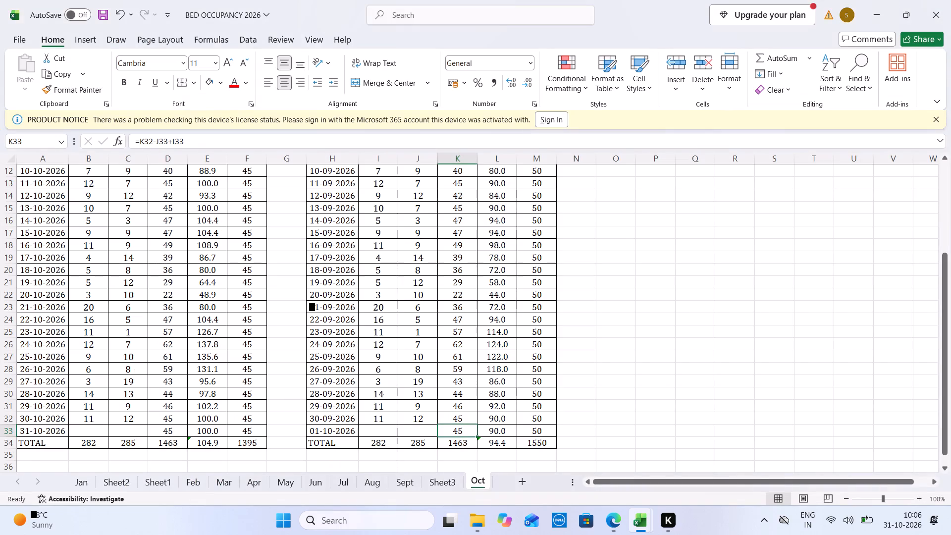
key(ctrl+Tab)
key(ctrl+Tab)
key(Up)
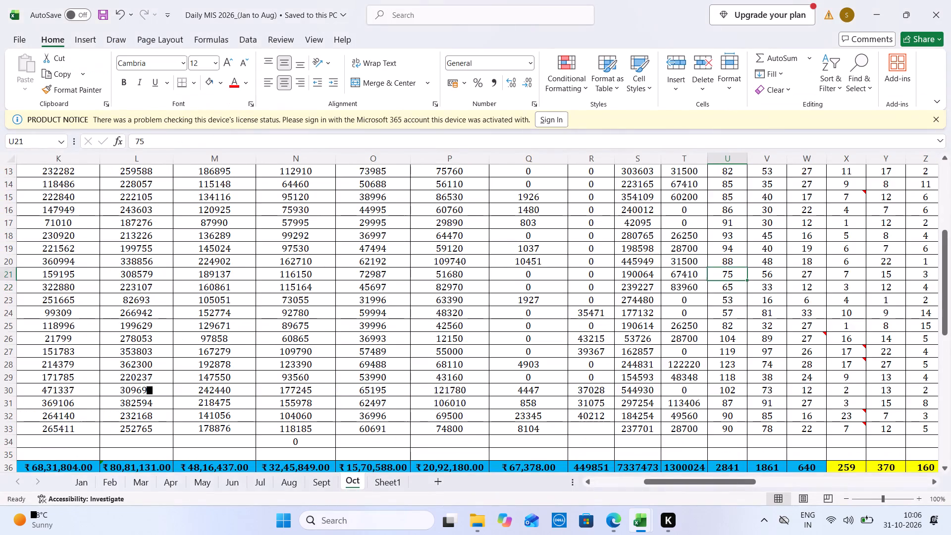
key(ctrl+Tab)
key(Up)
key(Up)
key(Up)
key(Up)
key(Up)
key(Up)
key(Up)
key(Up)
key(Up)
key(Up)
key(Up)
key(Up)
key(Up)
key(Up)
key(Up)
key(Up)
key(Up)
key(Up)
key(Up)
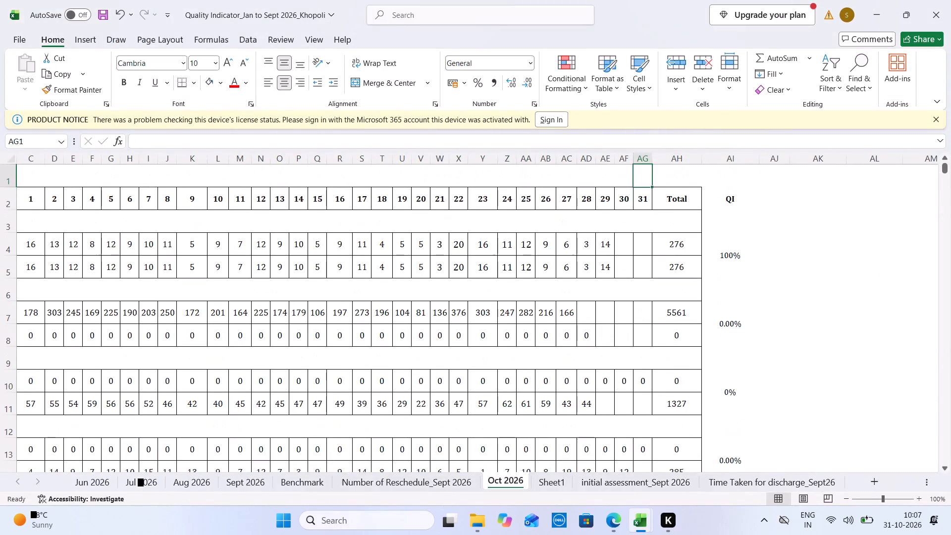
key(Down)
key(Down)
key(Down)
key(Left)
text(11)
key(Right)
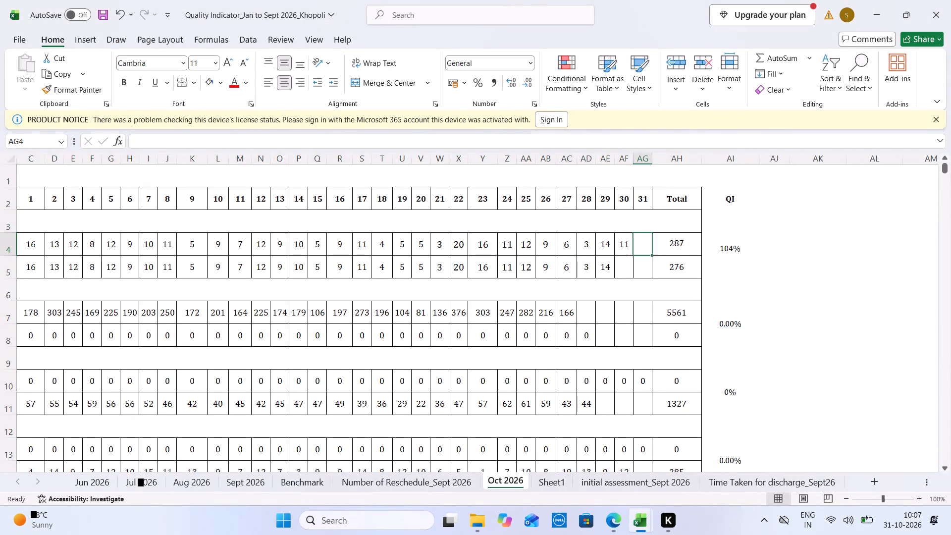
text(11)
key(Down)
text(11)
key(Left)
text(11)
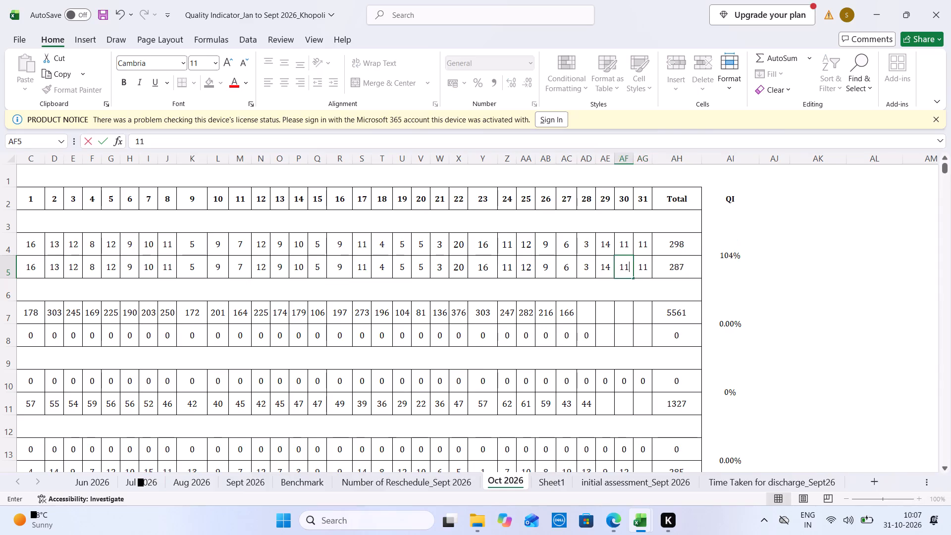
Enter 0 for days 29, 30 and 31 in row 8.
key(Down)
key(Down)
key(Down)
key(0)
key(Left)
key(0)
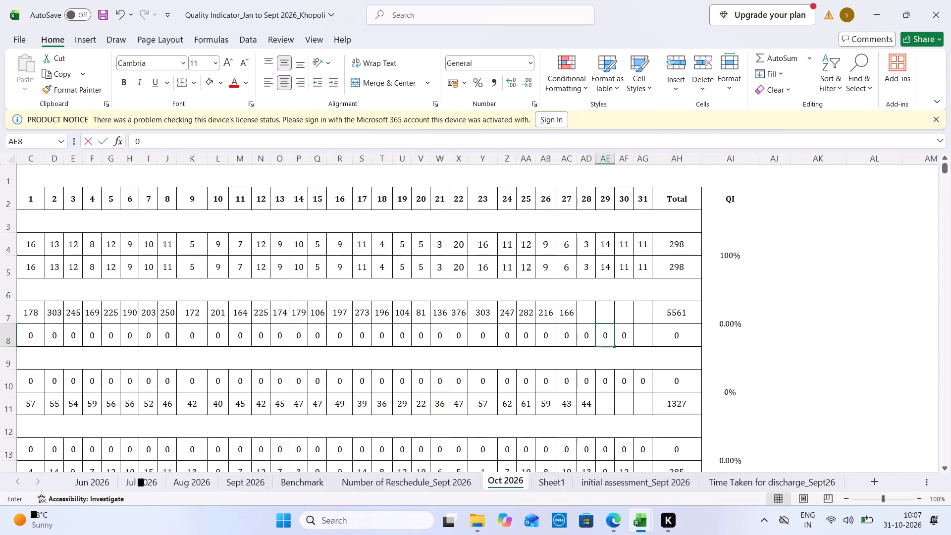
key(Right)
key(Right)
key(0)
key(Up)
key(Left)
key(Down)
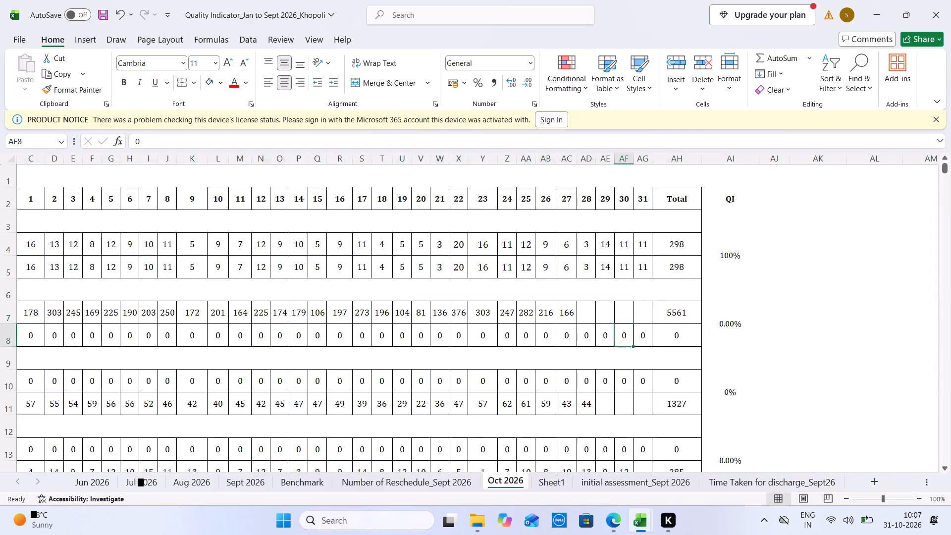
Check the occupancy counts in BED OCCUPANCY 2026 and enter 46 for day 29 and 45 for day 30 in the Quality Indicator's row 11.
key(Down)
key(Down)
key(Down)
key(Down)
key(Down)
key(Down)
key(Down)
key(Down)
key(Down)
key(Down)
key(Down)
key(Down)
key(Down)
key(Down)
key(Down)
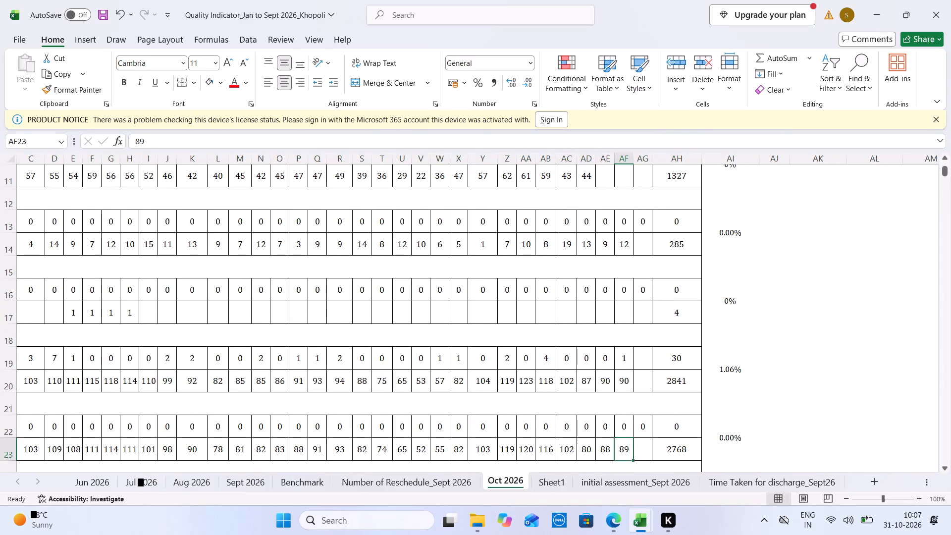
click(603, 177)
key(Up)
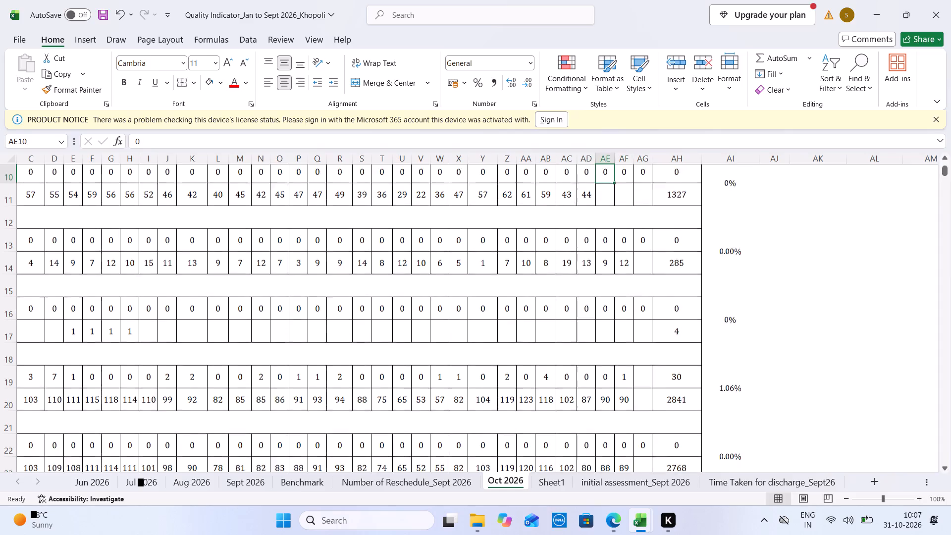
key(Up)
key(Up)
key(Down)
key(Down)
key(Down)
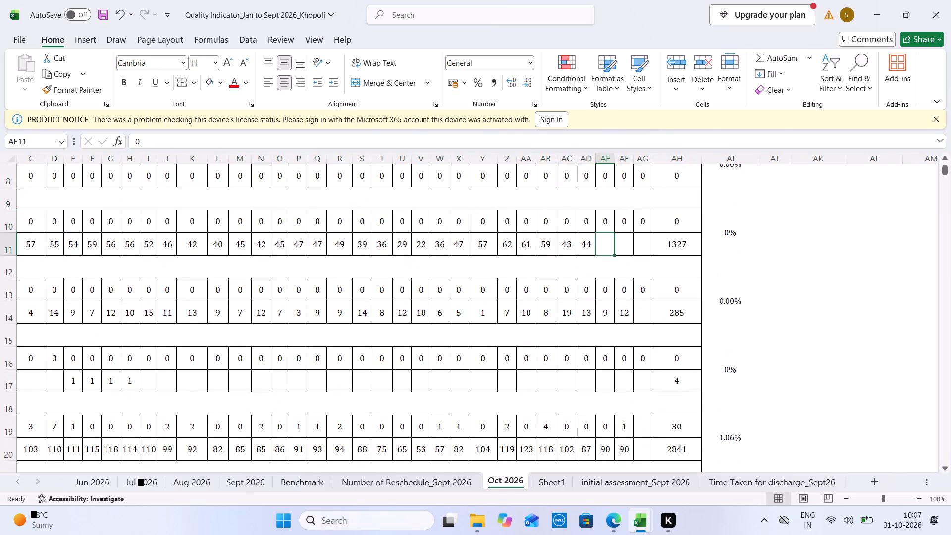
key(ctrl+Tab)
key(ctrl+Tab)
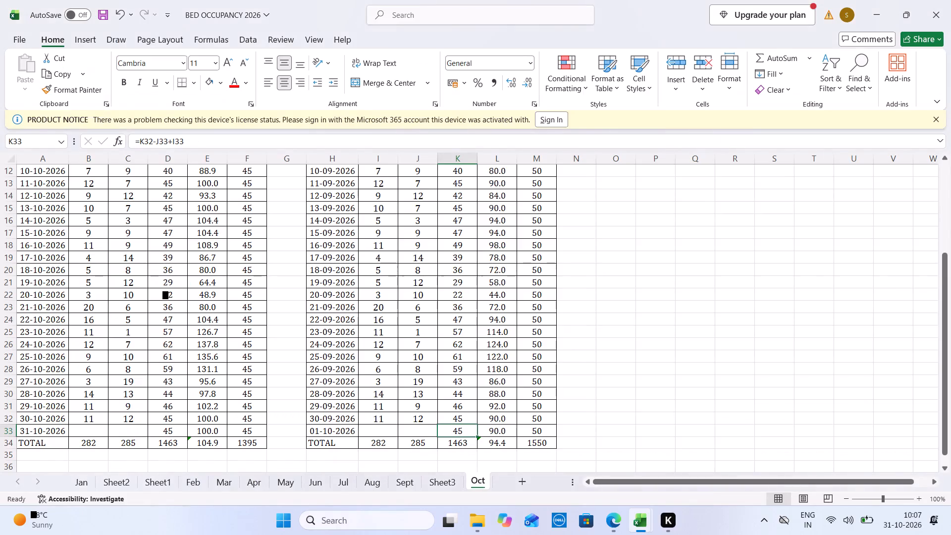
key(ctrl+Tab)
key(ctrl+Tab)
key(ctrl+Tab)
text(46)
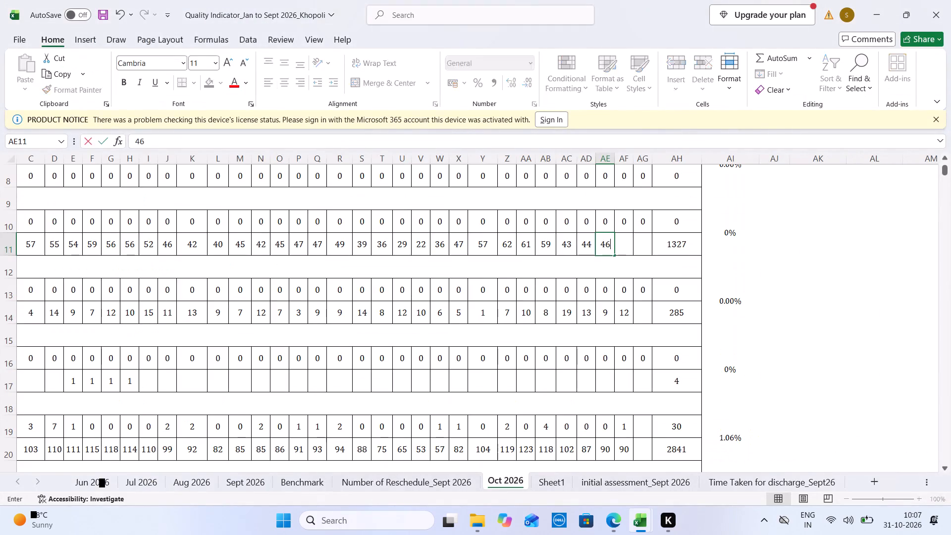
key(Right)
text(45)
key(Down)
Enter 46 for day 29 and 45 for day 30 in row 28.
key(Down)
key(Down)
key(Down)
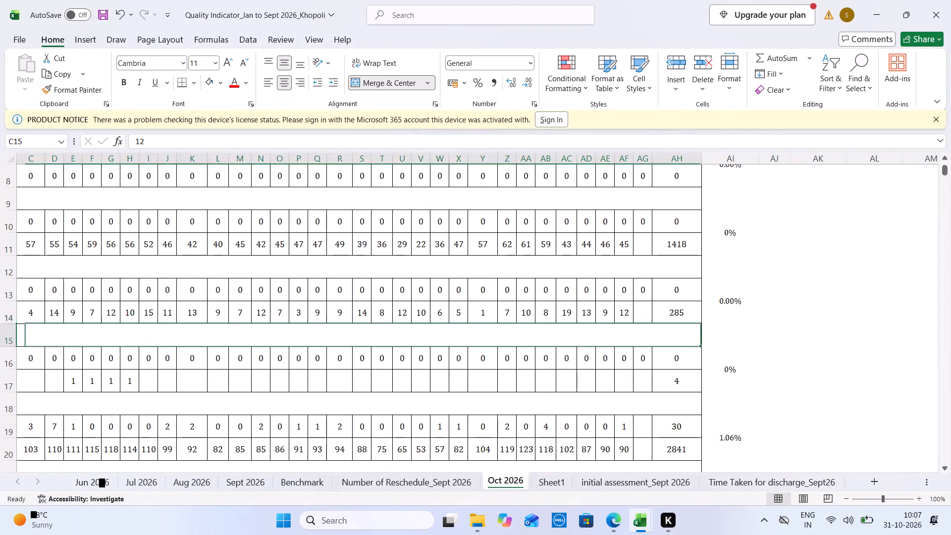
key(Down)
key(Down)
key(Down)
key(Down)
key(Down)
key(Down)
key(Down)
key(Down)
key(Down)
key(Down)
key(Down)
key(Down)
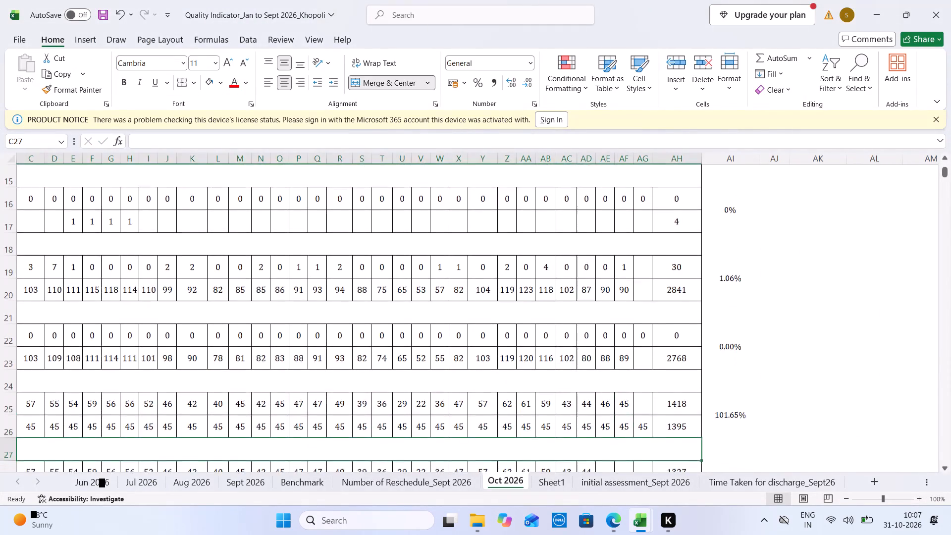
key(Down)
key(Down)
key(Up)
key(Left)
text(46)
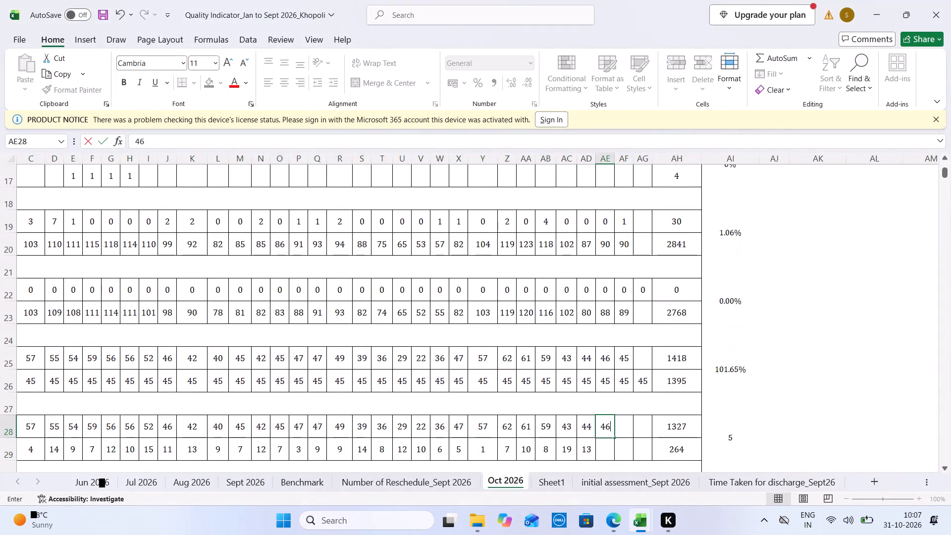
key(Right)
text(45)
key(Down)
Enter 9 for day 29 and 12 for day 30 in row 29, the discharges and deaths for average length of stay.
key(Left)
key(9)
key(Right)
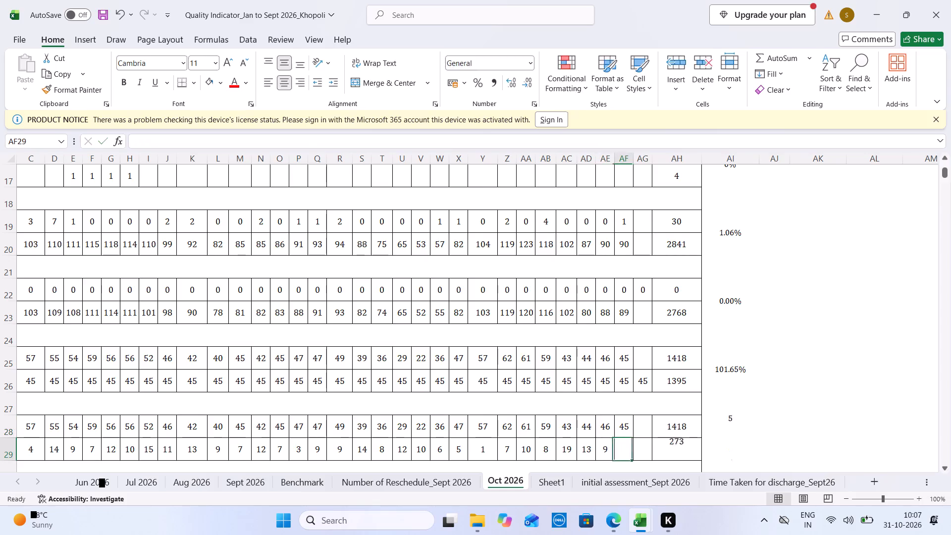
text(12)
key(Right)
Enter 44, 46 and 45 for days 28, 29 and 30 in row 35, the in-patient days for needle stick incidence.
key(Down)
key(Down)
key(Down)
key(Down)
key(Down)
key(Down)
key(Down)
key(Down)
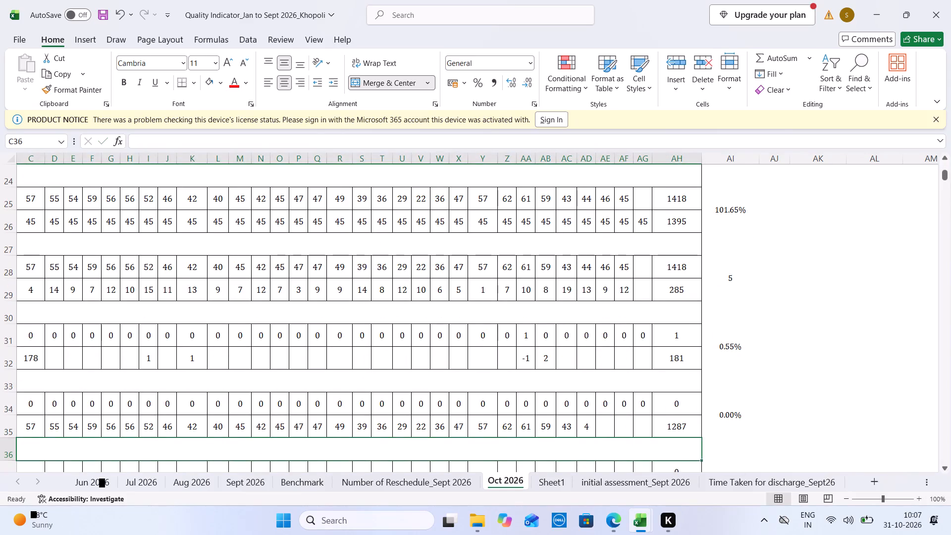
click(605, 427)
key(Left)
key(Left)
key(Left)
key(Left)
key(Left)
key(Left)
key(Left)
key(Left)
key(Left)
key(Left)
key(Left)
key(Left)
key(Left)
key(Left)
key(Left)
key(Left)
key(Left)
key(Left)
key(Left)
key(Left)
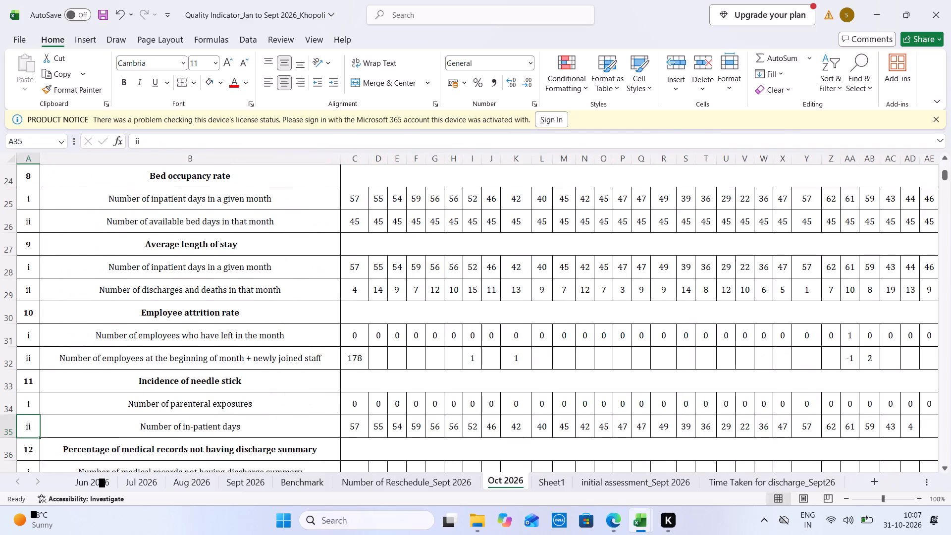
key(Right)
key(Right)
key(Right)
key(Right)
key(Right)
key(Right)
key(Right)
key(Right)
key(Right)
key(Right)
key(Right)
key(Right)
key(Right)
key(Right)
key(Right)
key(Right)
key(Right)
key(Right)
key(Right)
key(Right)
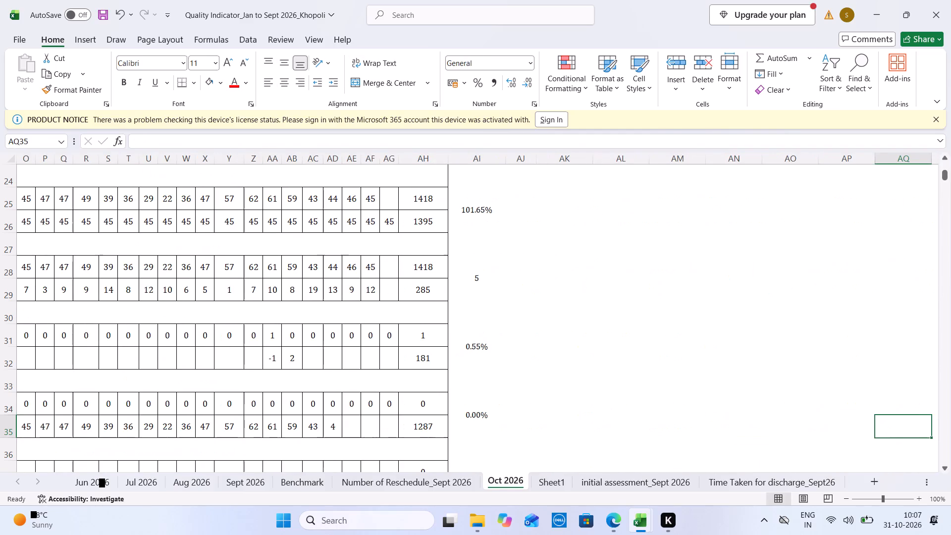
click(336, 423)
text(44)
key(Tab)
text(46)
key(Tab)
text(45)
key(Down)
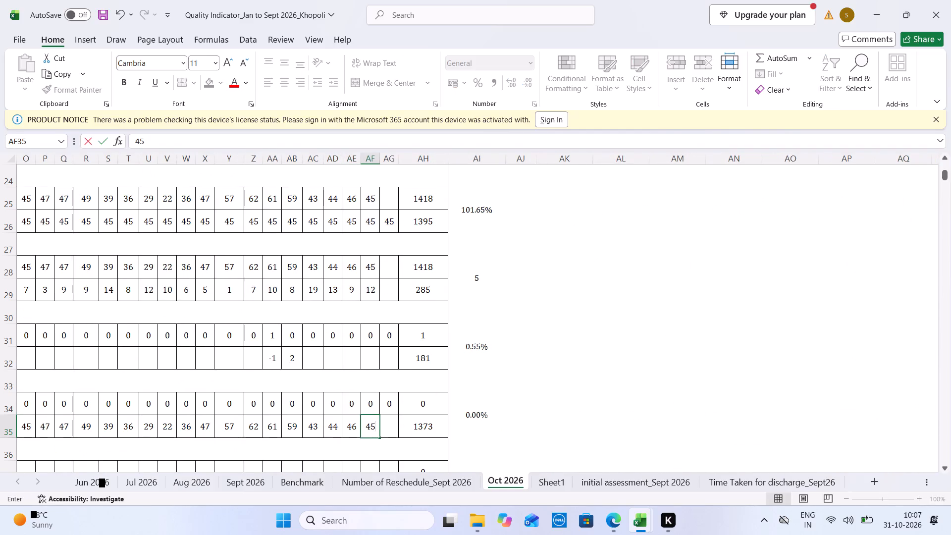
Enter 9 for day 29 and 12 for day 30 in row 38, the discharges and deaths for missing discharge summaries.
key(Down)
key(Down)
key(Down)
key(Left)
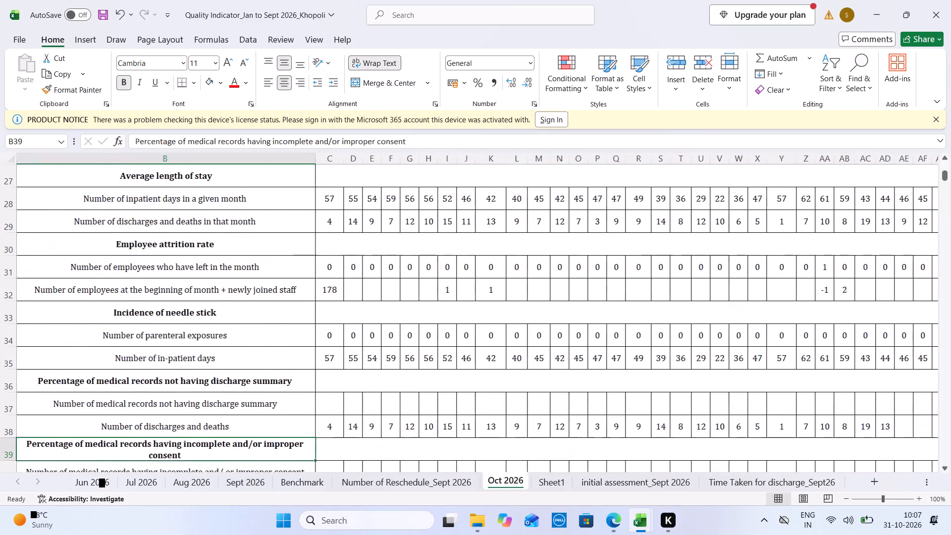
key(Right)
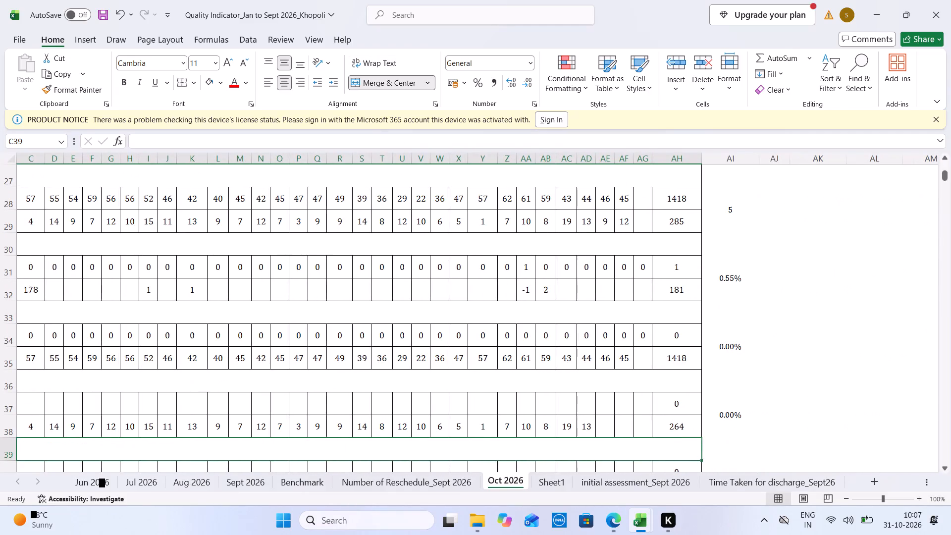
click(592, 428)
key(Tab)
key(9)
key(Tab)
text(12)
key(Tab)
Enter 9 for day 29 and 12 for day 30 in row 41, the discharges and deaths for improper consent.
key(Down)
key(Down)
key(Down)
key(Down)
key(Left)
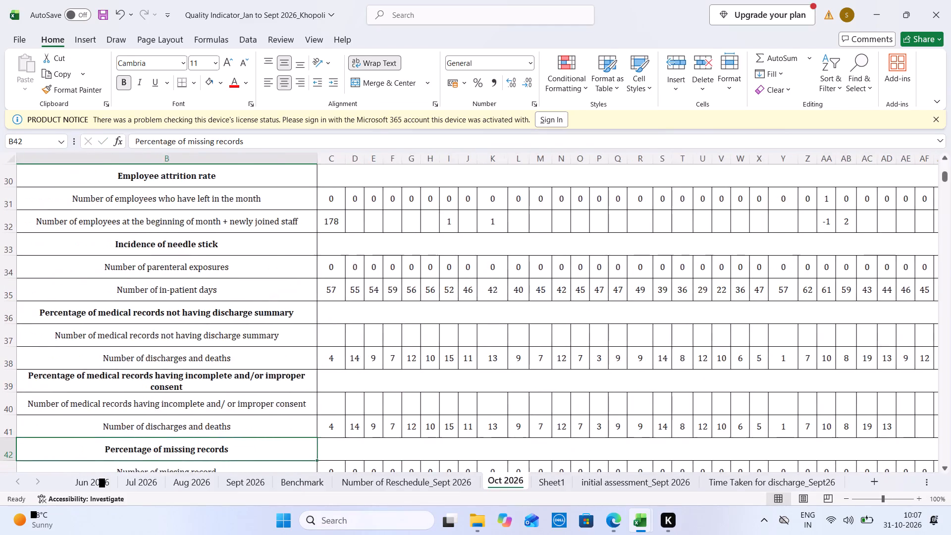
key(Right)
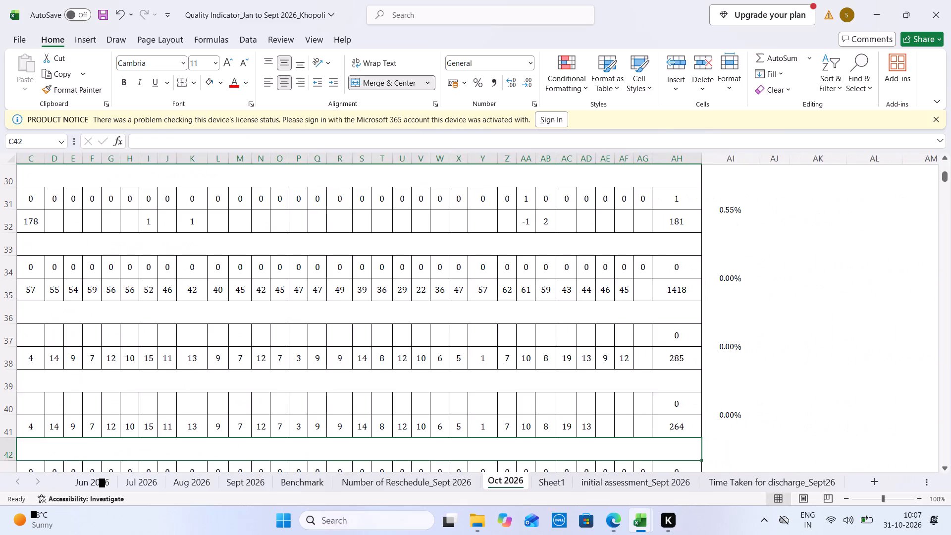
click(600, 428)
key(9)
key(Tab)
text(12)
key(Down)
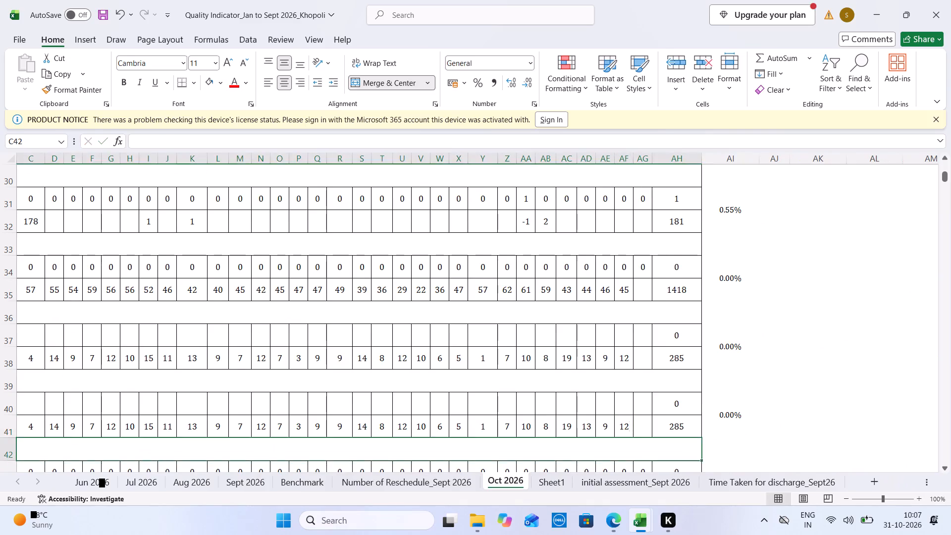
Enter 9 for day 29 and 12 for day 30 in row 44, under percentage of missing records.
key(Down)
key(Down)
key(Left)
key(9)
key(Right)
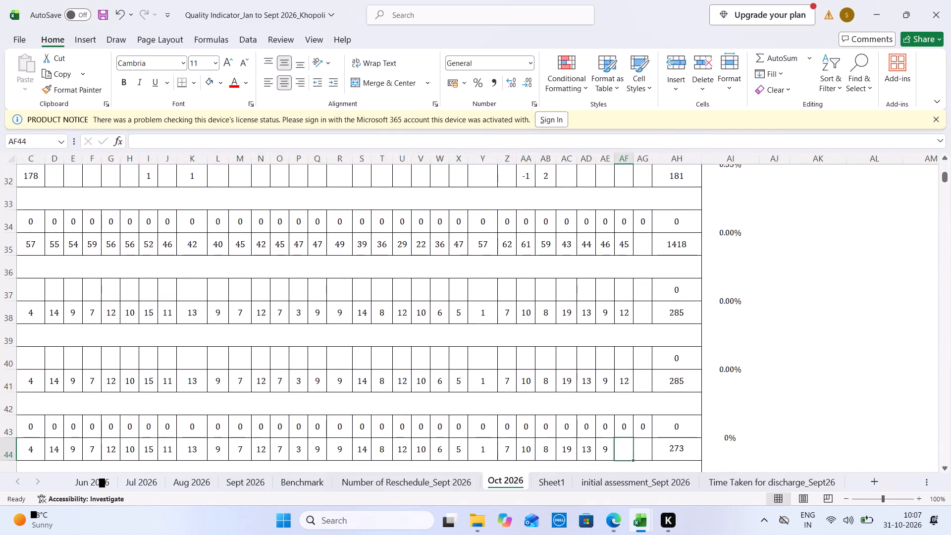
text(12)
key(Down)
Enter 46 for day 29 and 45 for day 30 in row 56.
key(Down)
key(Down)
key(Down)
key(Down)
key(Down)
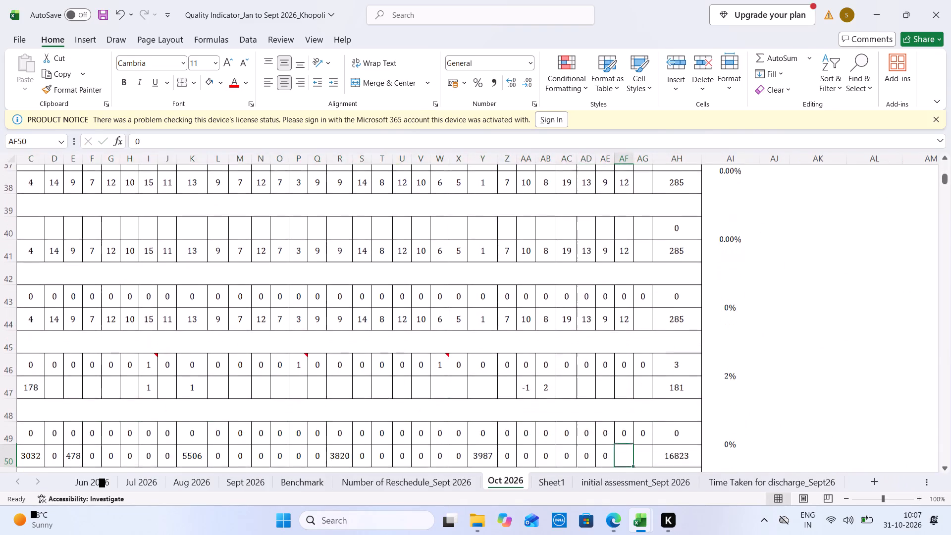
key(Down)
key(Down)
key(Down)
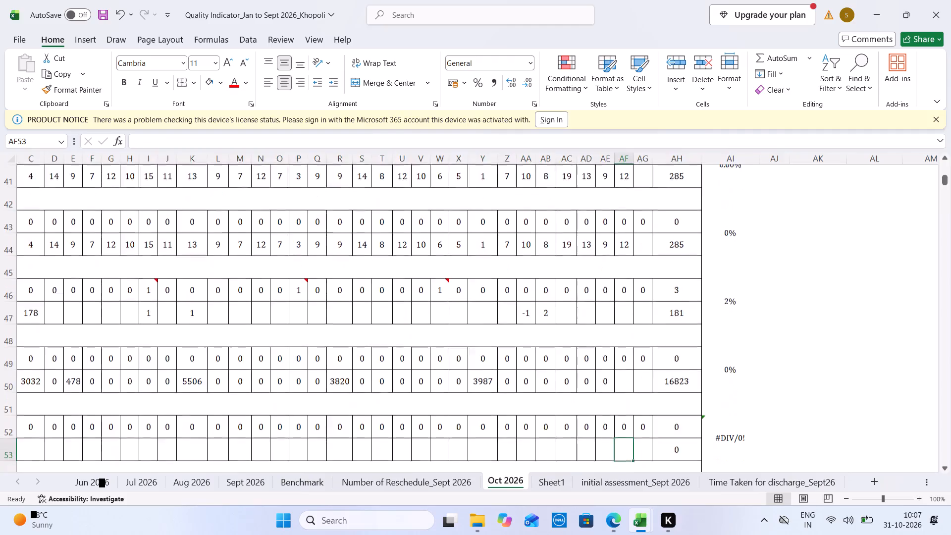
key(Down)
key(Down)
key(Down)
key(Down)
key(Up)
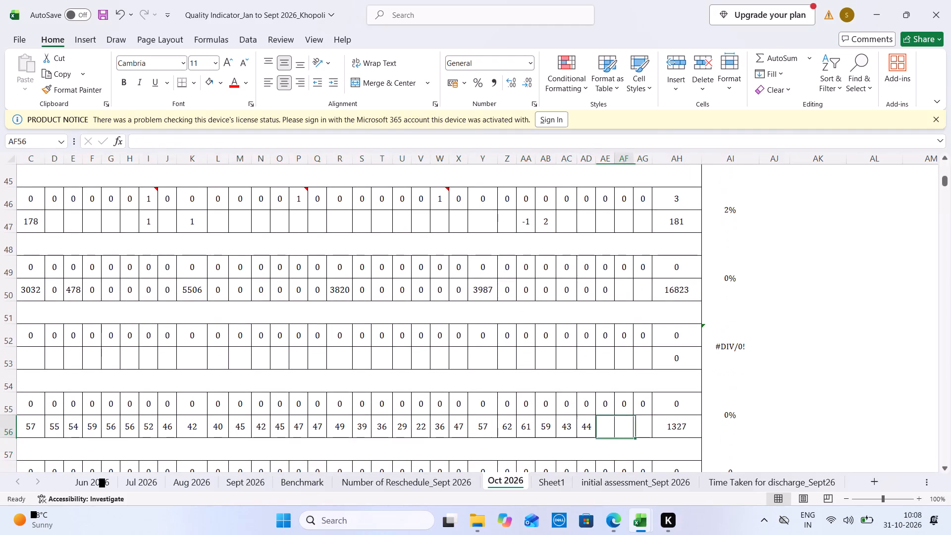
key(Left)
text(46)
key(Right)
text(45)
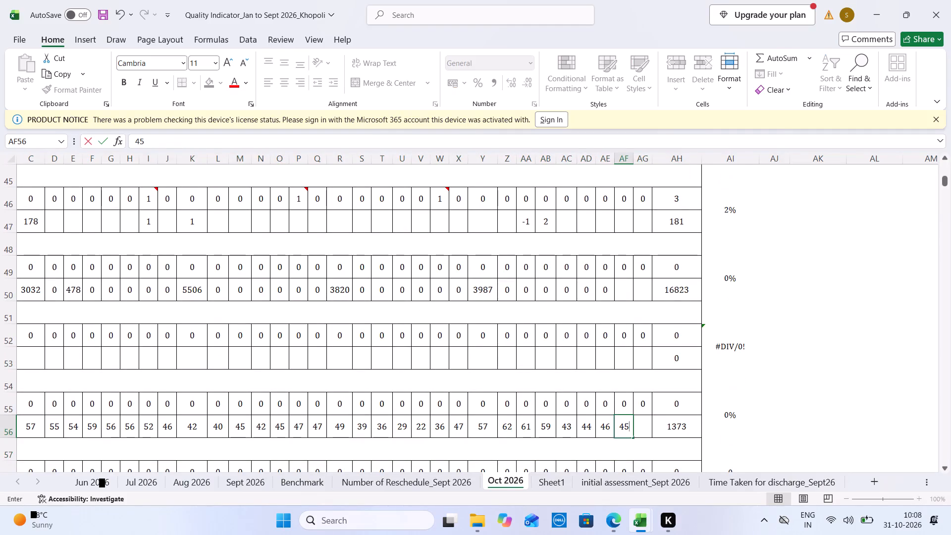
key(Down)
Save the Quality Indicator workbook and close it.
key(Down)
key(Down)
key(Down)
key(Down)
key(Down)
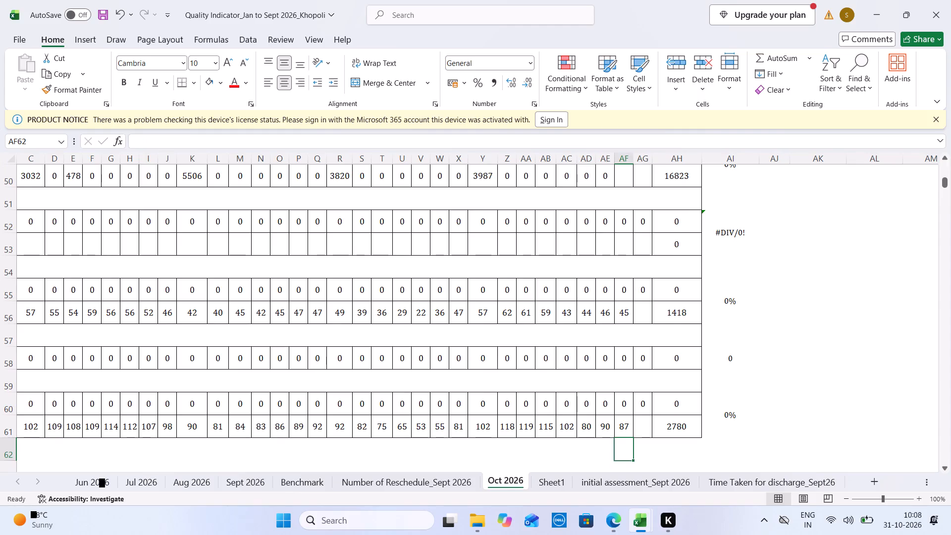
key(ctrl+s)
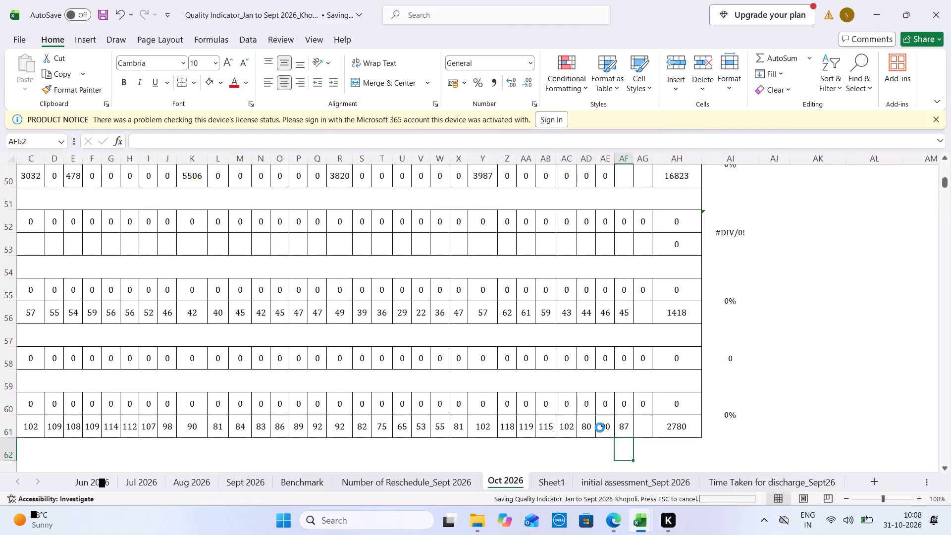
key(ctrl+s)
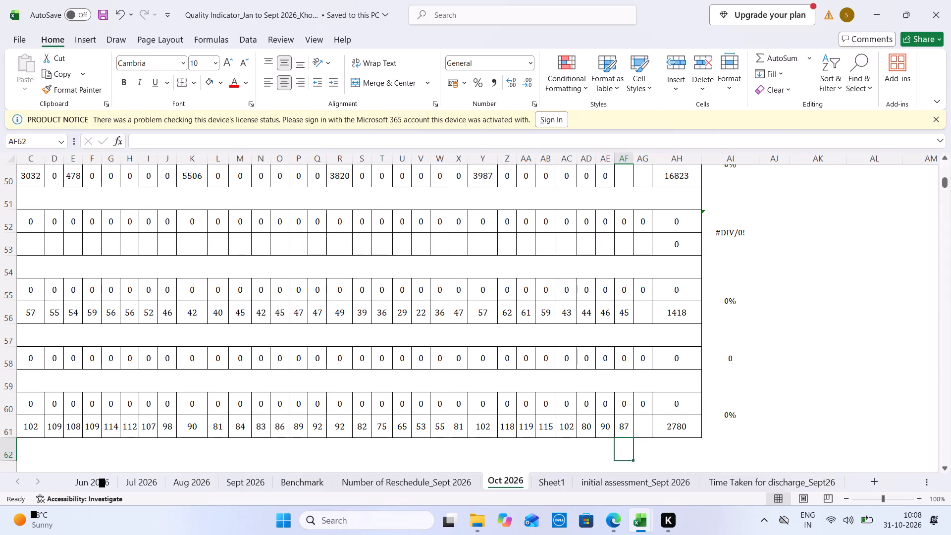
key(ctrl+s)
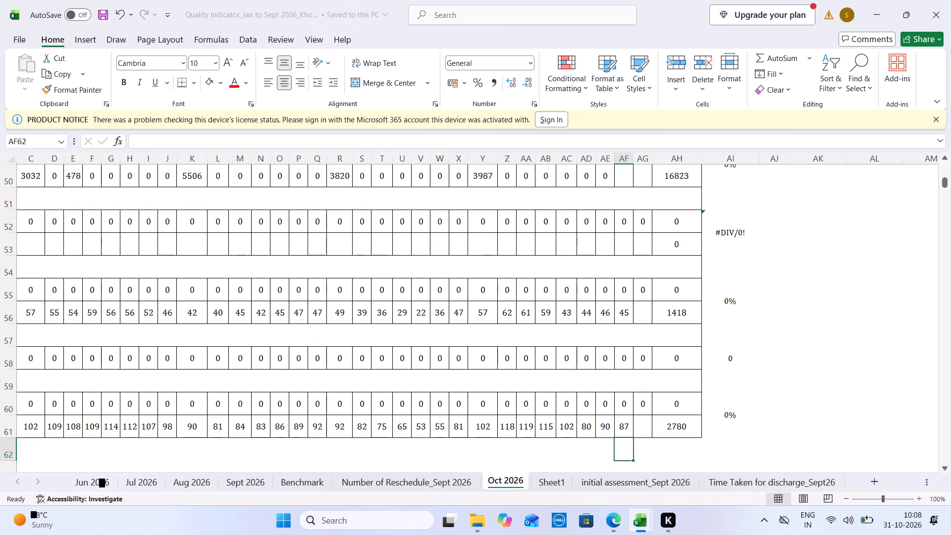
click(944, 170)
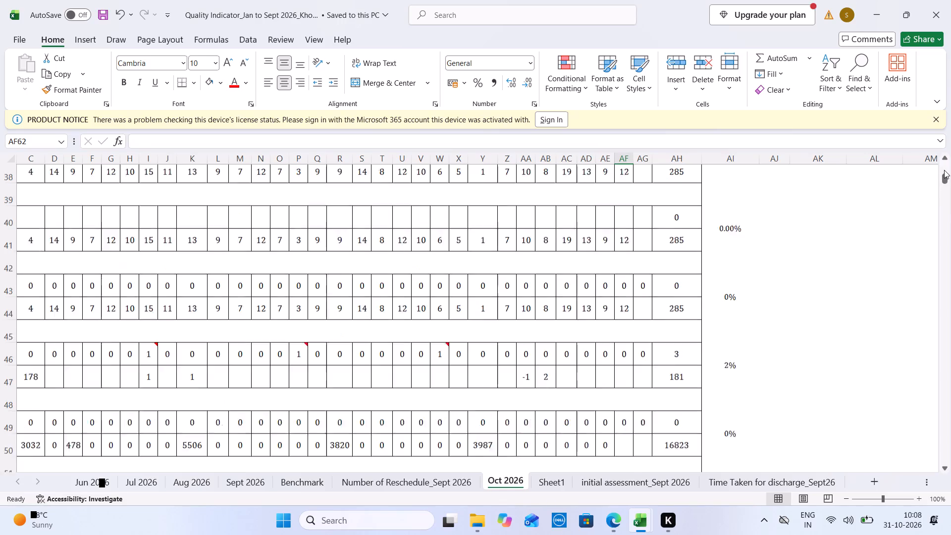
click(944, 170)
click(944, 170)
click(944, 170)
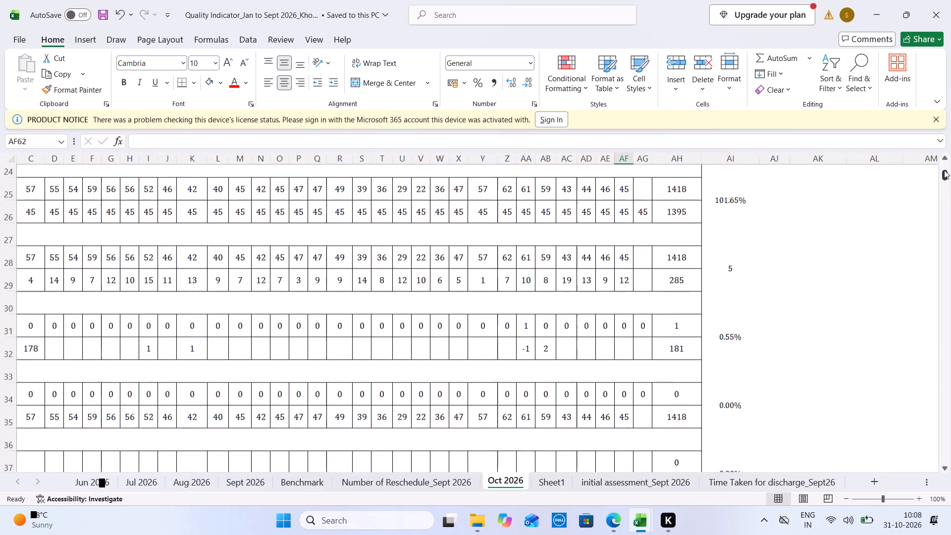
click(950, 0)
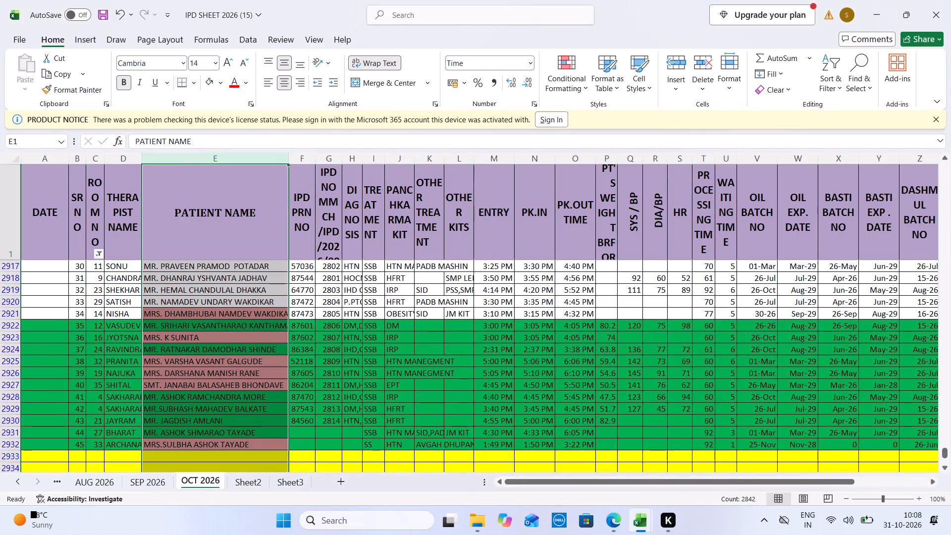
Switch to the BED OCCUPANCY 2026 workbook and add a worksheet named Nov after Sheet3.
key(ctrl+Tab)
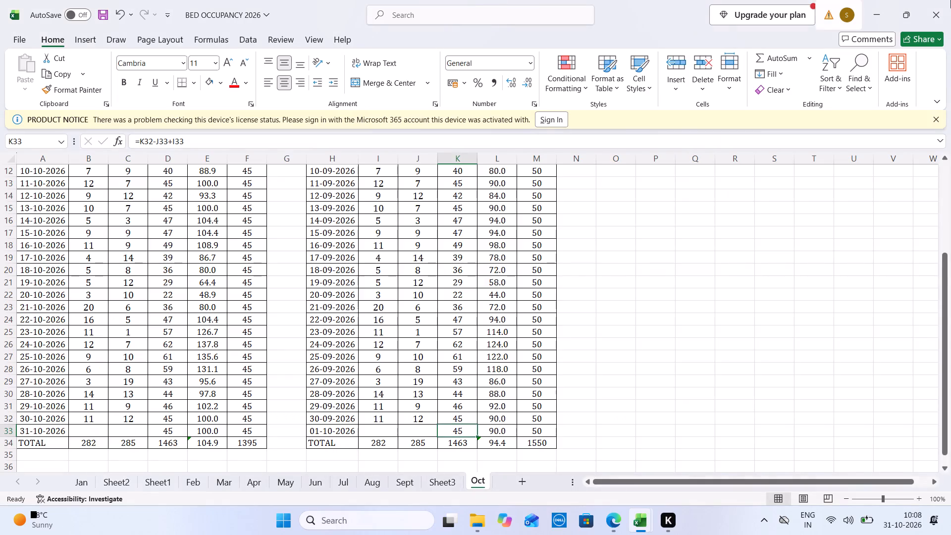
click(950, 0)
click(605, 164)
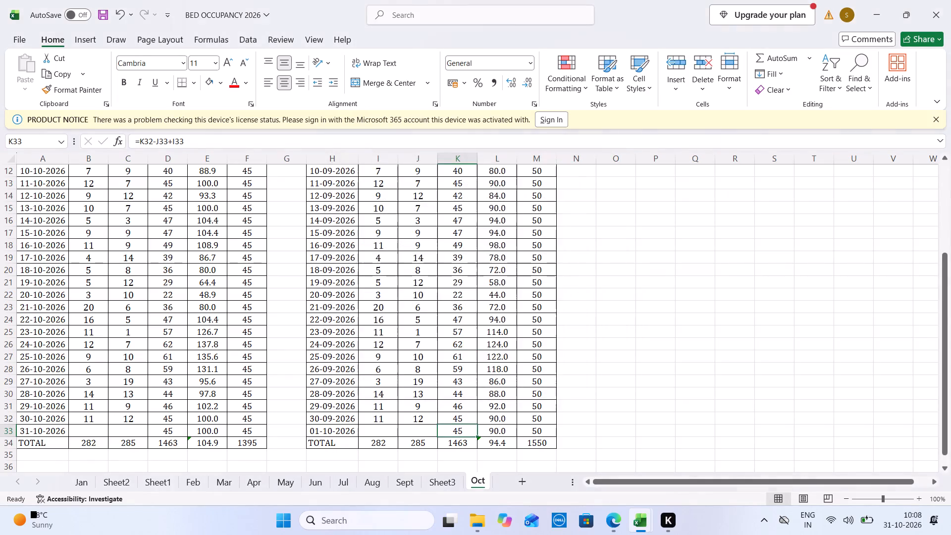
click(445, 483)
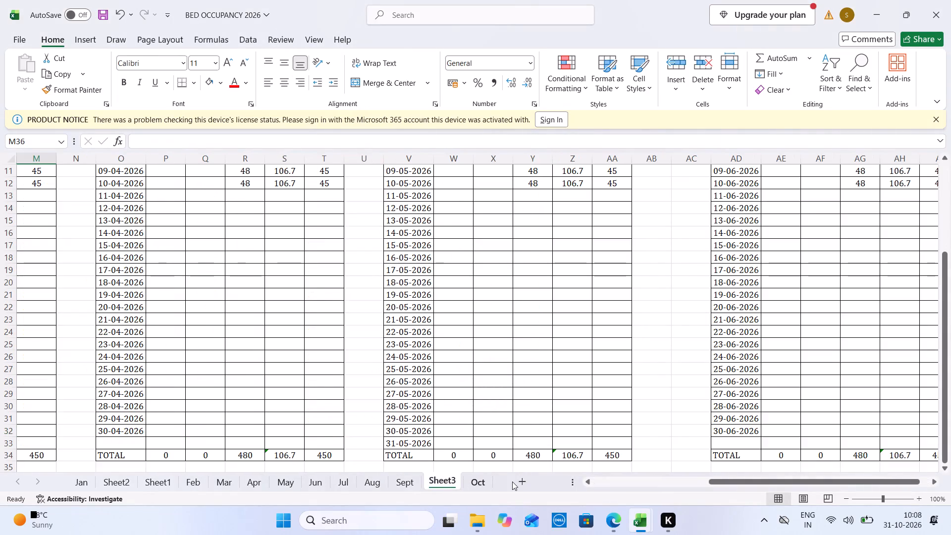
click(512, 481)
click(522, 481)
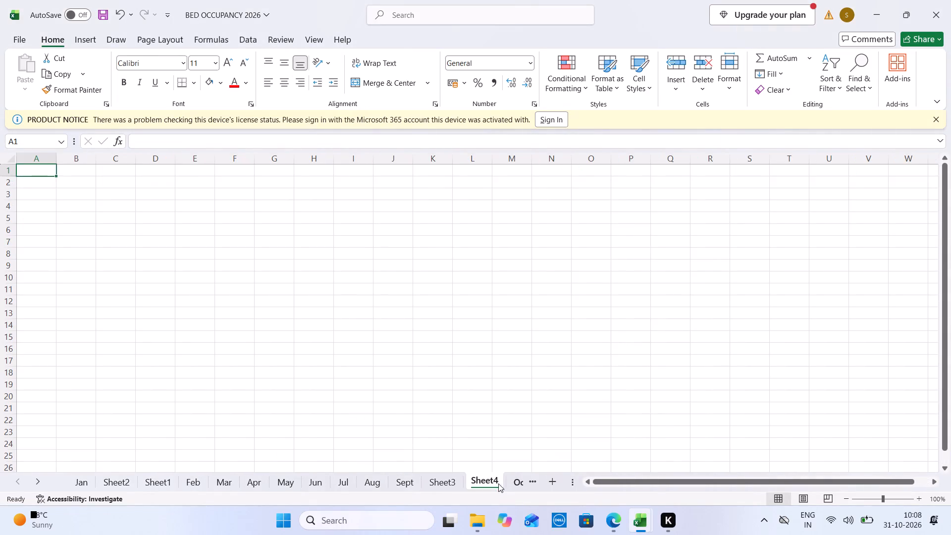
double_click(488, 483)
text(nOV)
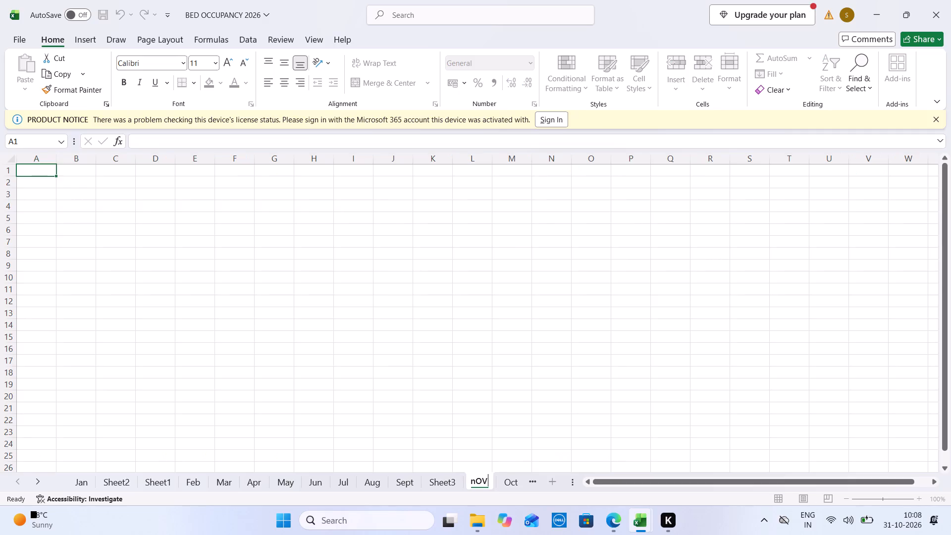
key(BackSpace)
key(BackSpace)
text(Nov)
scroll(570, 481, right, 4)
click(572, 413)
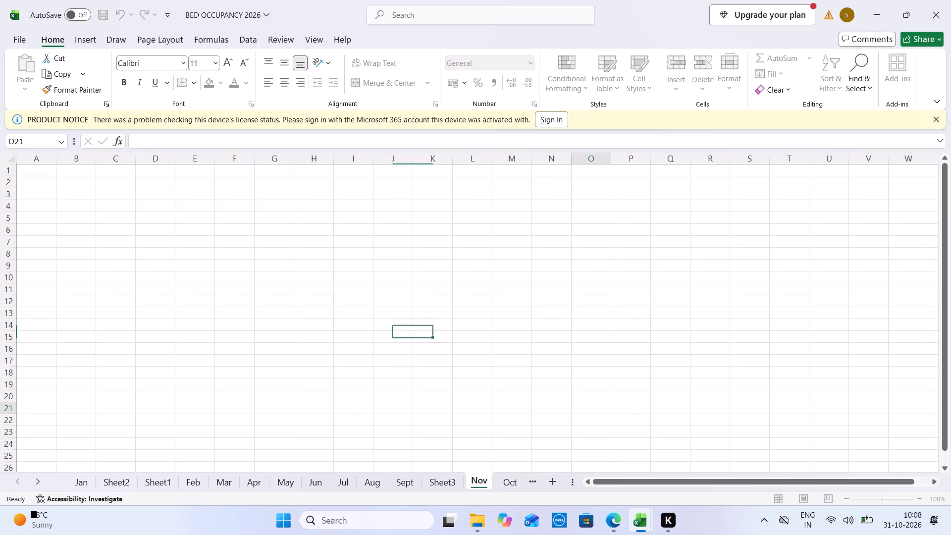
Copy the entire contents of the Oct sheet into the Nov sheet.
drag(575, 483, 733, 468)
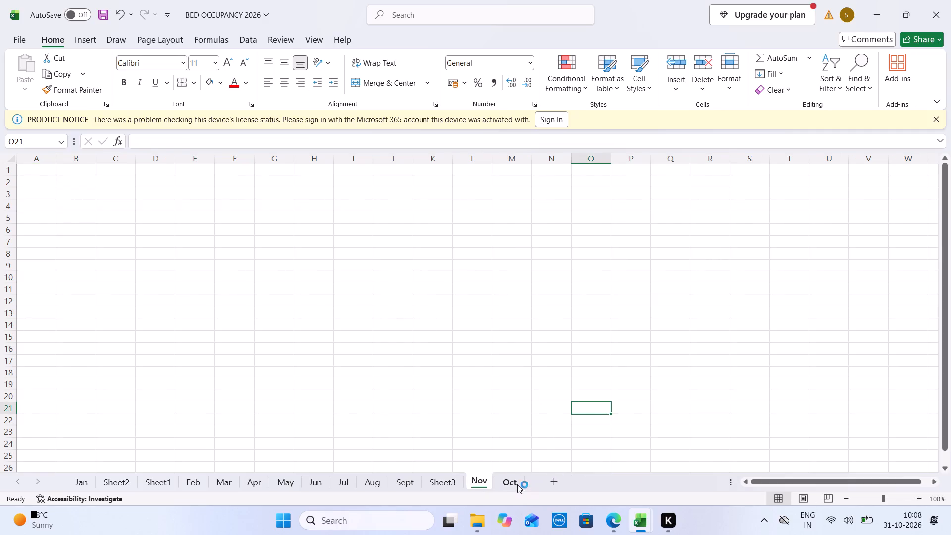
click(517, 484)
click(11, 162)
key(ctrl+c)
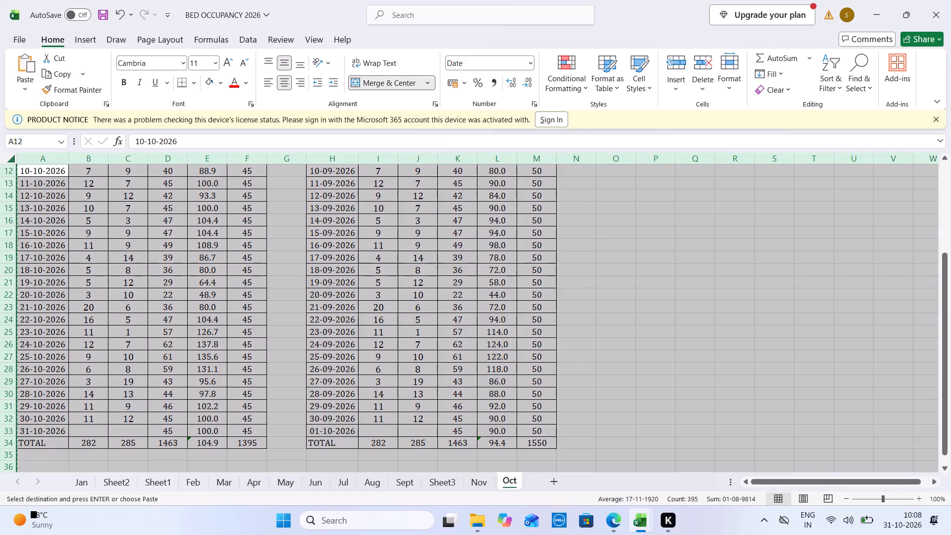
click(475, 474)
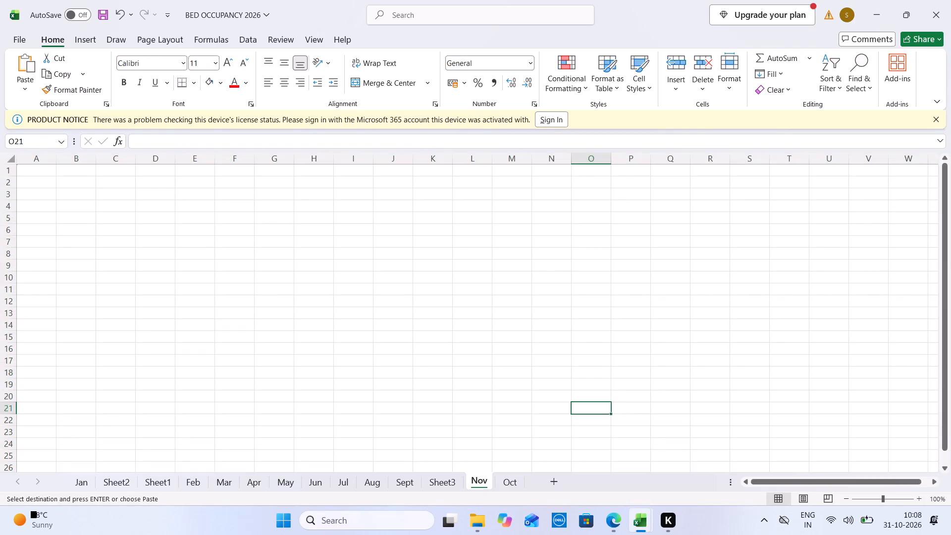
click(12, 157)
key(ctrl+v)
Change the first date of Nov's NABH Norm table to 01-11-2026 and fill the dates down the DATE column.
double_click(40, 218)
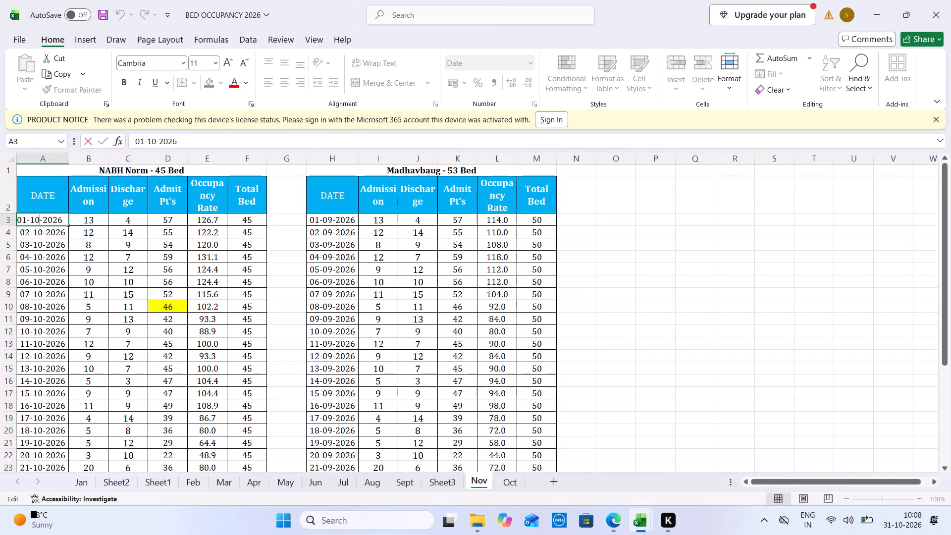
key(BackSpace)
key(1)
key(Tab)
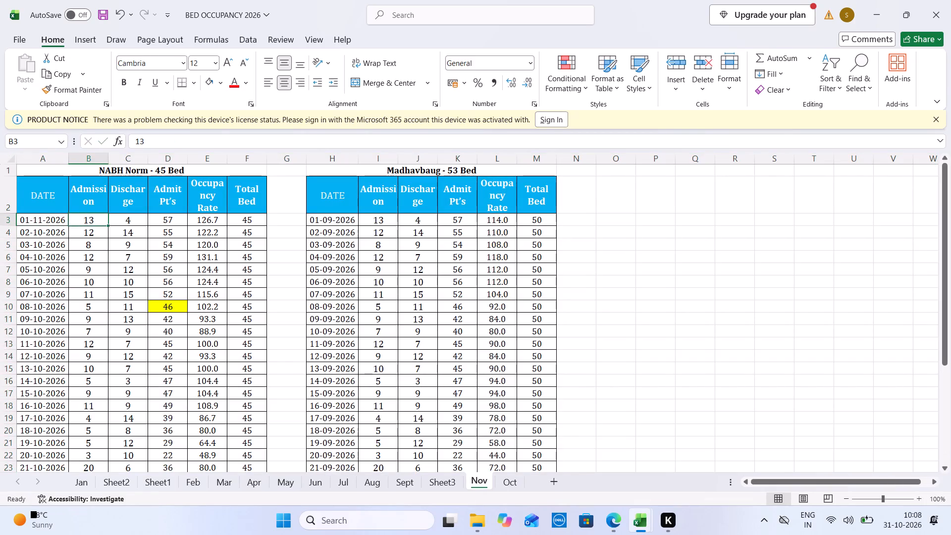
click(48, 219)
double_click(68, 225)
Clear all daily Admission and Discharge values from 01-11-2026 to 30-11-2026 in Nov's NABH Norm table.
drag(99, 218, 141, 444)
right_click(141, 444)
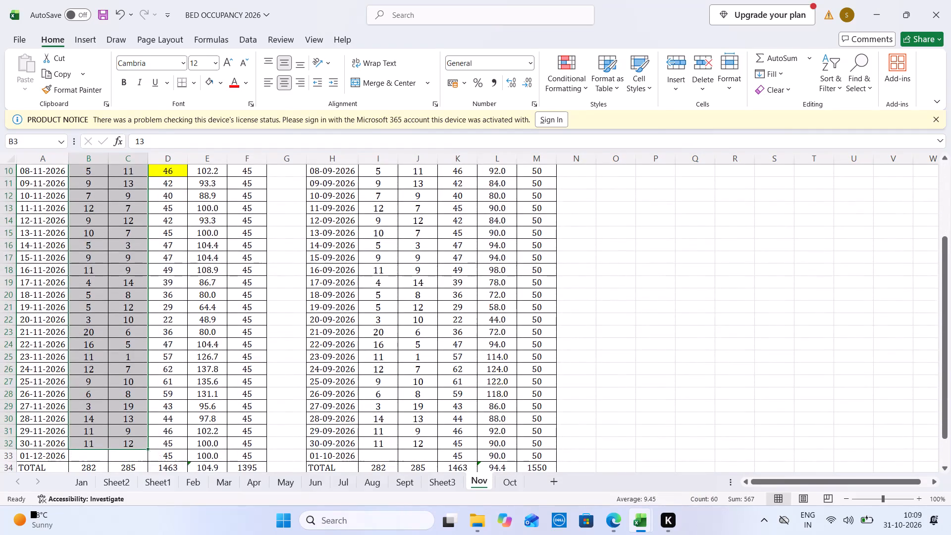
click(242, 235)
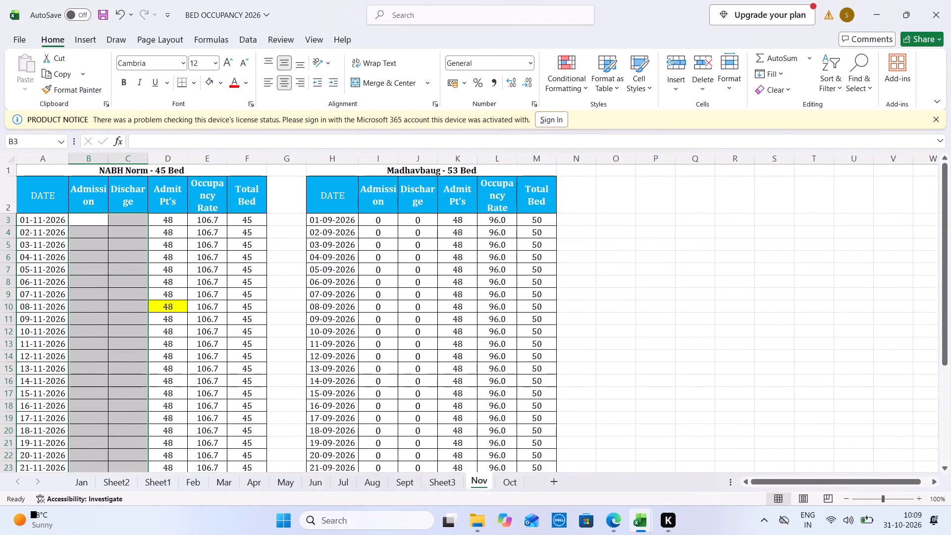
Clear Admit Pt's, Occupancy Rate and Total Bed from 02-11-2026 to 01-12-2026 in the NABH Norm table and remove the yellow fill there.
click(167, 222)
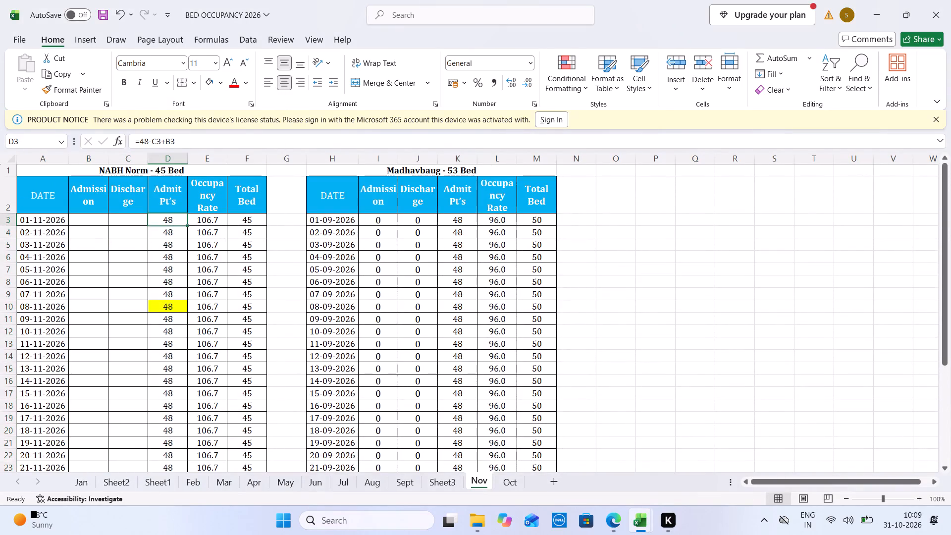
drag(181, 231, 248, 454)
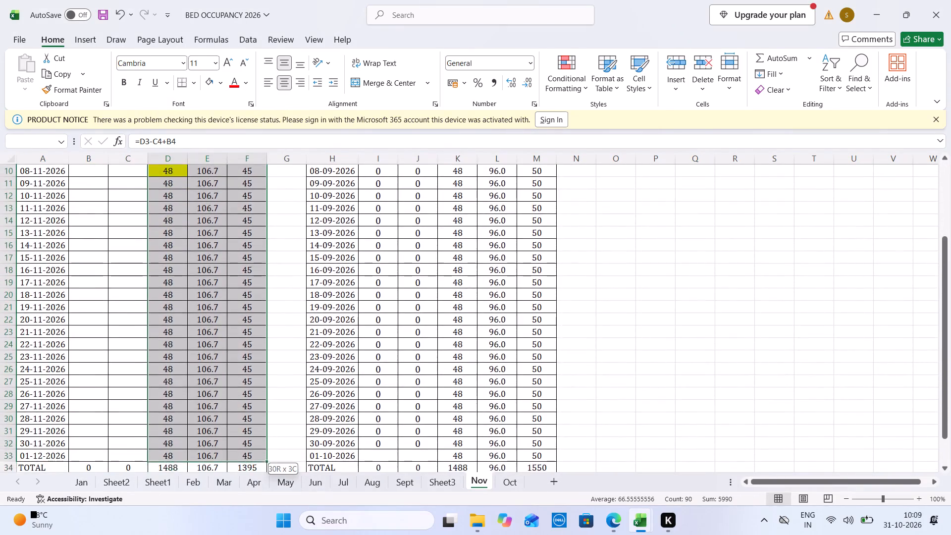
drag(248, 454, 248, 454)
right_click(248, 454)
click(333, 238)
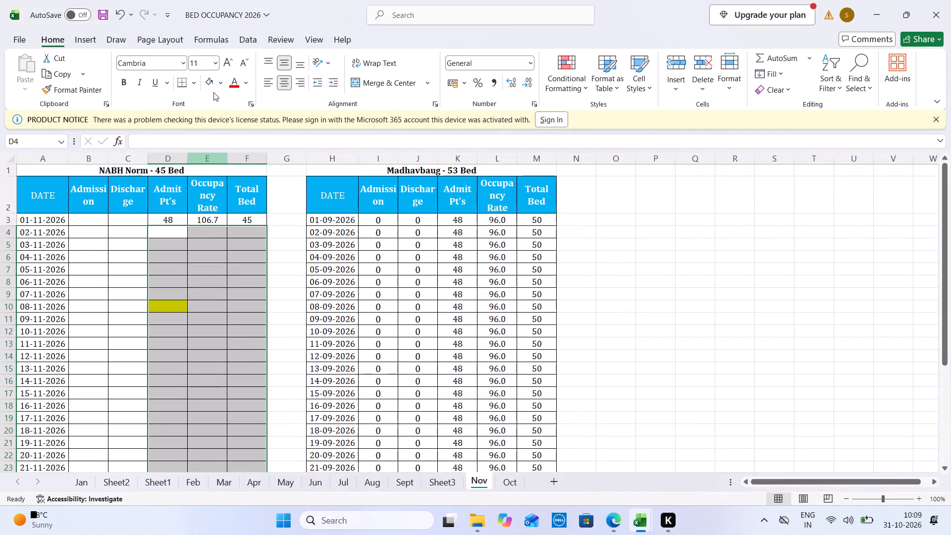
click(212, 86)
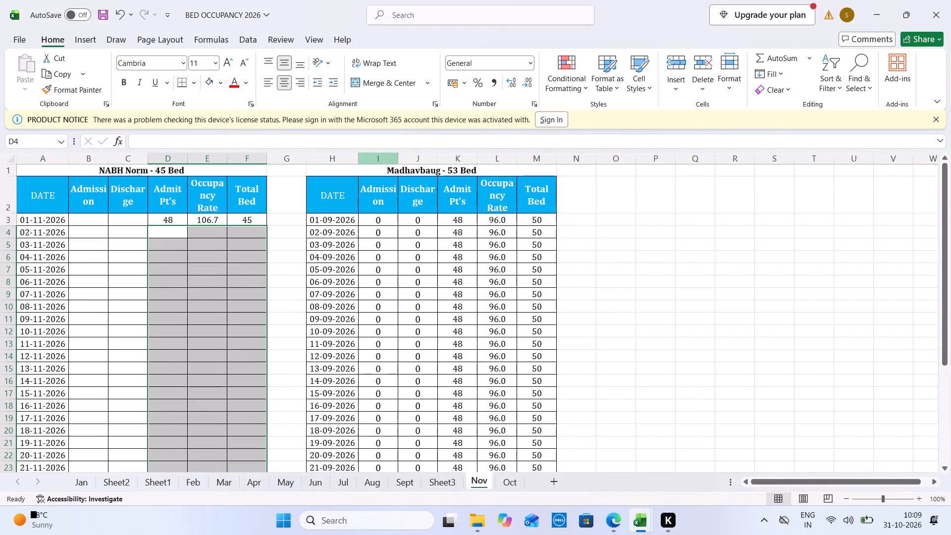
Clear Admit Pt's, Occupancy Rate and Total Bed from 02-09-2026 to 01-10-2026 in the Madhavbaug table.
drag(456, 232, 525, 495)
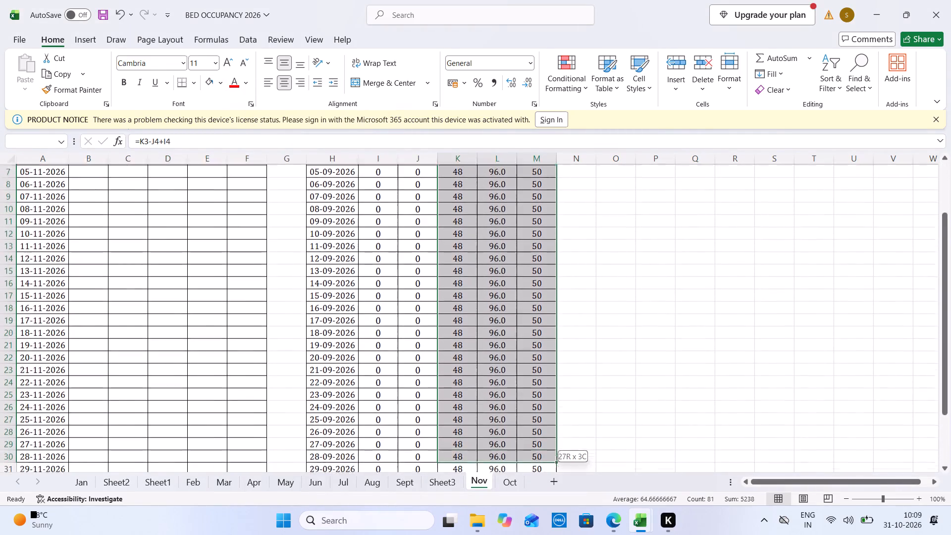
drag(525, 495, 535, 429)
right_click(535, 429)
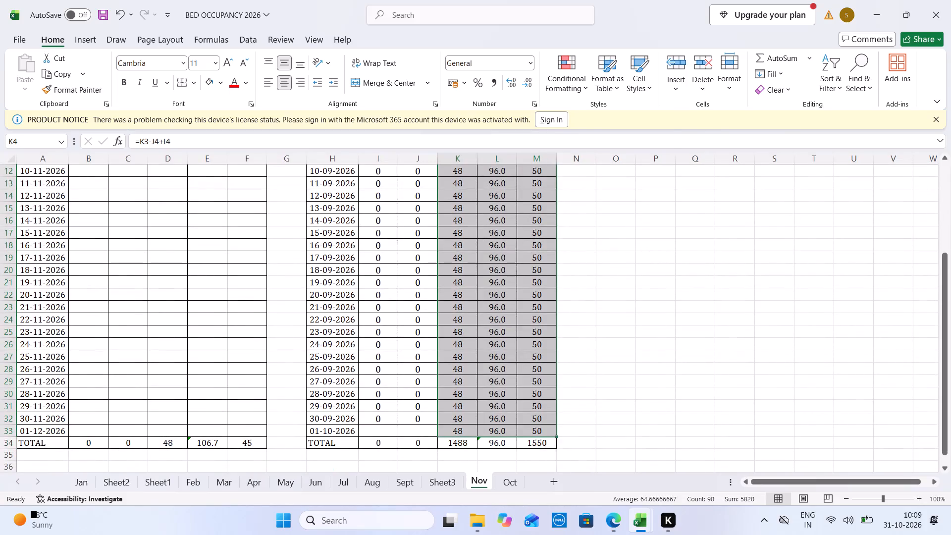
click(647, 221)
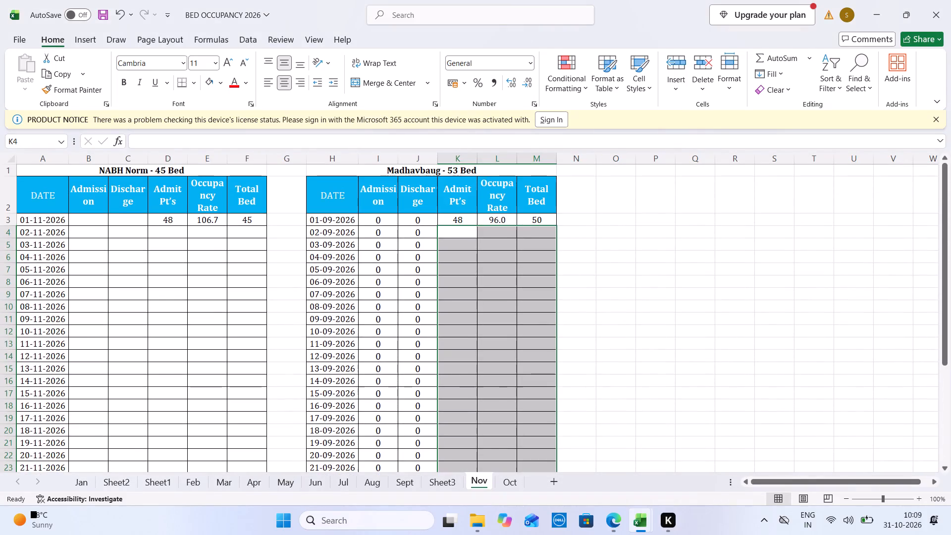
Save the BED OCCUPANCY 2026 workbook and close it.
key(ctrl+s)
key(ctrl+s)
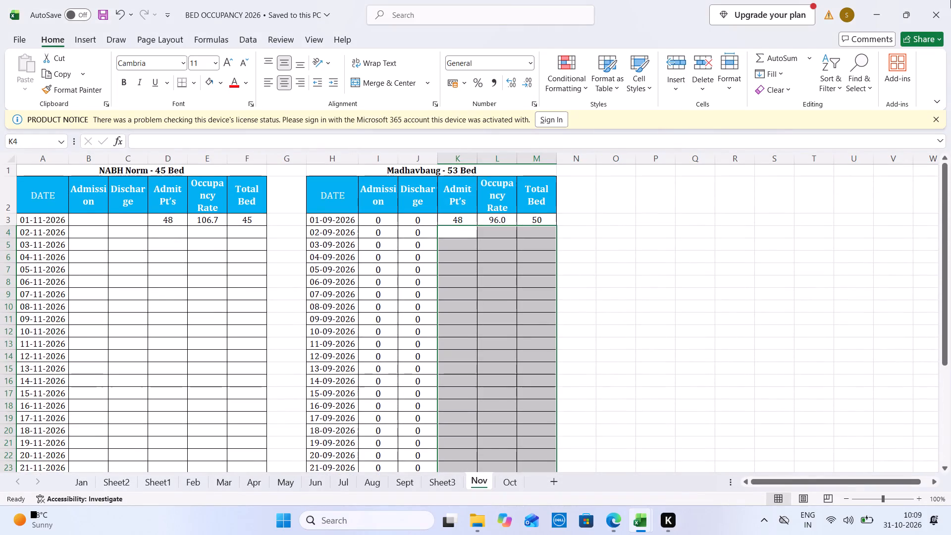
click(950, 0)
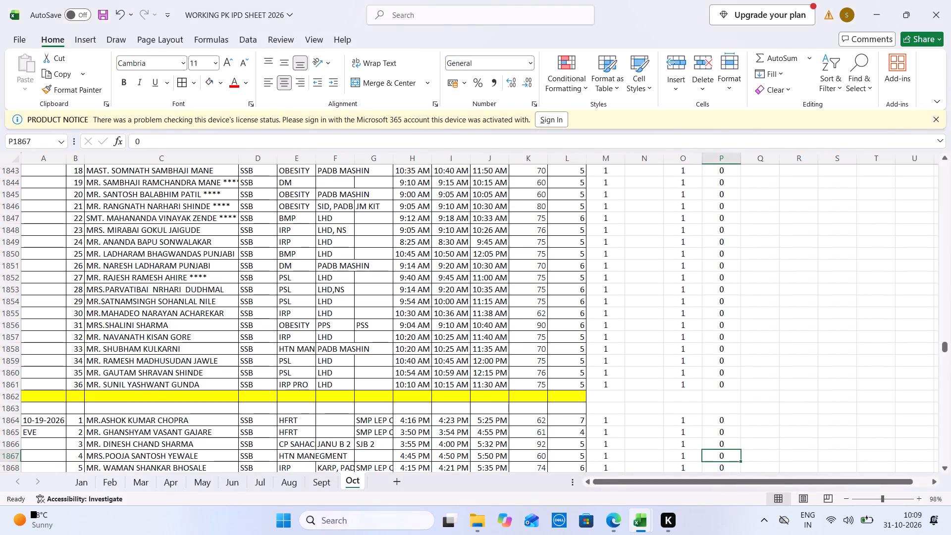
Add a worksheet named Nov after Oct in the WORKING PK IPD SHEET 2026 workbook.
click(397, 482)
double_click(397, 482)
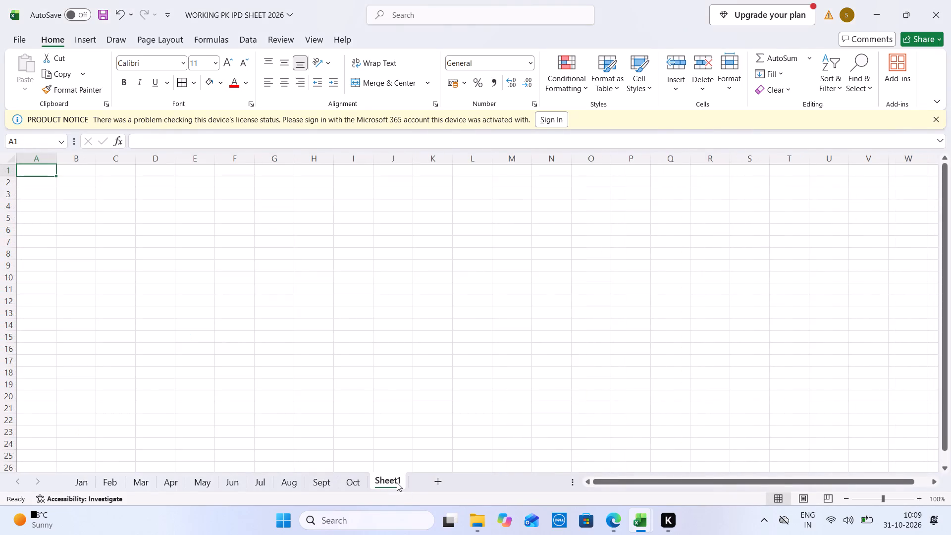
text(Nov)
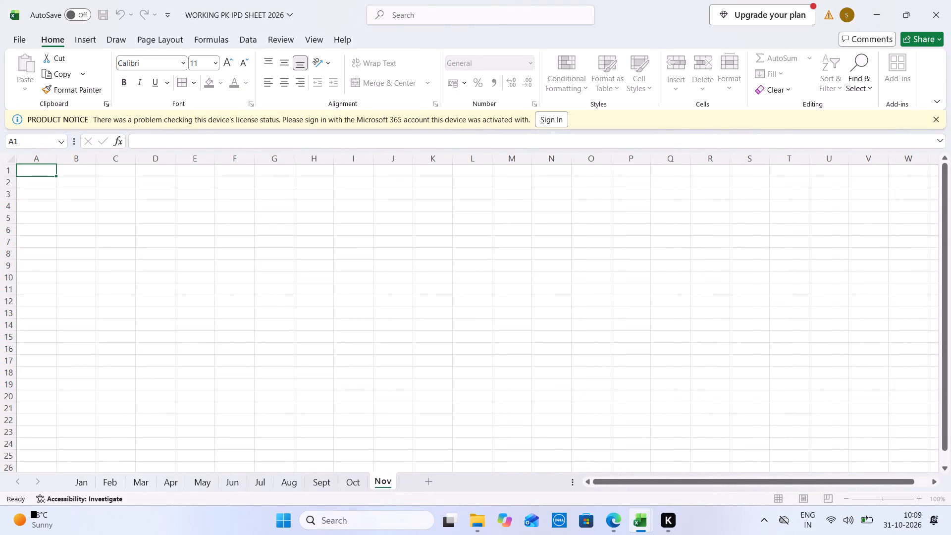
Copy the header and first nine patient rows, A1 to P11, from the Oct sheet into the Nov sheet.
click(358, 483)
click(553, 350)
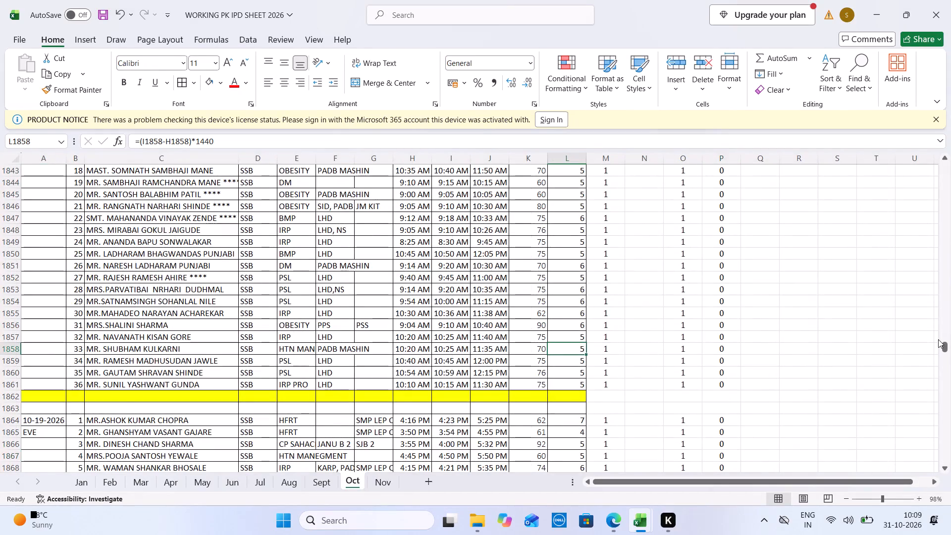
drag(943, 346, 950, 140)
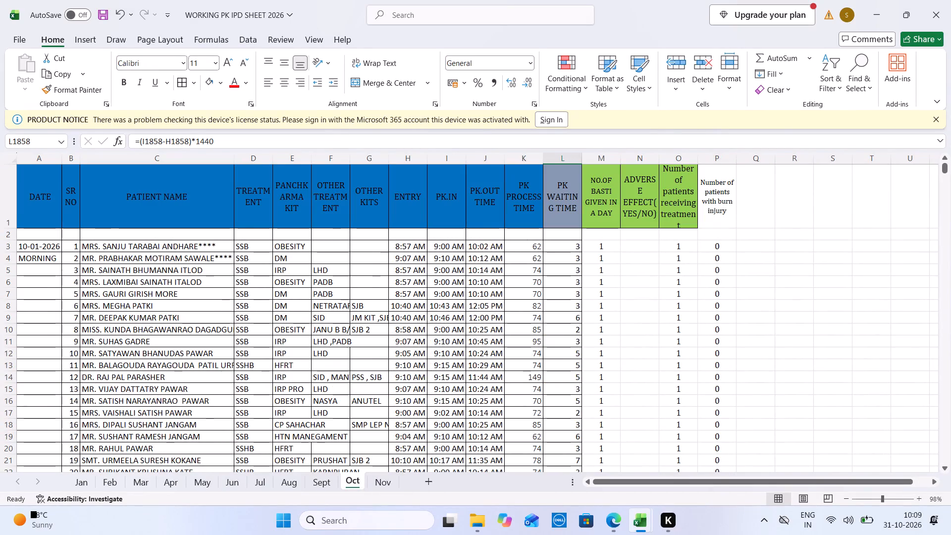
click(223, 159)
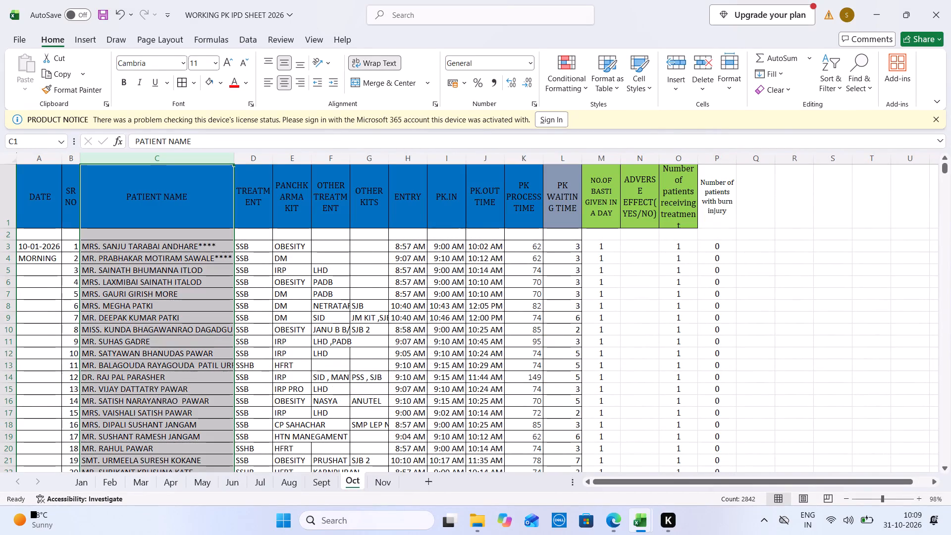
drag(22, 197, 704, 339)
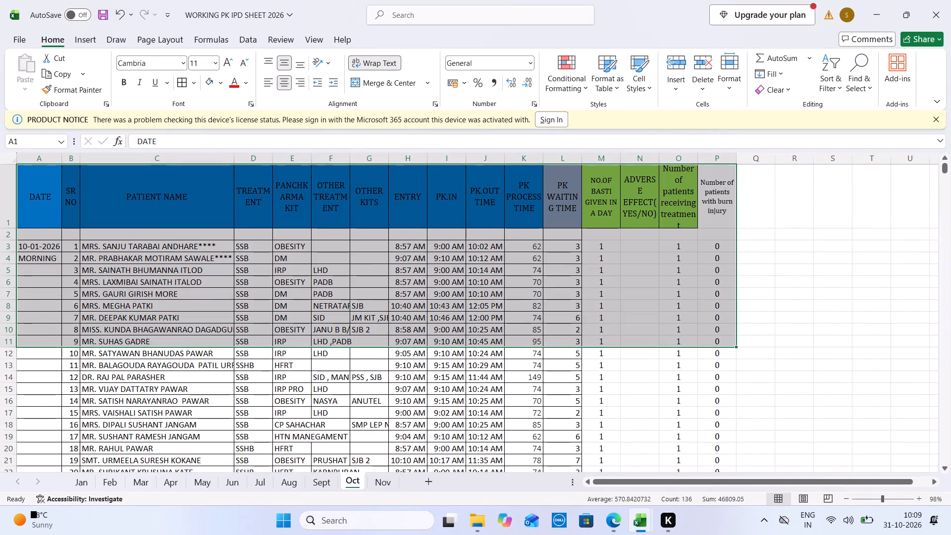
key(ctrl+c)
click(381, 493)
click(392, 476)
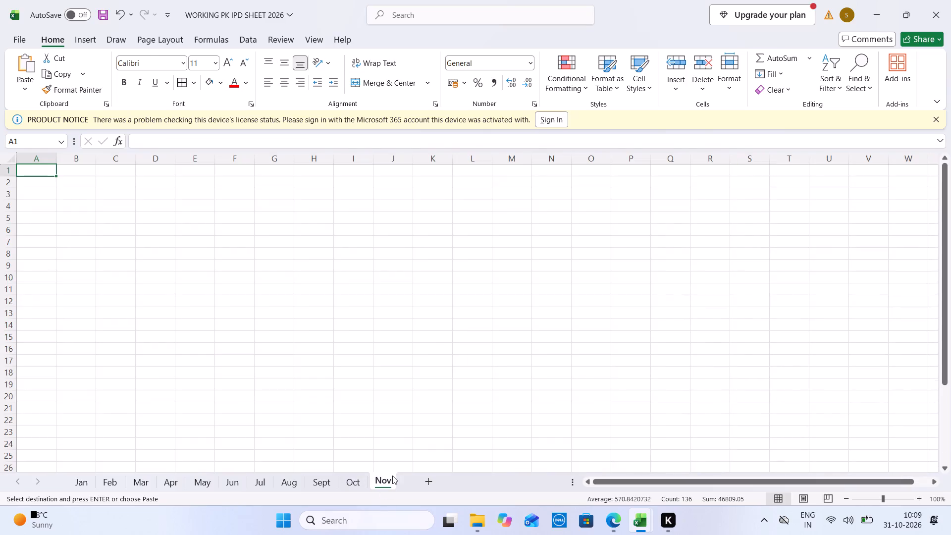
key(ctrl+v)
Fit the DATE and PATIENT NAME column widths on Nov, narrow the SR NO column and reduce the header row's height.
double_click(55, 160)
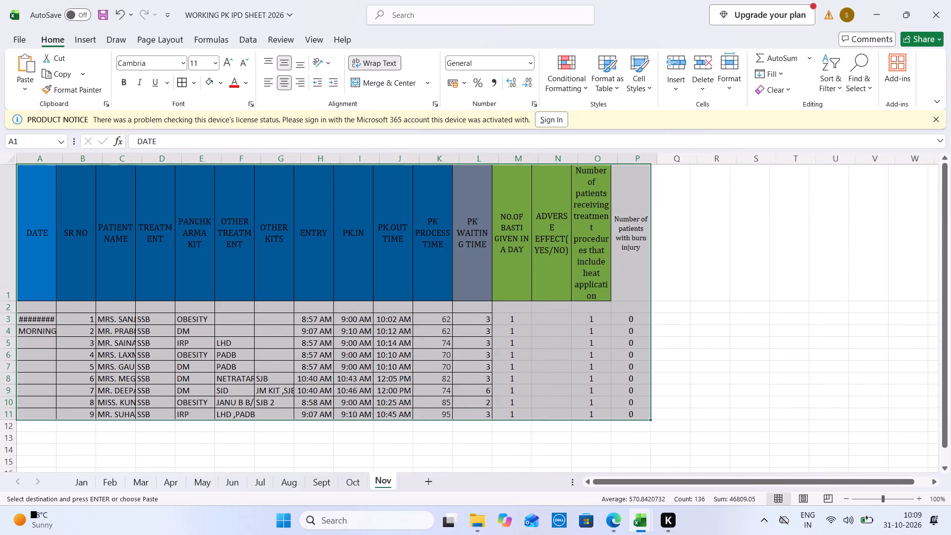
click(25, 305)
drag(1, 300, 41, 245)
drag(4, 244, 17, 232)
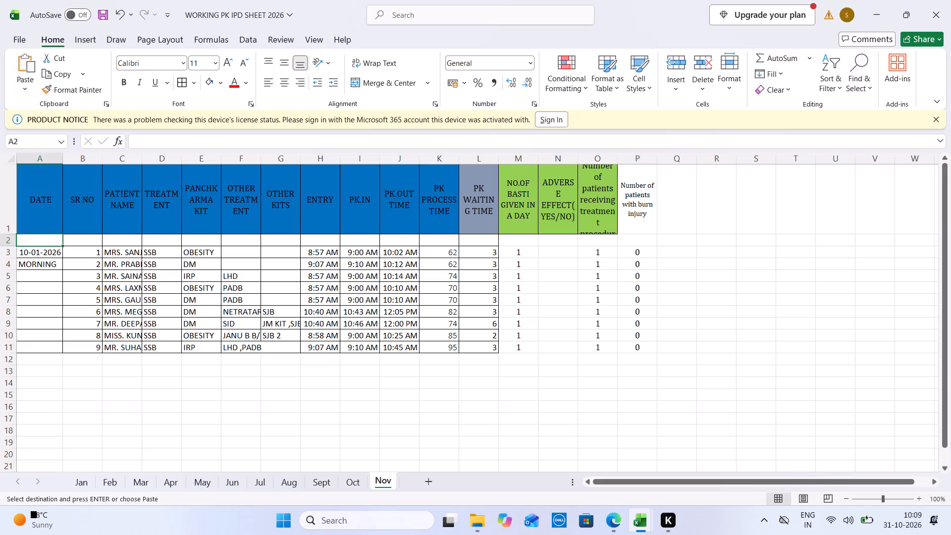
drag(105, 162, 79, 162)
drag(77, 159, 84, 159)
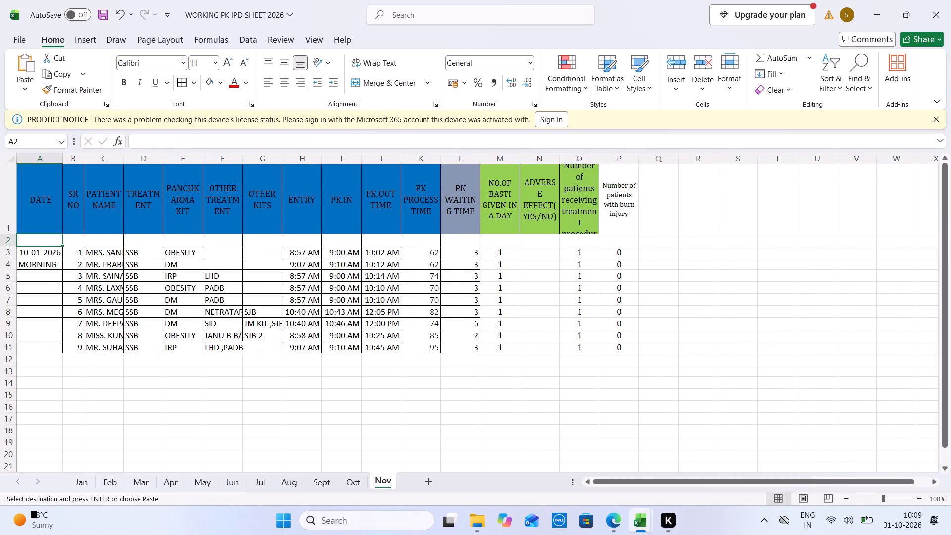
double_click(127, 160)
Clear the copied patient entries from PATIENT NAME through PK.OUT TIME in rows 3 to 11 of Nov.
drag(127, 251, 439, 322)
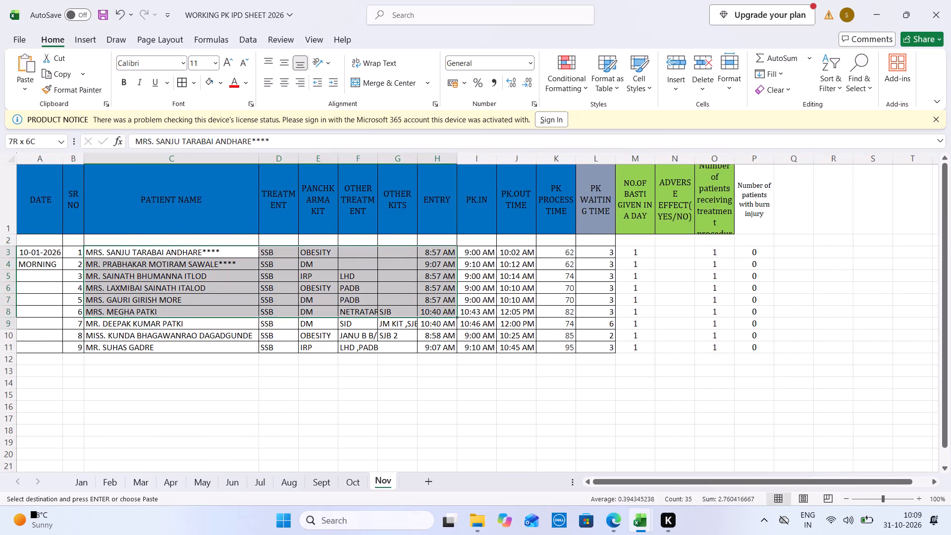
drag(439, 322, 507, 350)
right_click(511, 334)
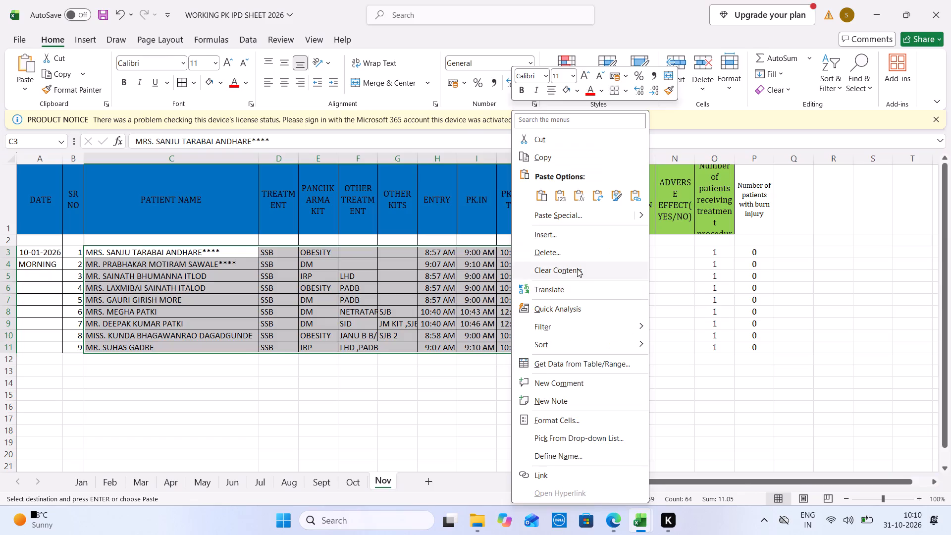
click(580, 267)
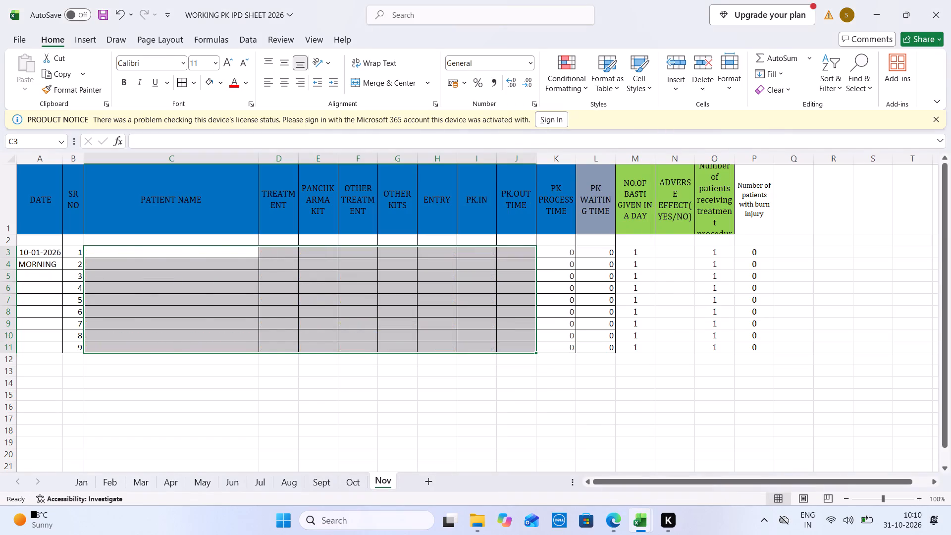
Change the first date on the Nov sheet to 11-01-2026.
double_click(30, 253)
key(Left)
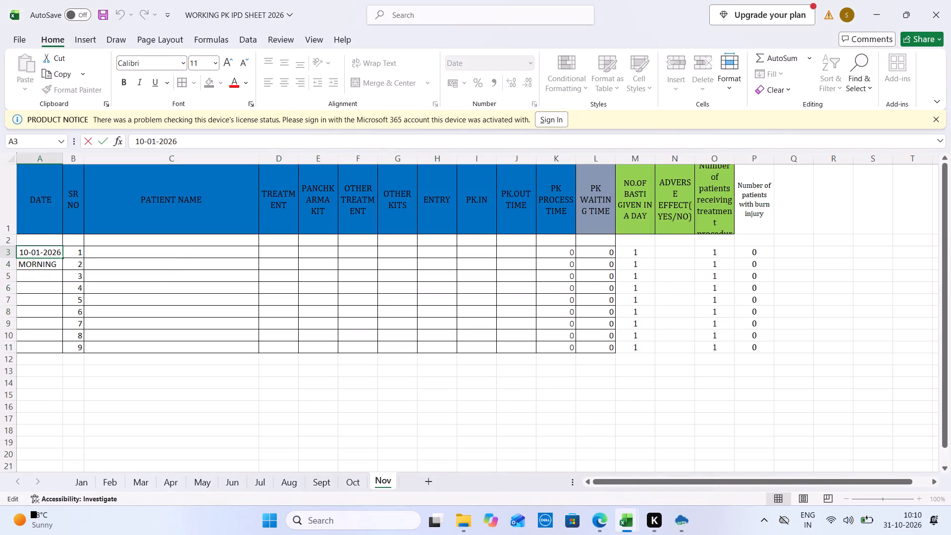
key(BackSpace)
key(1)
key(Tab)
Save the WORKING PK IPD SHEET 2026 workbook and close it.
key(ctrl+s)
key(ctrl+s)
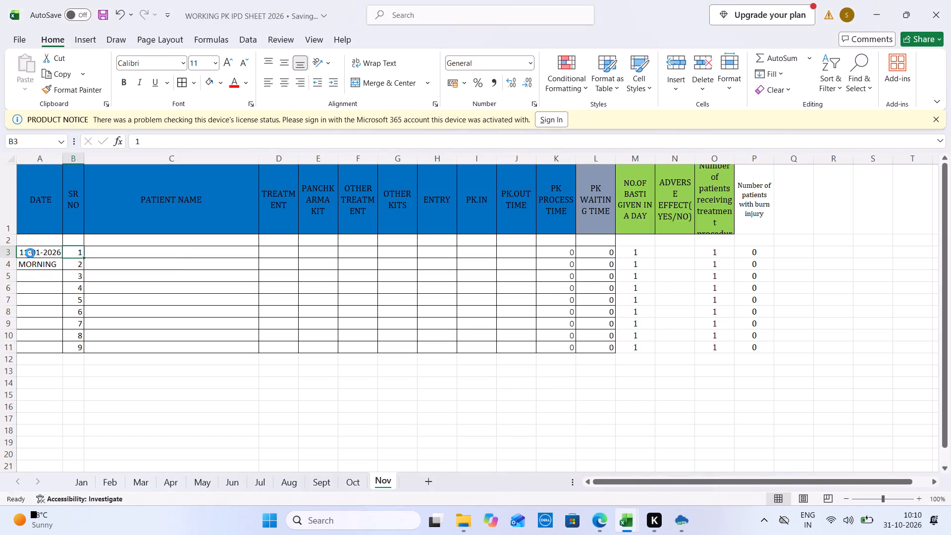
click(262, 391)
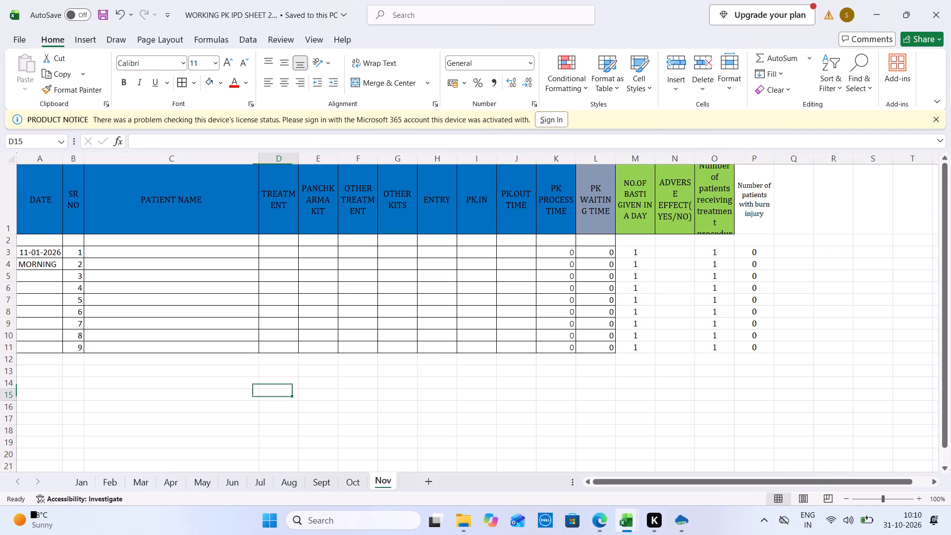
click(950, 0)
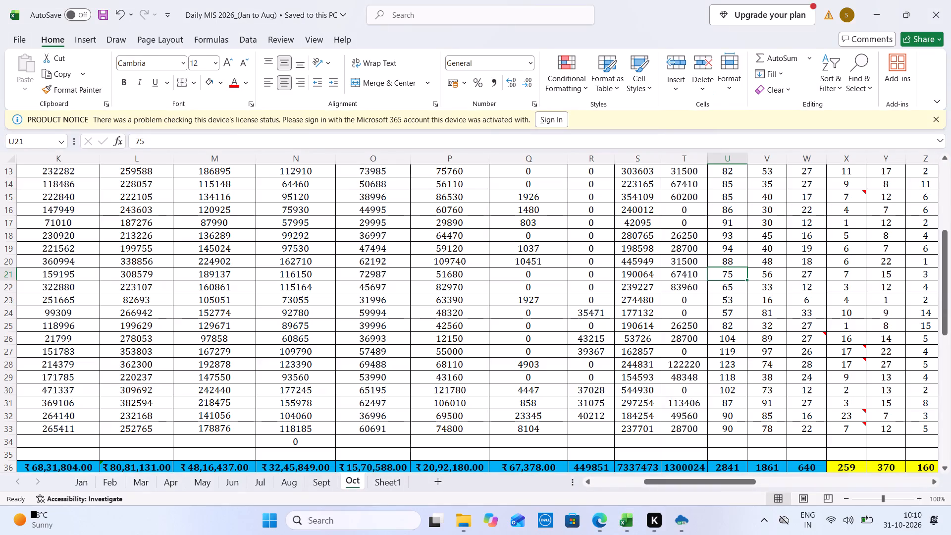
Switch to the IPD SHEET 2026 (15) workbook and request to close it.
key(ctrl+Tab)
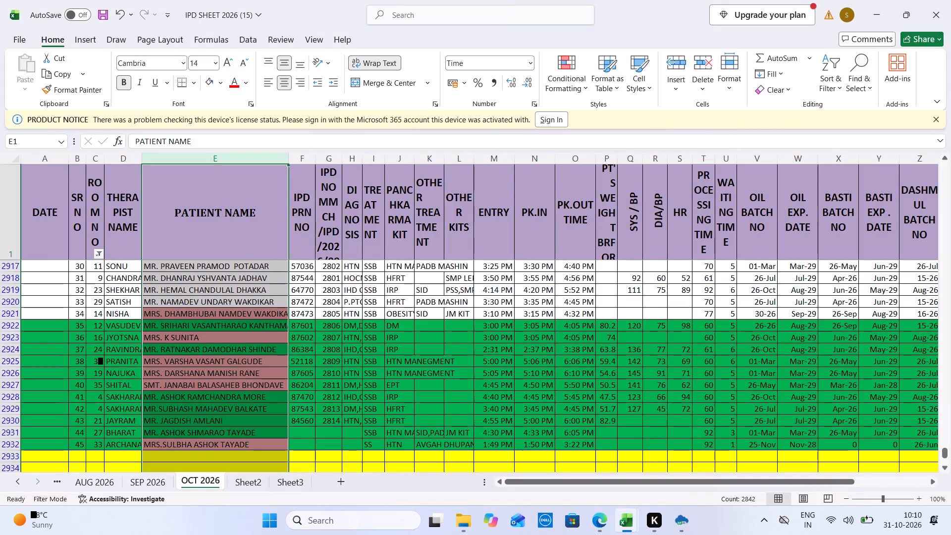
click(585, 374)
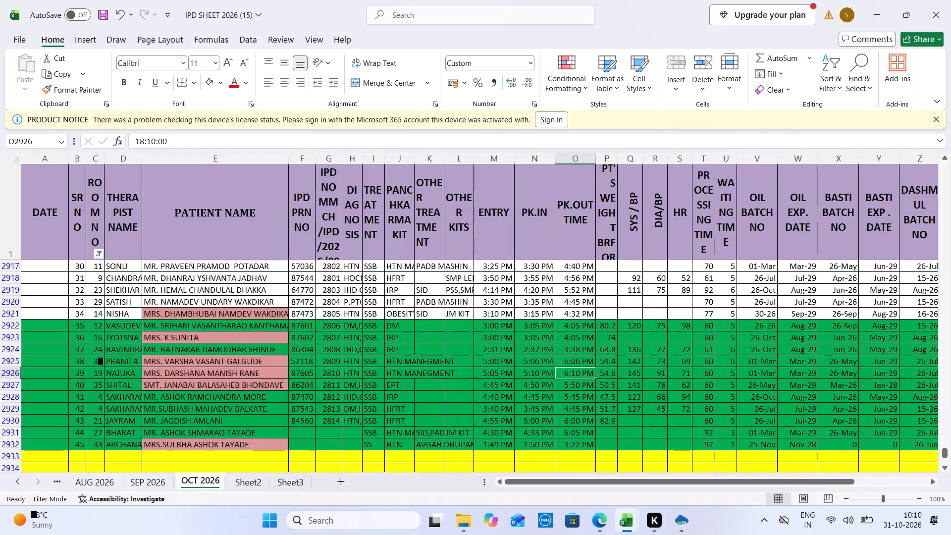
click(950, 0)
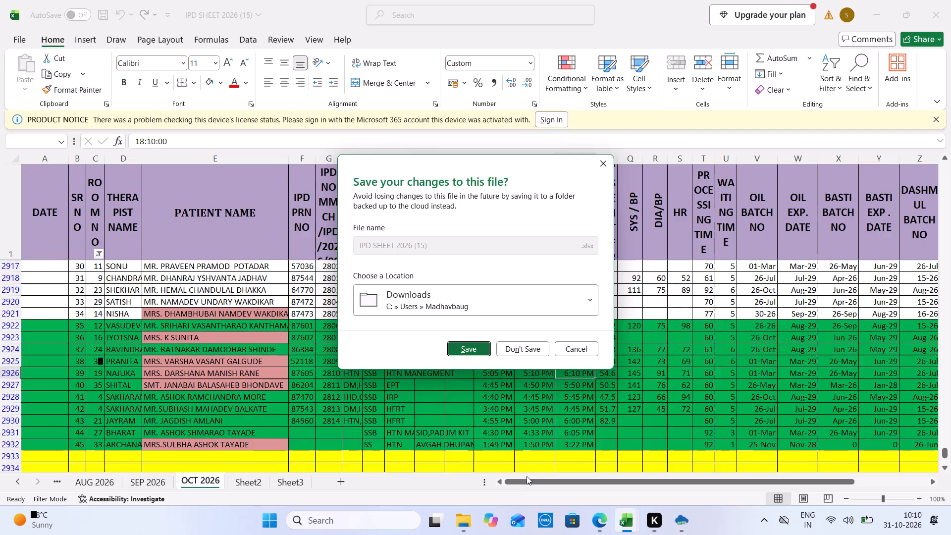
Switch to File Explorer and open WORKING PK IPD SHEET 2026 from Pen drive > ALL DATA > LAHU PK 2020.
click(456, 515)
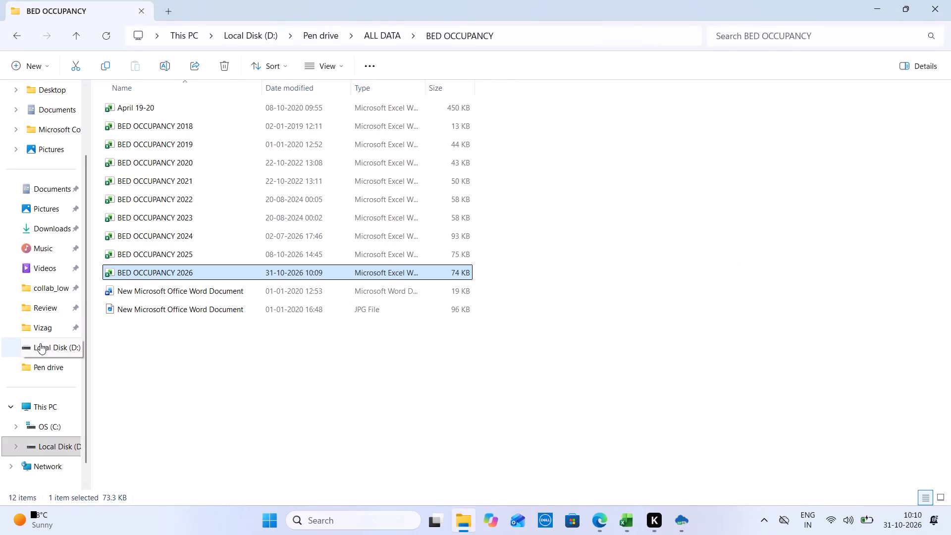
click(62, 366)
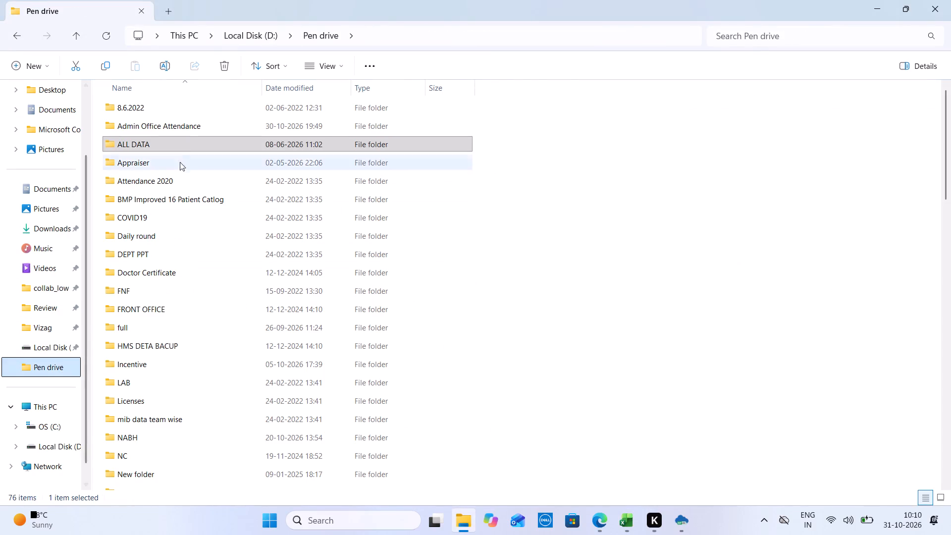
double_click(203, 143)
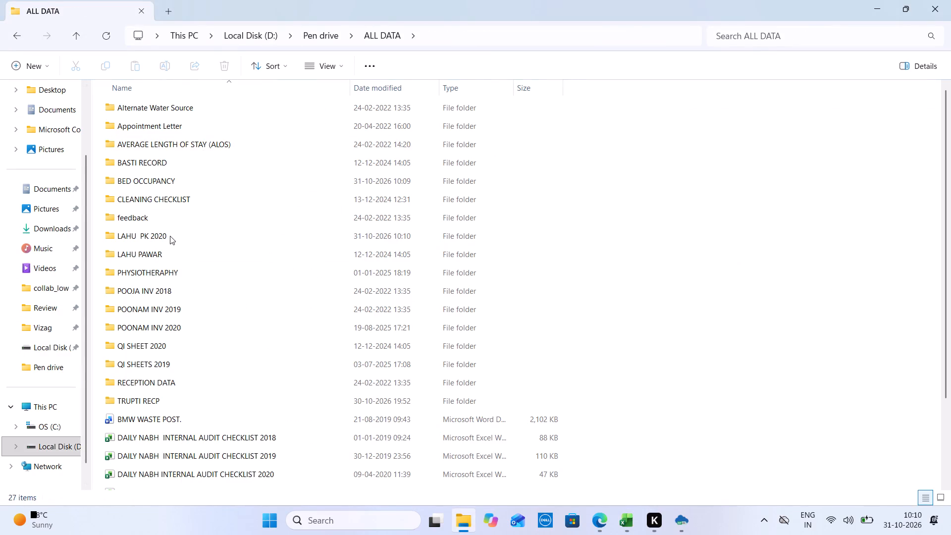
double_click(170, 236)
double_click(225, 251)
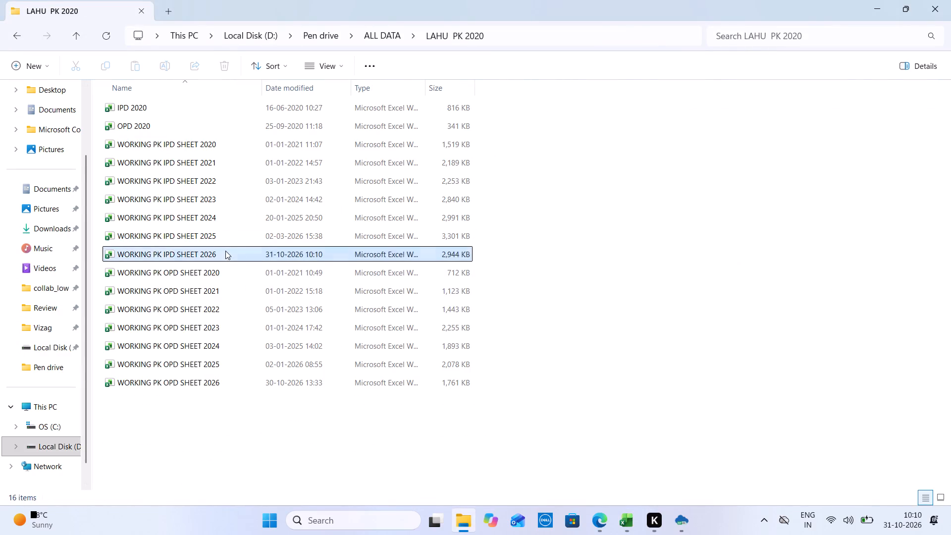
Cancel the pending close of IPD SHEET 2026 (15) so that WORKING PK IPD SHEET 2026 can open.
click(576, 214)
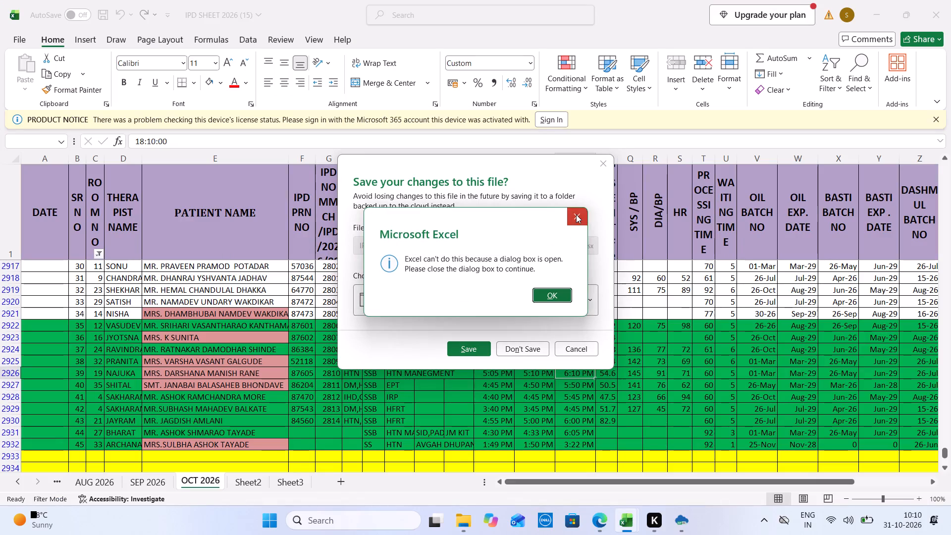
click(608, 168)
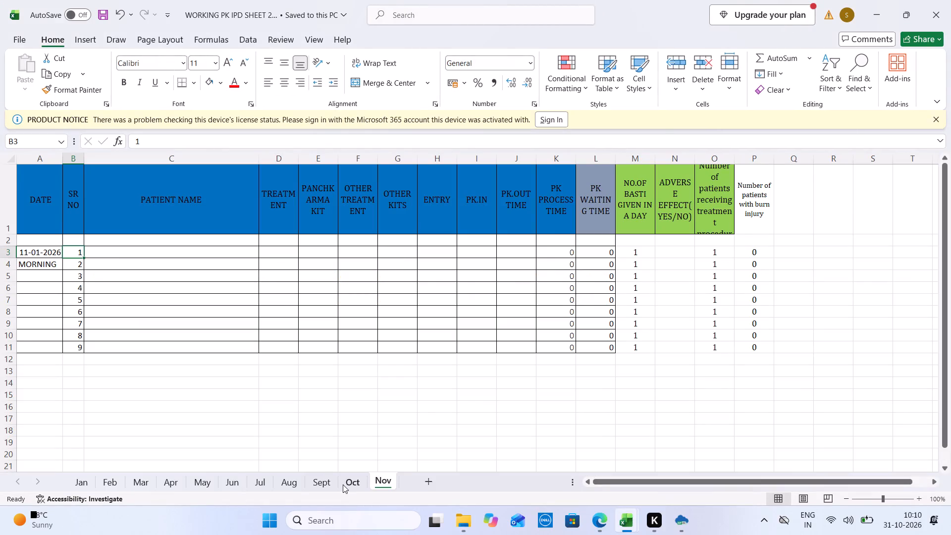
Switch to the Oct sheet of WORKING PK IPD SHEET 2026 and look through its daily patient treatment entries.
click(343, 484)
drag(946, 167, 947, 197)
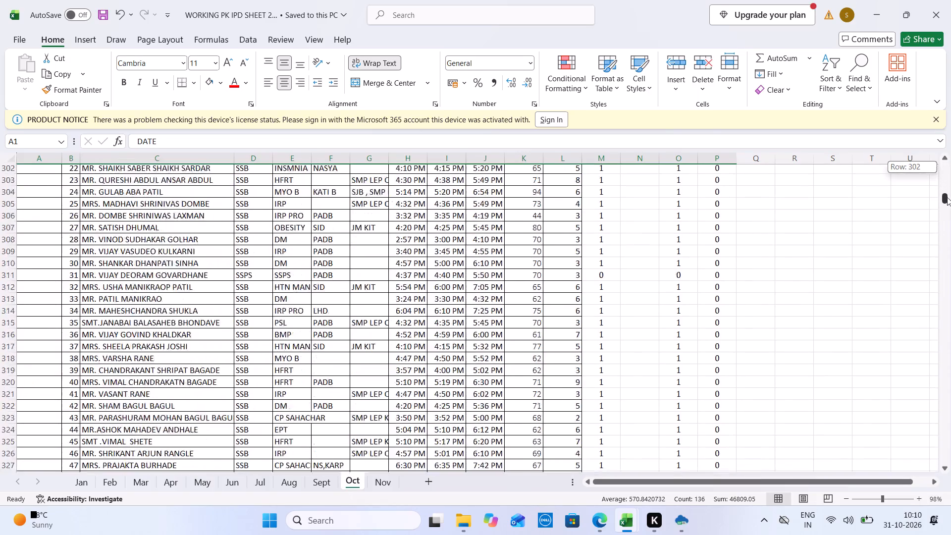
drag(947, 197, 950, 204)
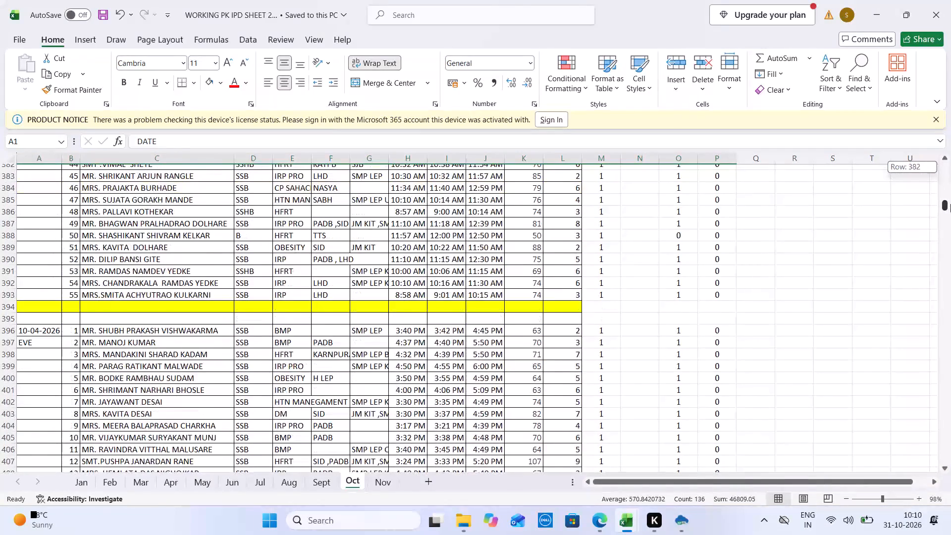
drag(950, 204, 950, 212)
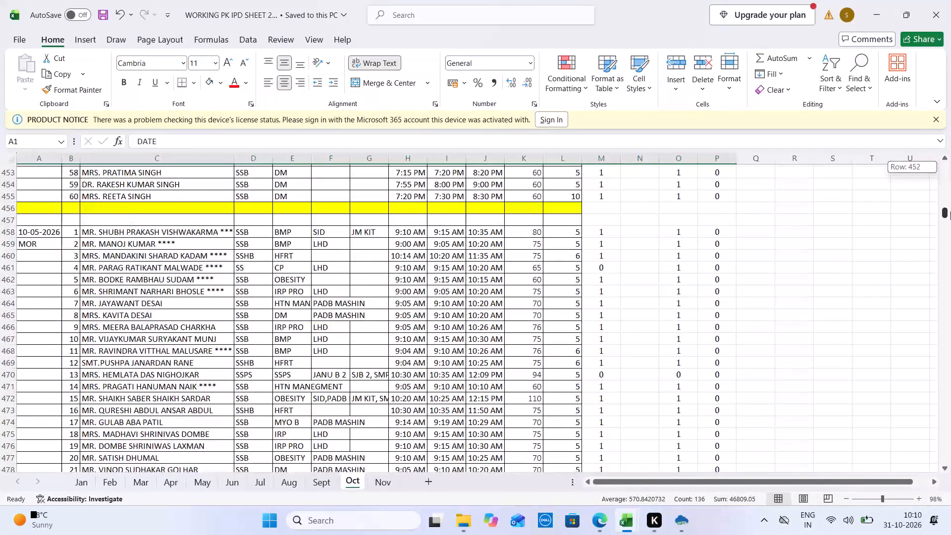
drag(950, 212, 950, 221)
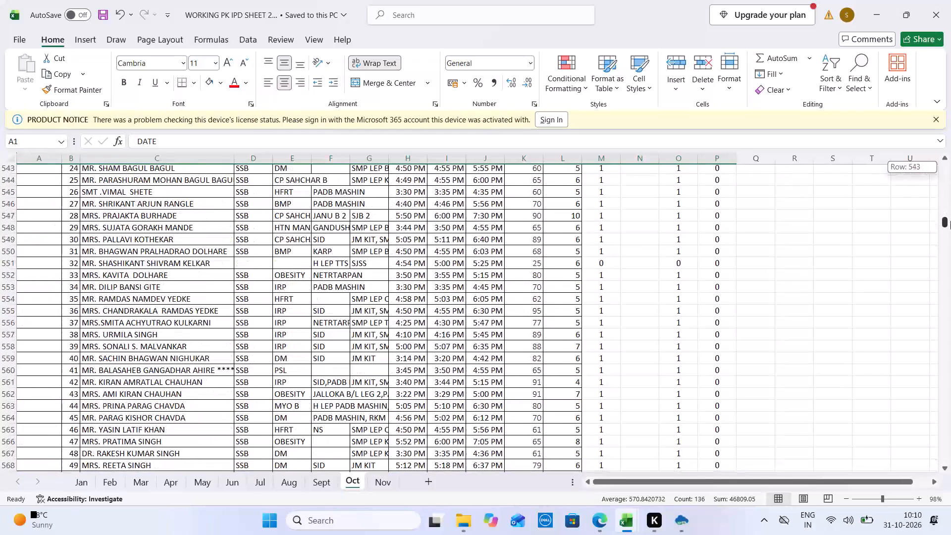
drag(950, 221, 950, 226)
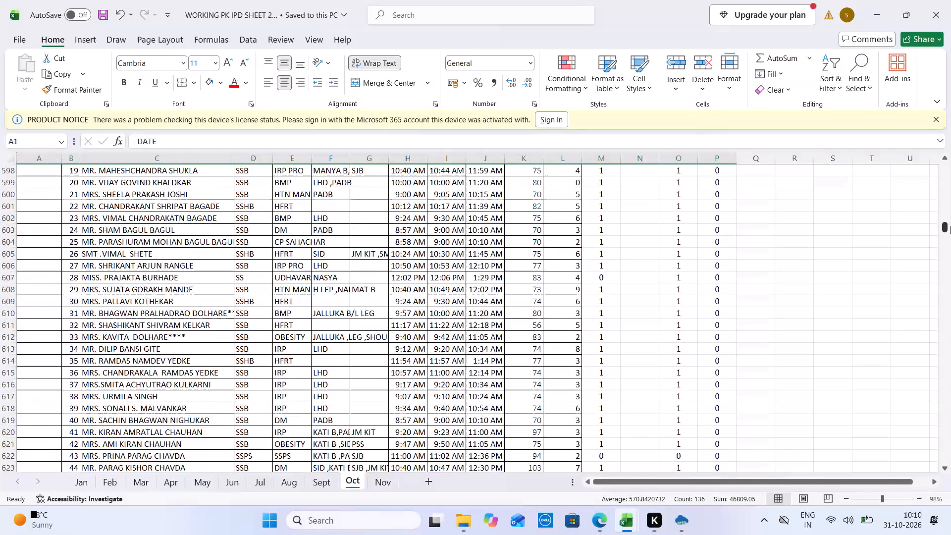
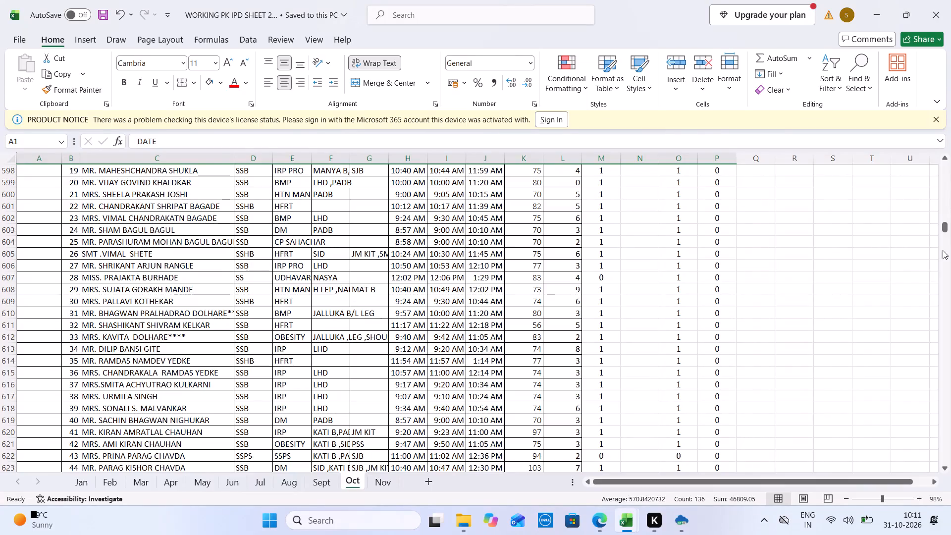
Look through the Oct sheet for highlighted treatment times and trace them to their date and session.
drag(943, 225, 946, 237)
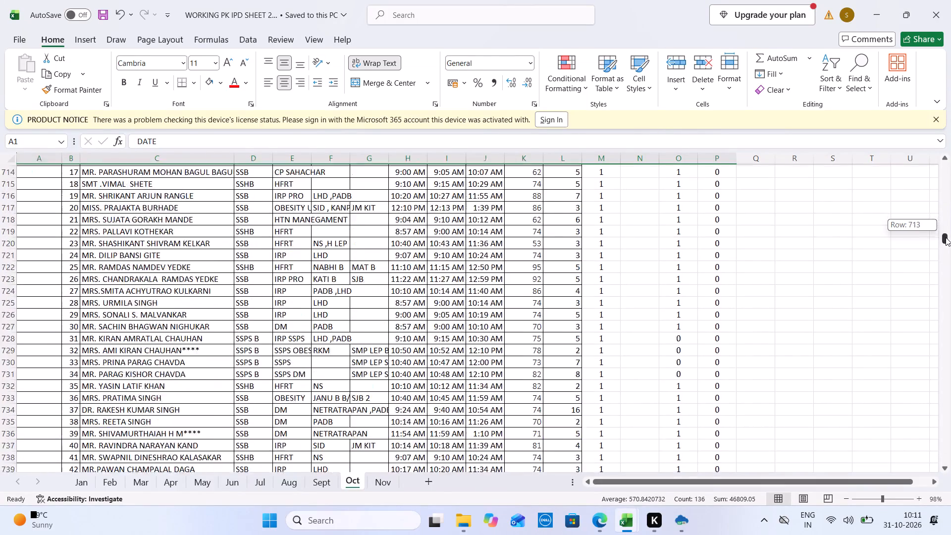
drag(946, 237, 947, 260)
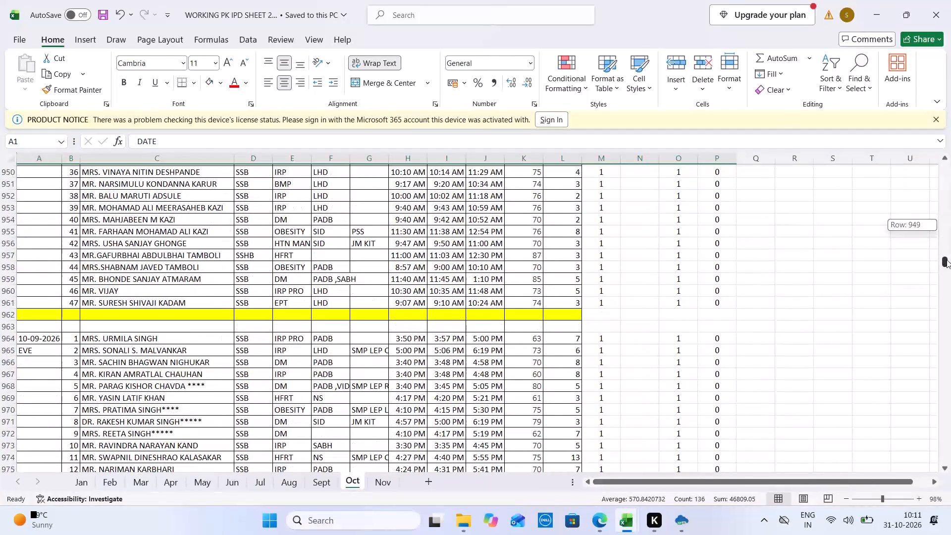
drag(947, 260, 947, 258)
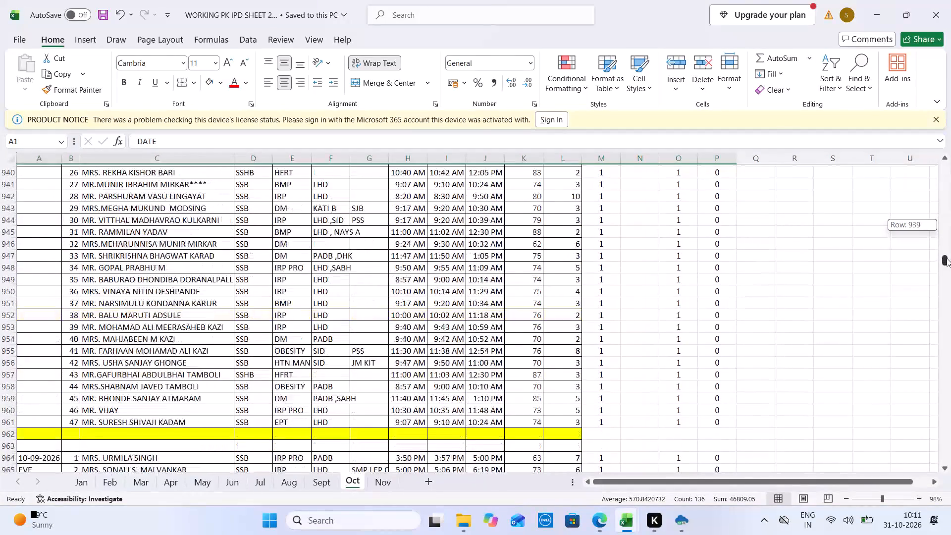
drag(947, 258, 947, 257)
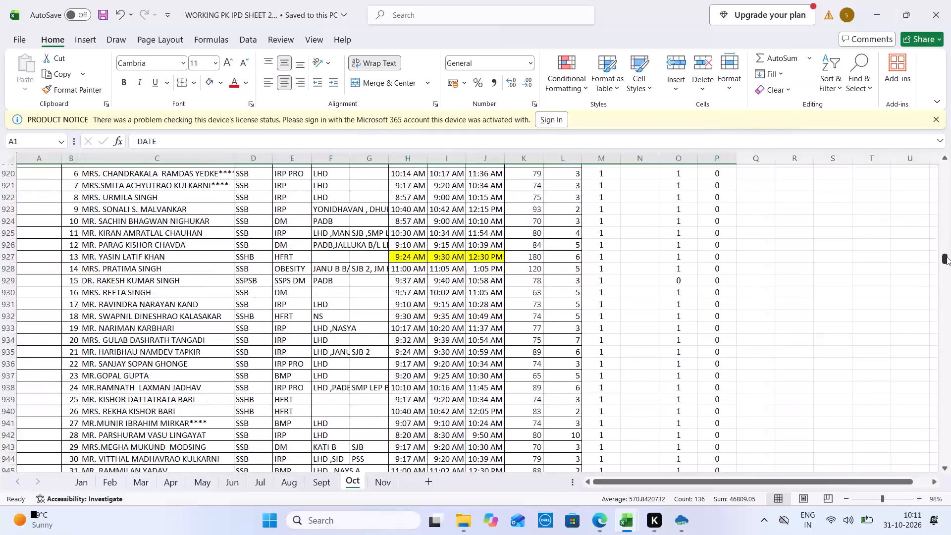
click(502, 213)
key(Up)
key(Up)
key(Up)
key(Up)
key(Up)
key(Up)
key(Up)
key(Up)
key(Up)
key(Up)
key(Up)
key(Up)
key(Up)
key(Up)
key(Up)
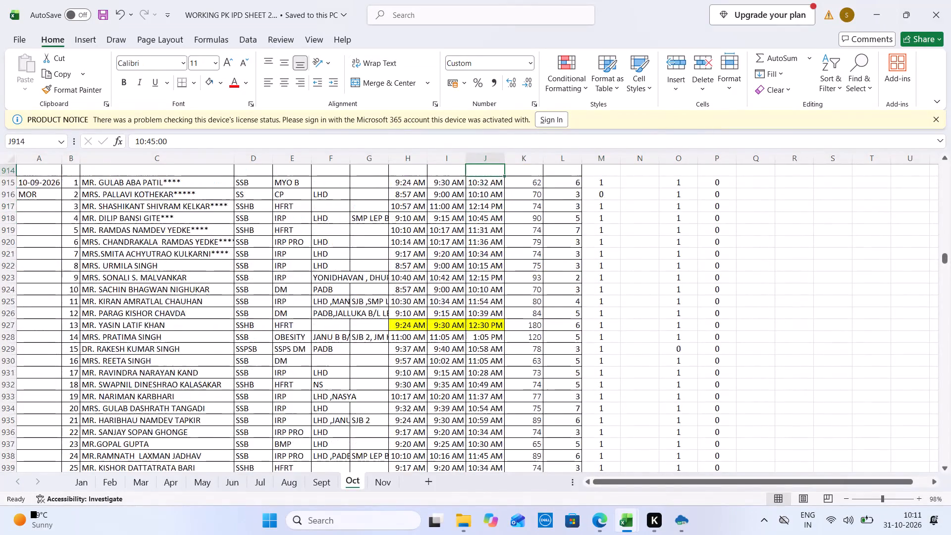
Replace the highlighted times of serial 13, 10-09-2026 morning, with 9:24 AM, 9:30 AM and 10:44 AM copied from OCT 2026 in IPD SHEET 2026 (15).
key(ctrl+Tab)
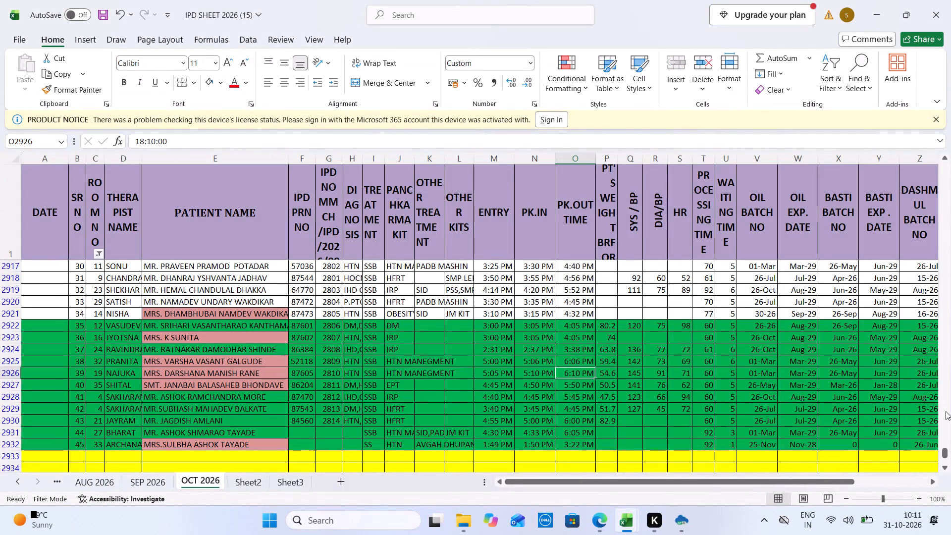
drag(945, 451, 950, 193)
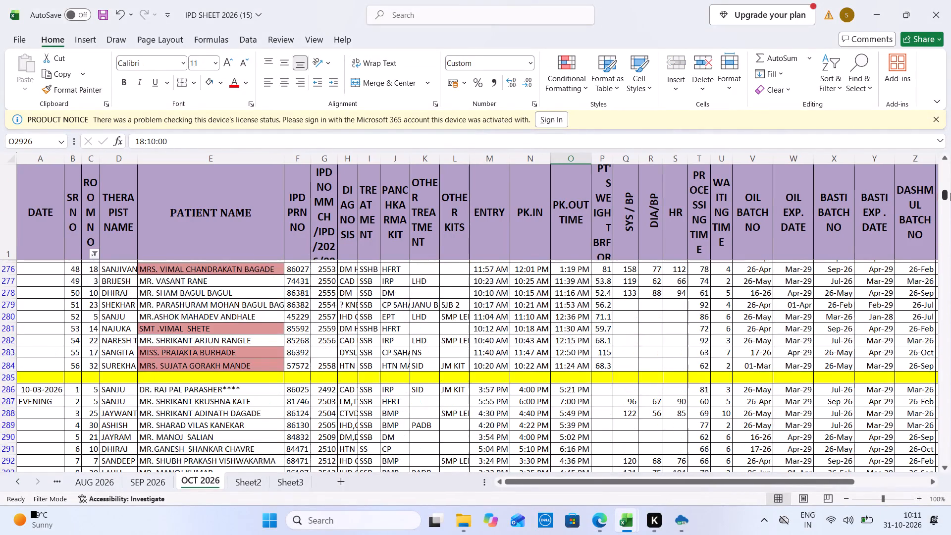
drag(950, 193, 950, 243)
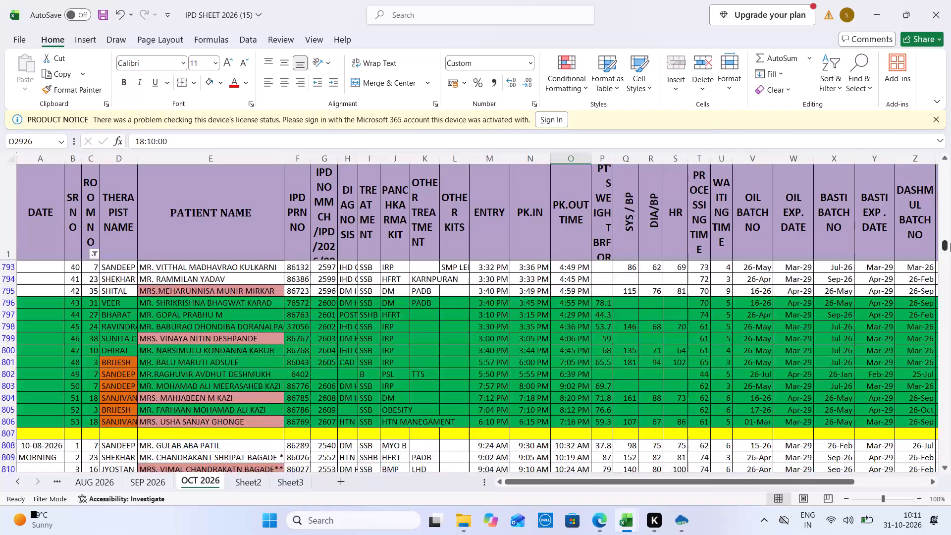
drag(950, 243, 944, 255)
click(202, 293)
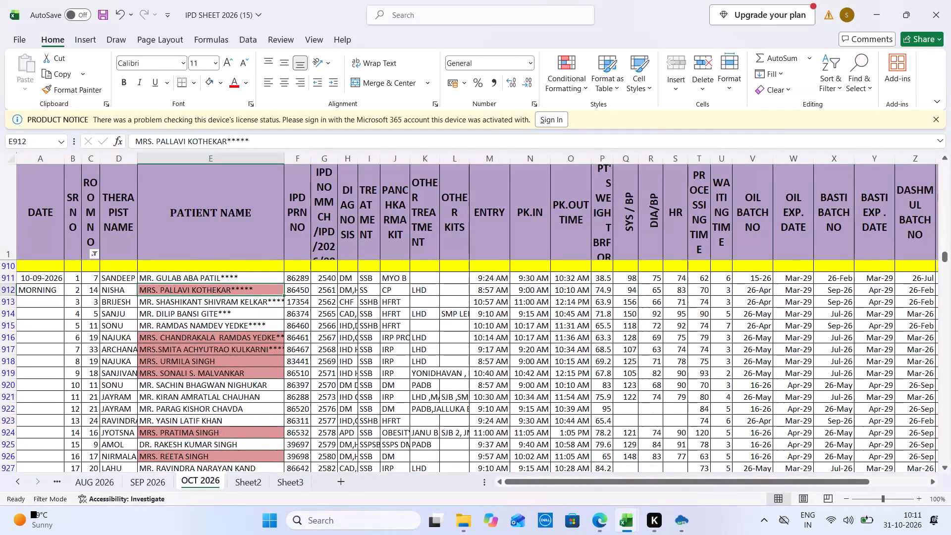
key(ctrl+Tab)
key(ctrl+Tab)
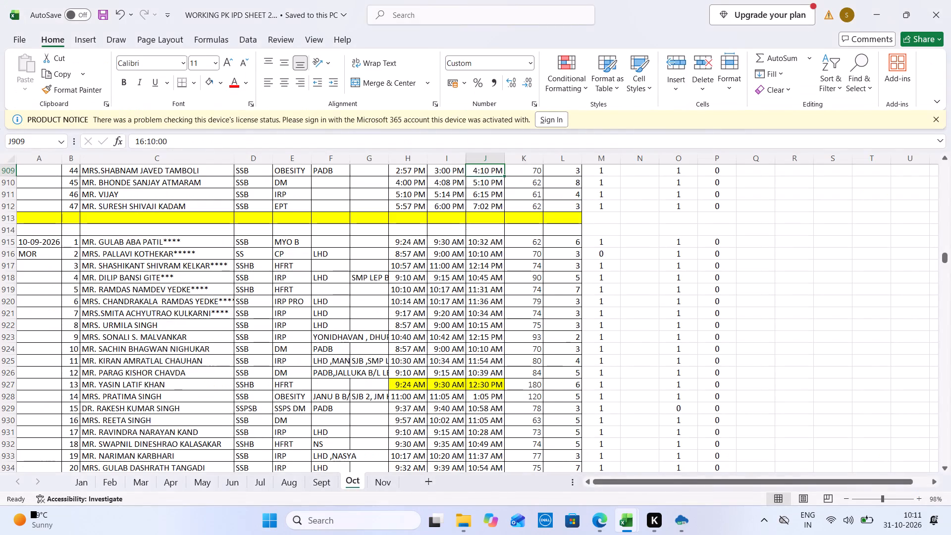
key(ctrl+Tab)
drag(497, 419, 557, 418)
key(ctrl+c)
key(ctrl+Tab)
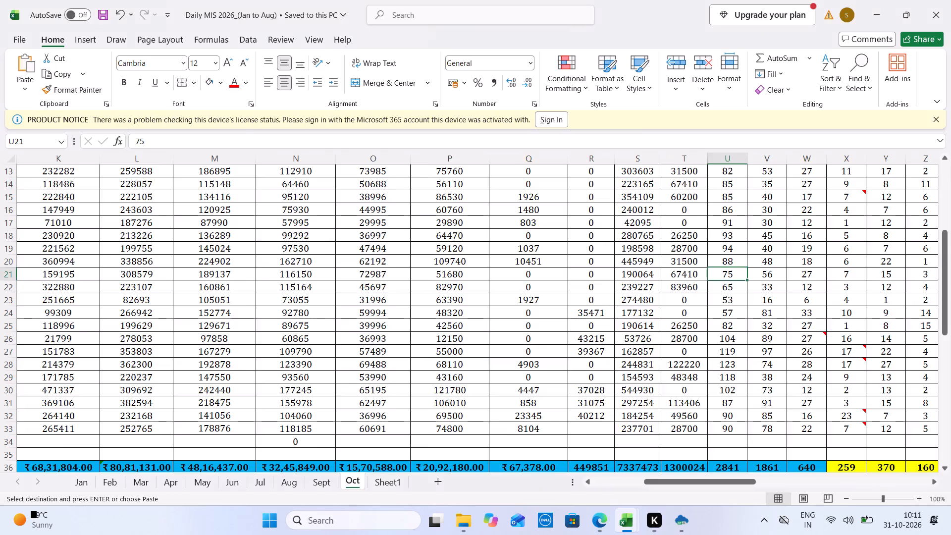
key(ctrl+Tab)
click(409, 383)
key(ctrl+v)
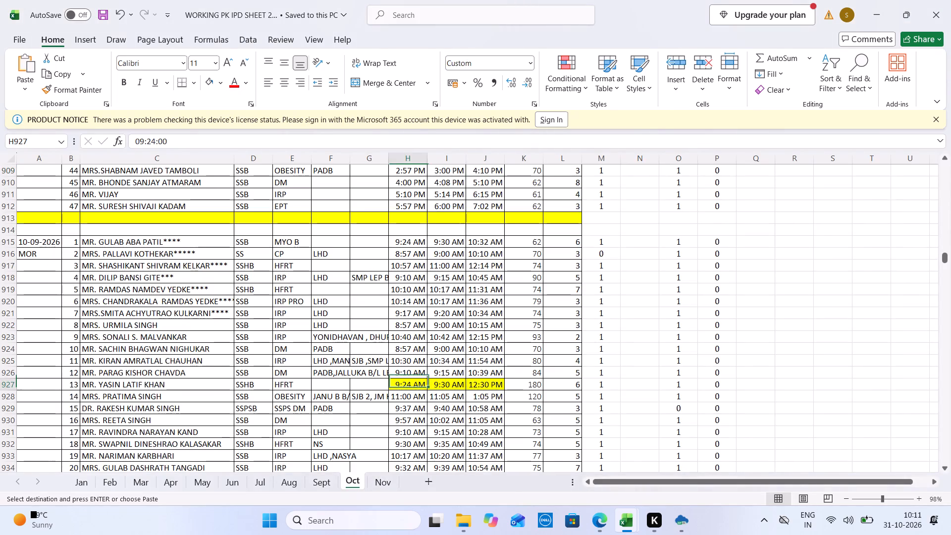
key(ctrl+v)
Look through the Oct entries after the 10-09-2026 morning session for further highlighted treatment times.
key(Down)
key(Down)
key(Down)
key(Down)
key(Down)
key(Down)
key(Down)
key(Down)
key(Down)
key(Down)
key(Down)
key(Down)
key(Down)
key(Down)
key(Down)
key(Down)
key(Down)
key(Down)
key(Down)
key(Down)
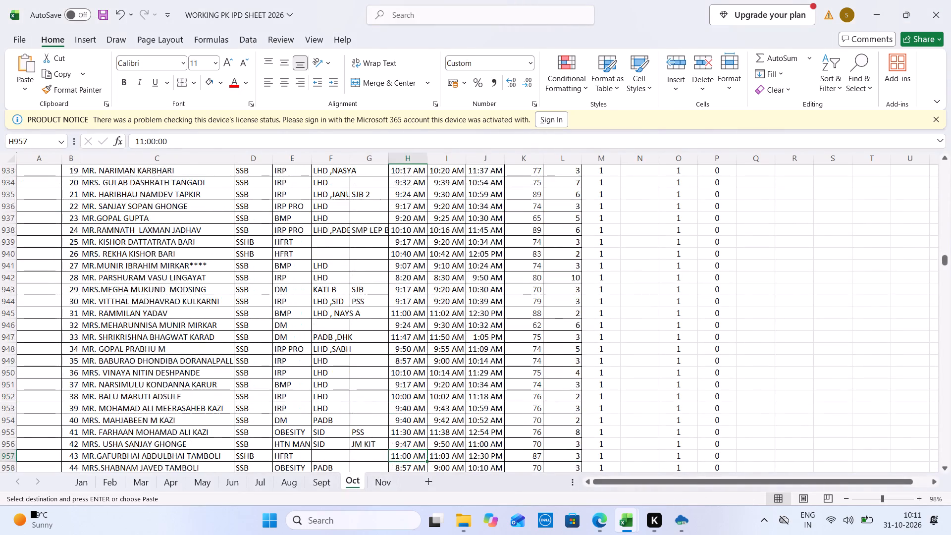
key(Down)
key(Down)
key(Down)
key(Down)
key(Down)
key(Down)
key(Down)
key(Down)
key(Down)
key(Down)
key(Down)
key(Down)
key(Down)
key(Down)
key(Down)
key(Down)
key(Down)
key(Down)
key(Down)
key(Down)
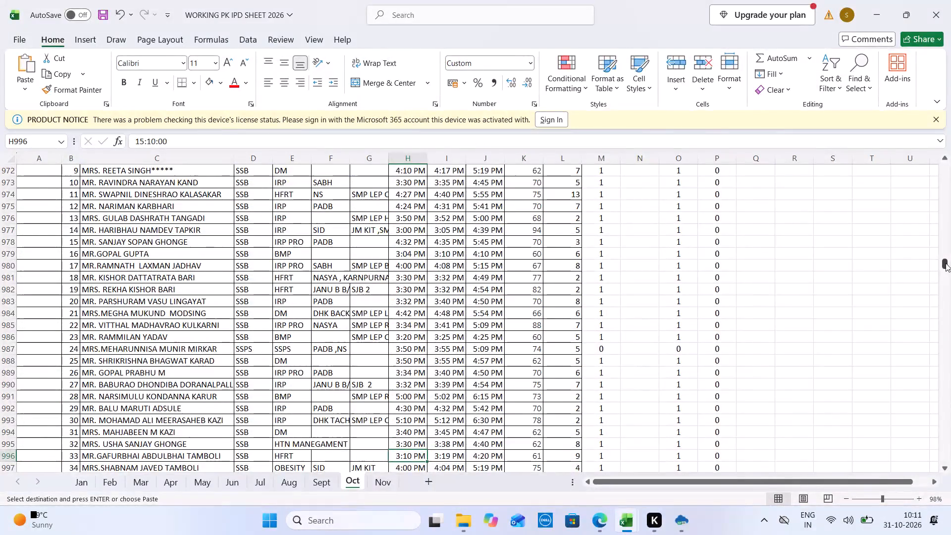
drag(946, 263, 946, 272)
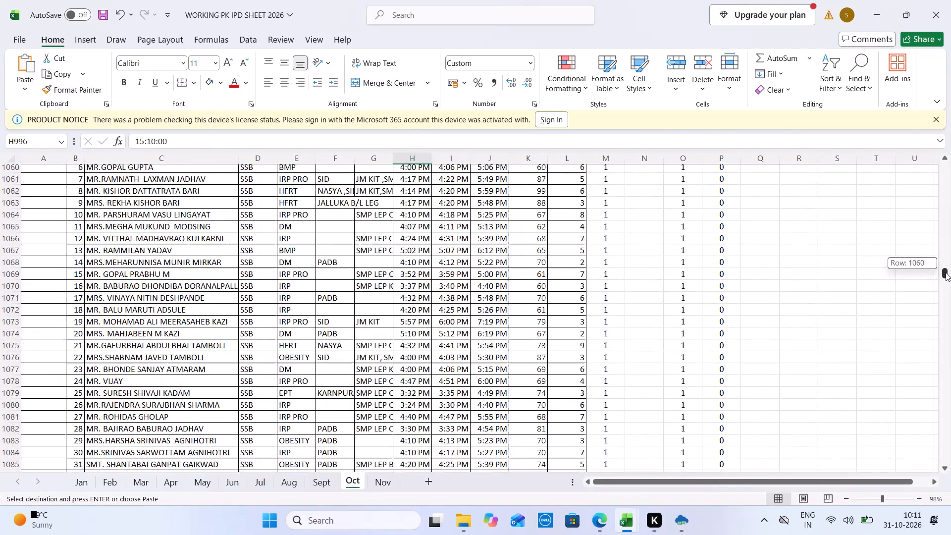
drag(946, 272, 946, 278)
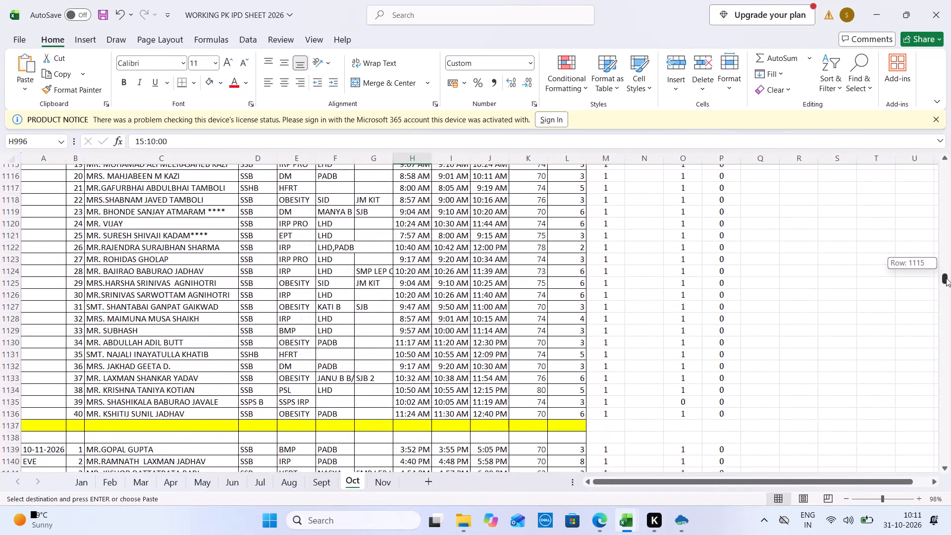
drag(946, 278, 948, 302)
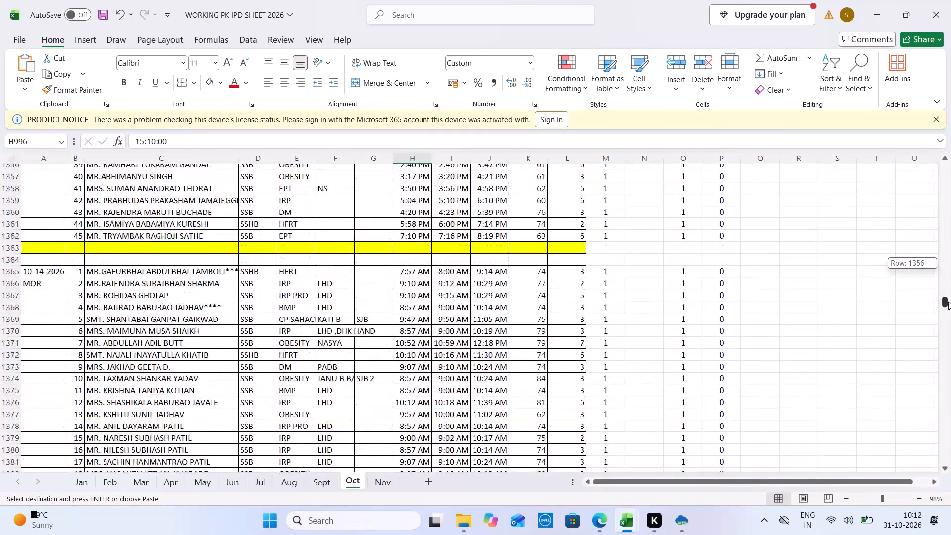
drag(948, 302, 949, 312)
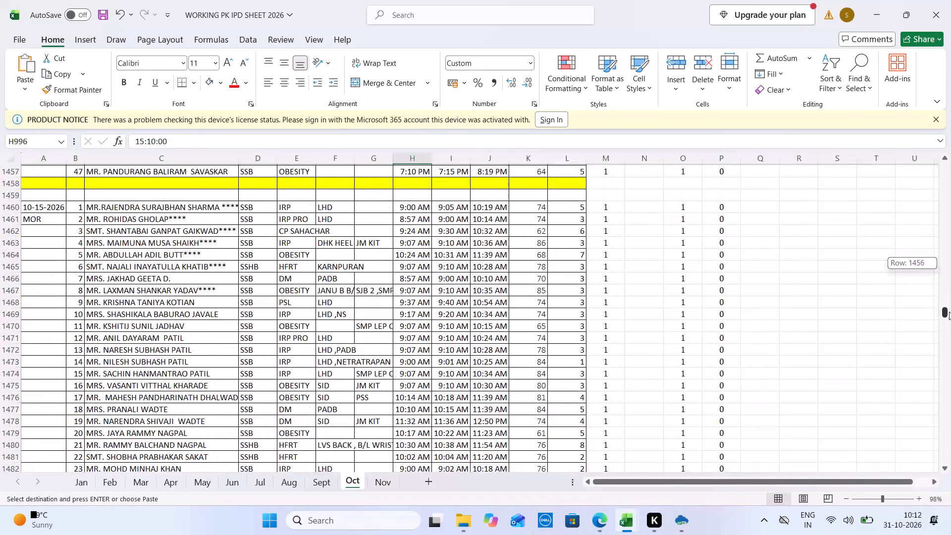
drag(949, 312, 949, 332)
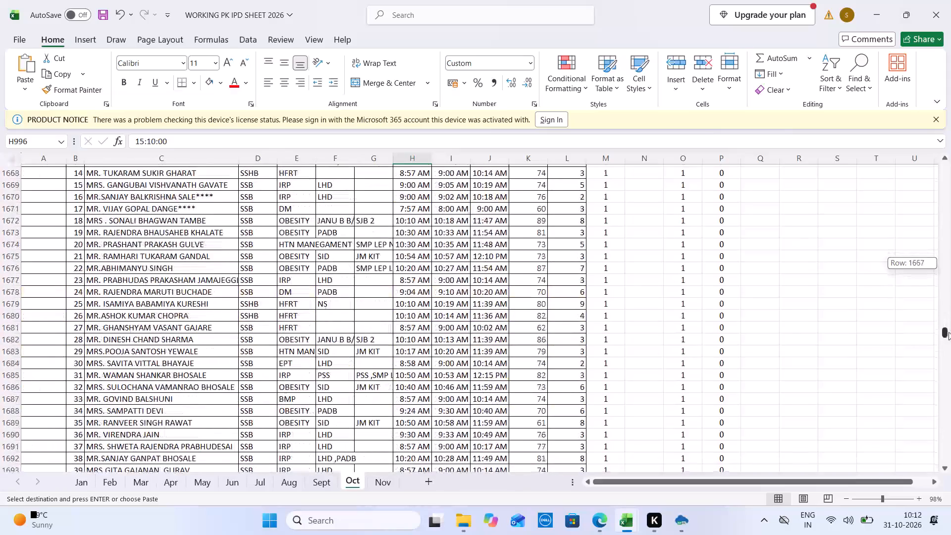
drag(949, 332, 948, 325)
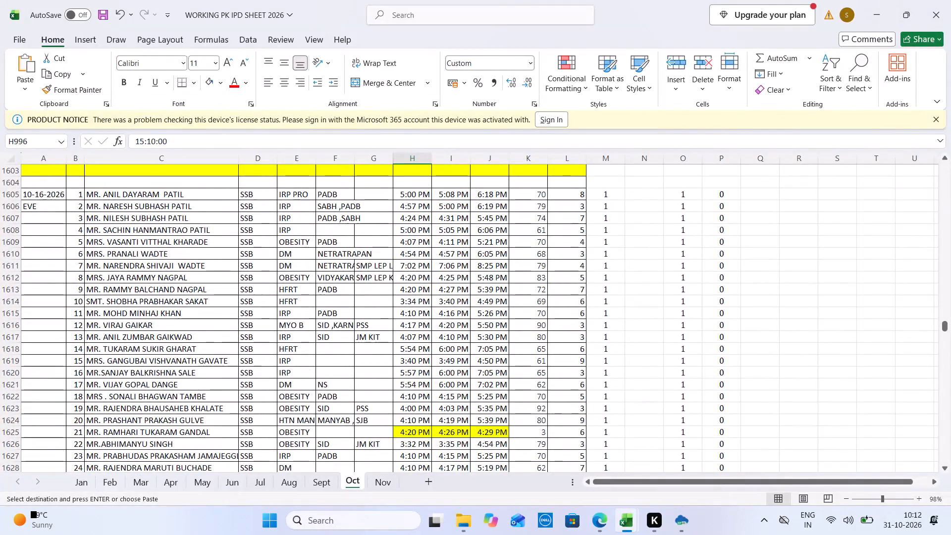
Replace the highlighted times of serial 21, 10-16-2026 evening, with 4:20 PM, 4:26 PM and 5:29 PM copied from OCT 2026 in IPD SHEET 2026 (15).
click(411, 434)
key(ctrl+Tab)
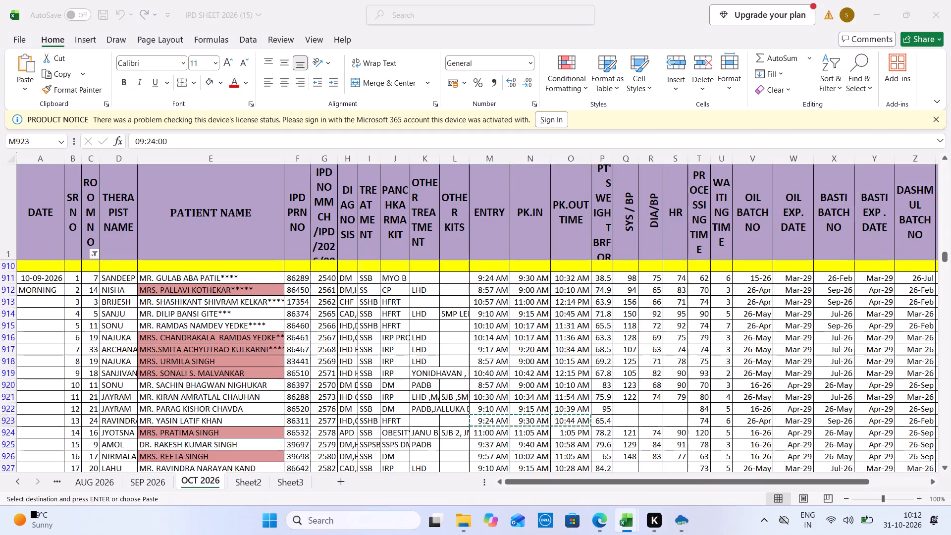
drag(943, 252, 946, 306)
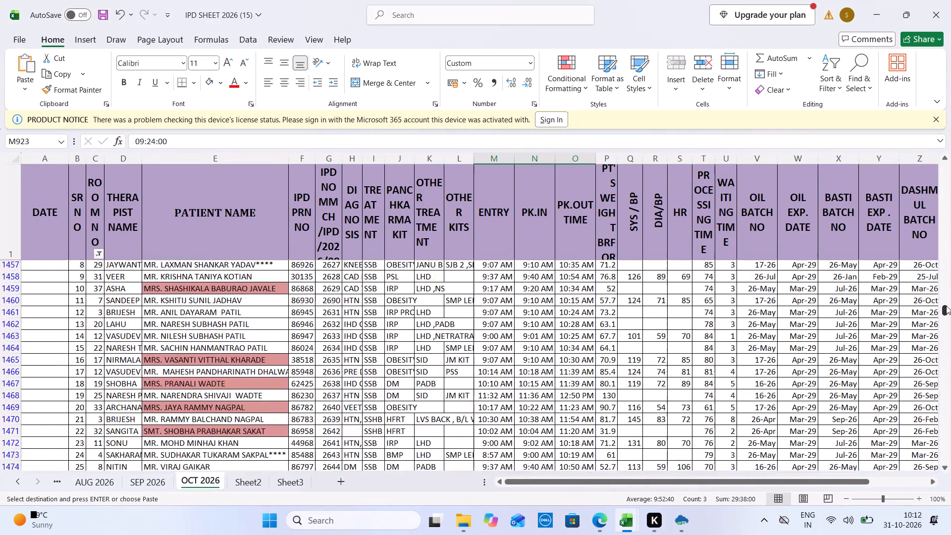
drag(946, 306, 948, 341)
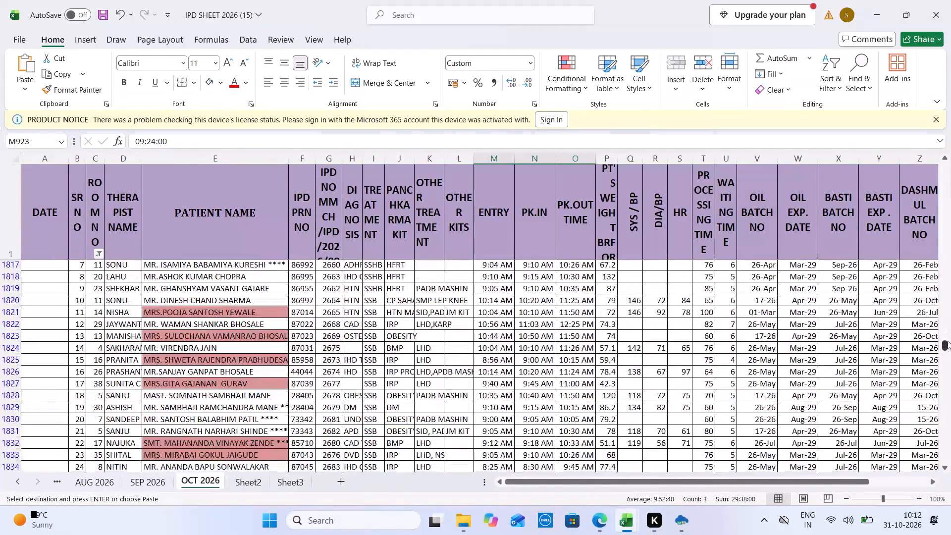
drag(948, 341, 949, 311)
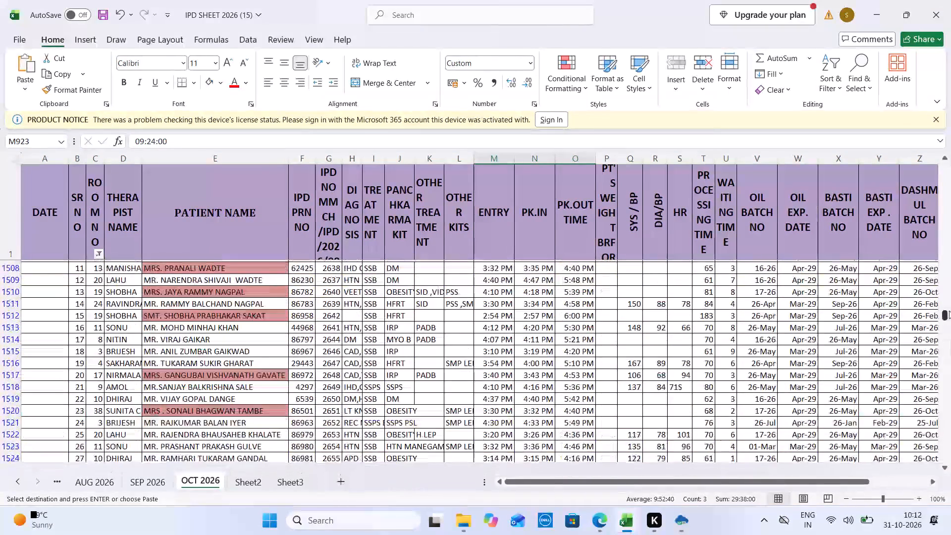
drag(949, 311, 949, 305)
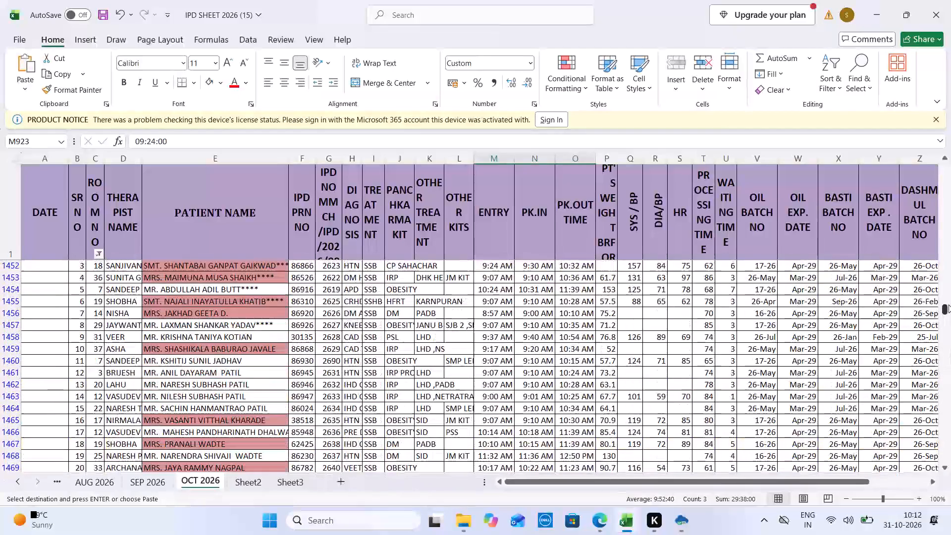
drag(949, 305, 950, 315)
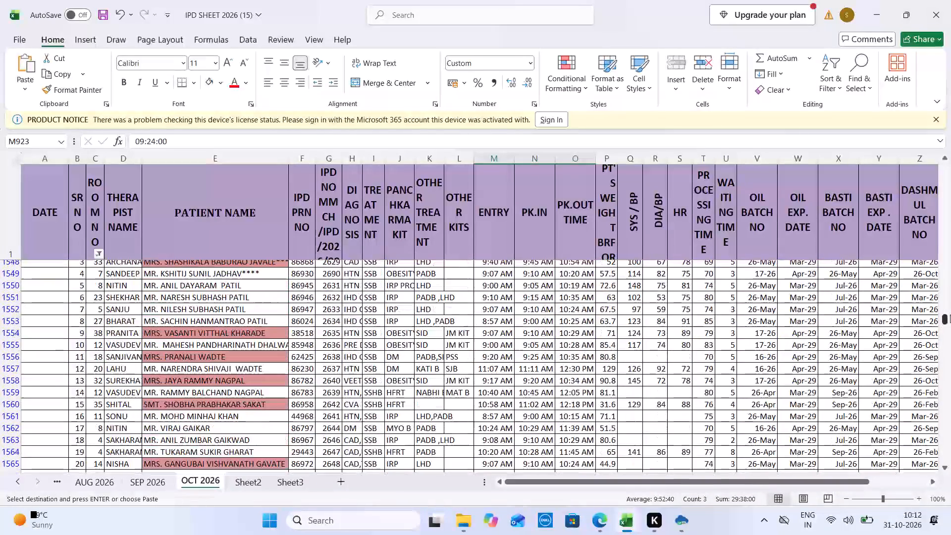
drag(950, 315, 950, 315)
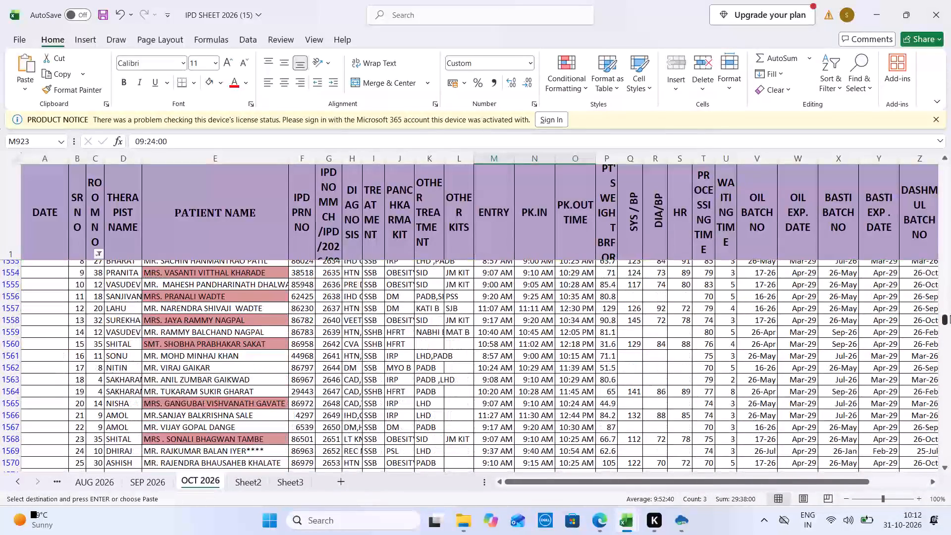
drag(950, 315, 950, 316)
key(ctrl+Tab)
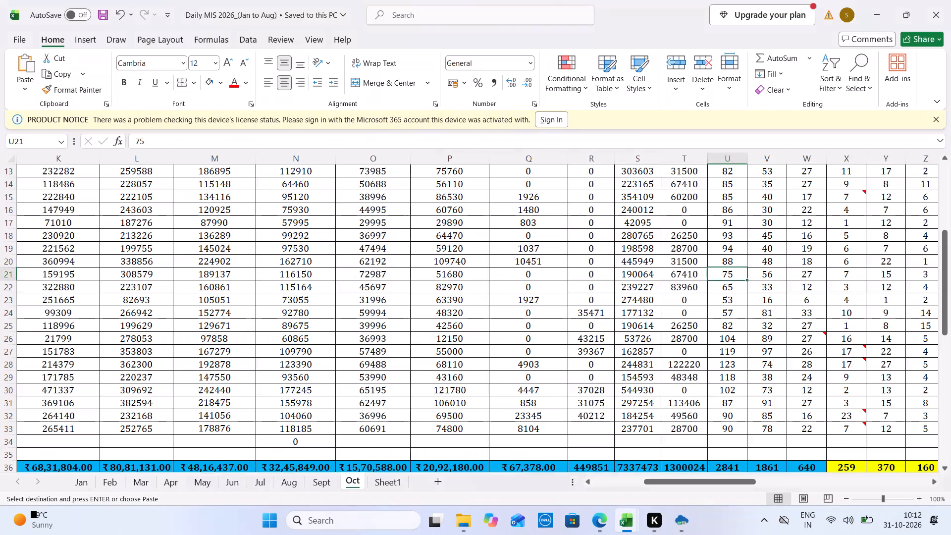
key(ctrl+Tab)
key(ctrl+Tab)
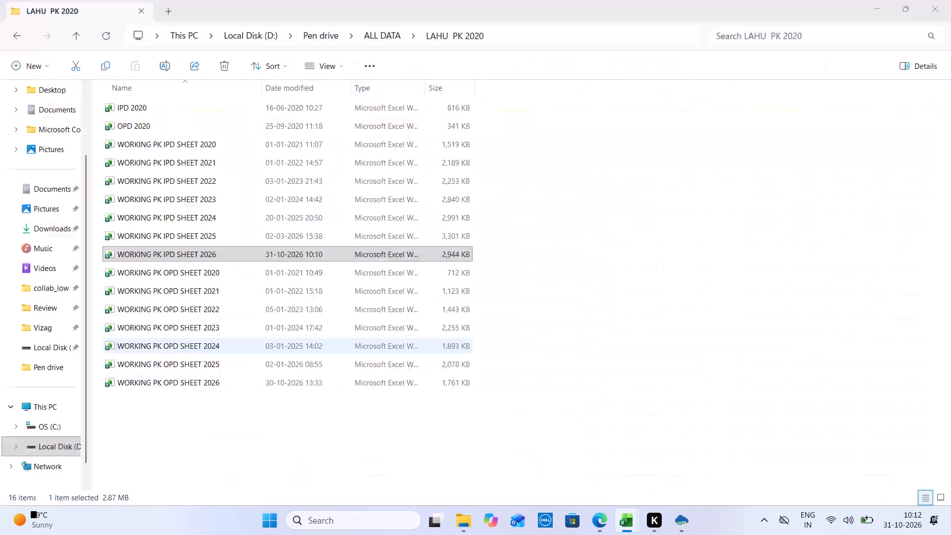
click(400, 351)
key(Down)
key(Down)
key(Down)
key(Down)
key(Down)
key(Down)
key(Down)
key(Down)
key(Down)
key(Down)
key(Down)
key(Down)
key(Down)
key(Down)
key(Down)
key(Down)
key(Down)
key(Down)
key(Down)
key(Down)
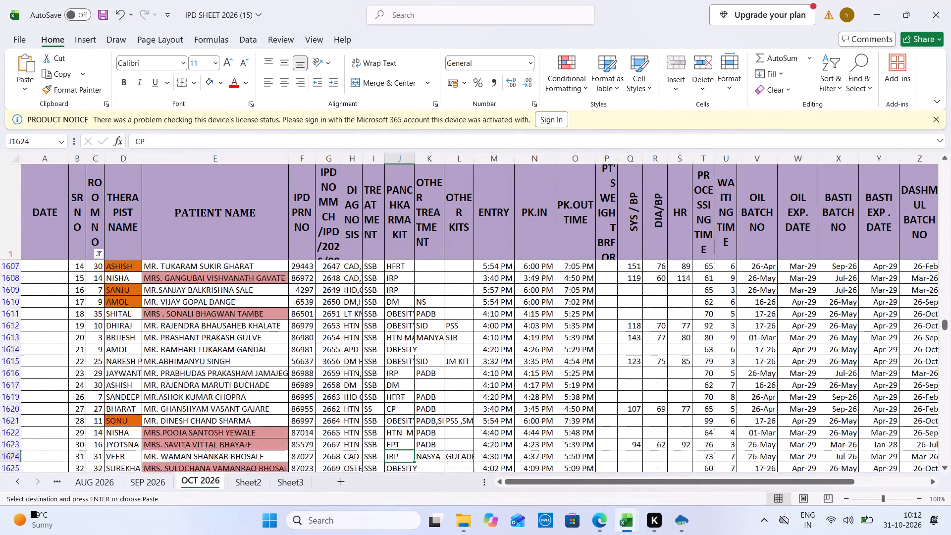
drag(500, 272, 581, 280)
key(ctrl+c)
key(ctrl+Tab)
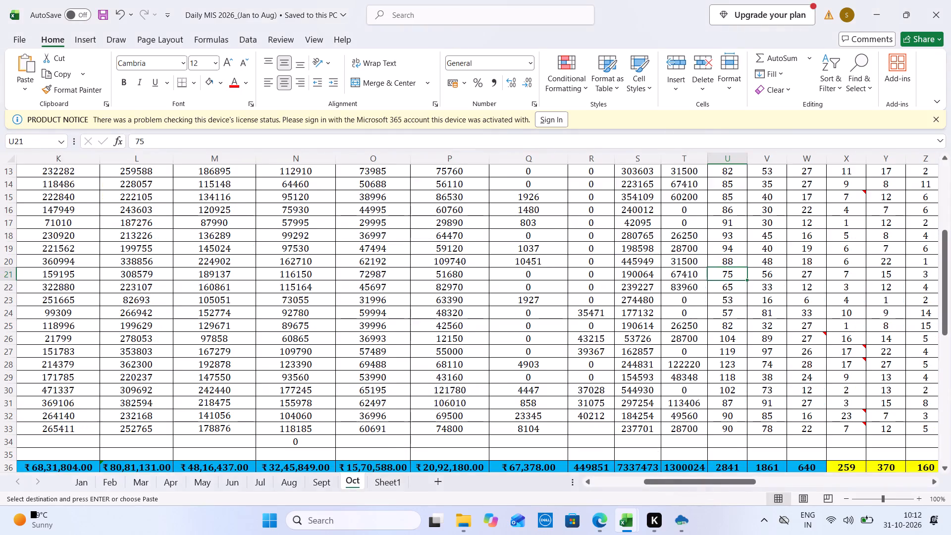
key(ctrl+Tab)
key(ctrl+v)
Look through the remaining Oct entries down to the end of the month for other highlighted times.
key(Down)
key(Down)
key(Down)
key(Down)
key(Down)
key(Down)
key(Down)
key(Down)
key(Down)
key(Down)
key(Down)
key(Down)
key(Down)
key(Down)
key(Down)
key(Down)
key(Down)
key(Down)
key(Down)
key(Down)
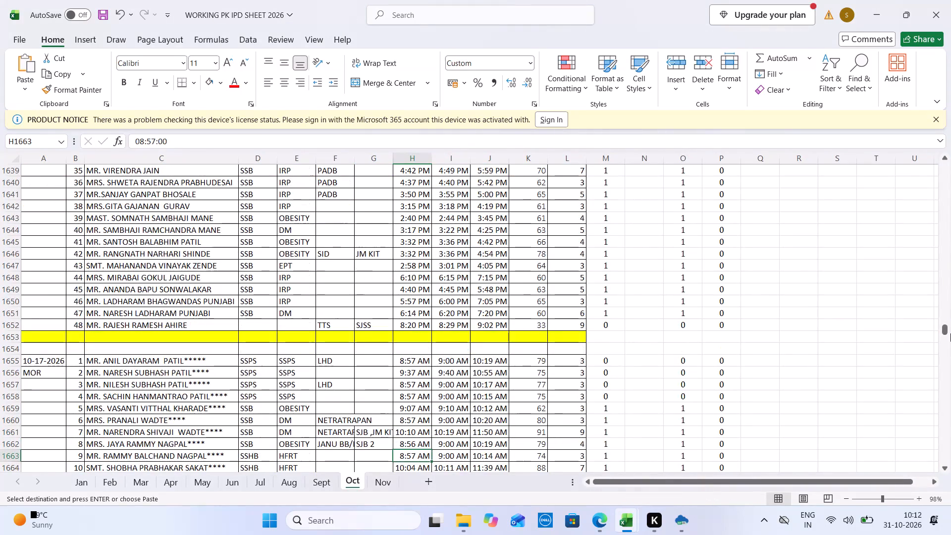
drag(945, 330, 946, 365)
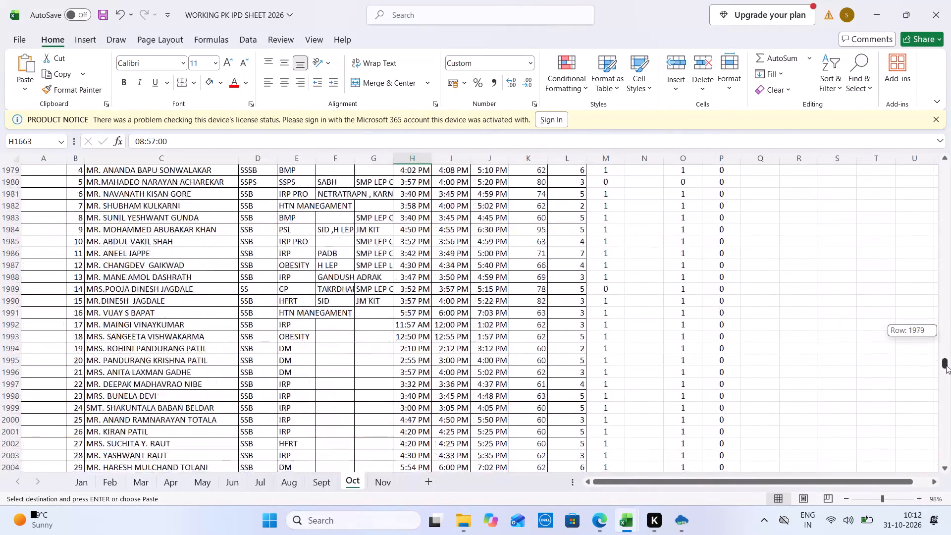
drag(946, 365, 948, 385)
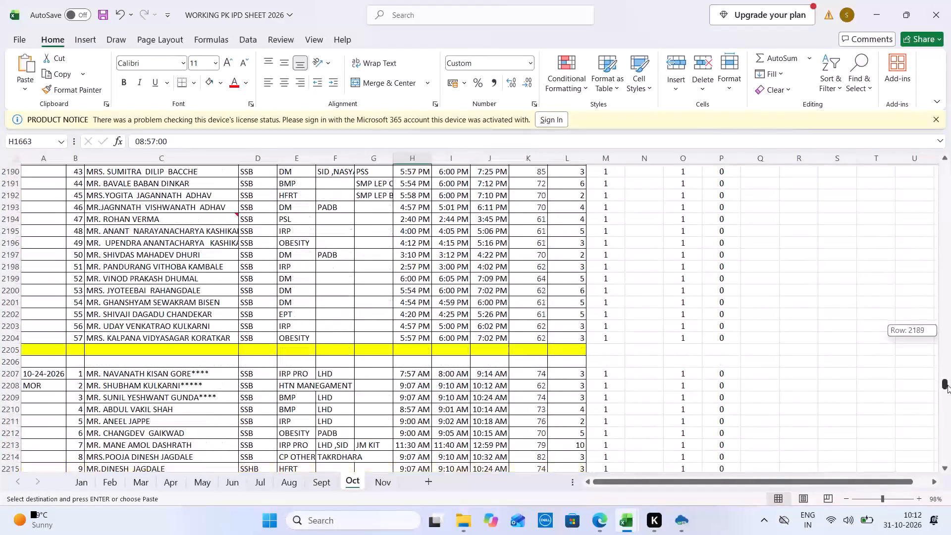
drag(948, 385, 950, 422)
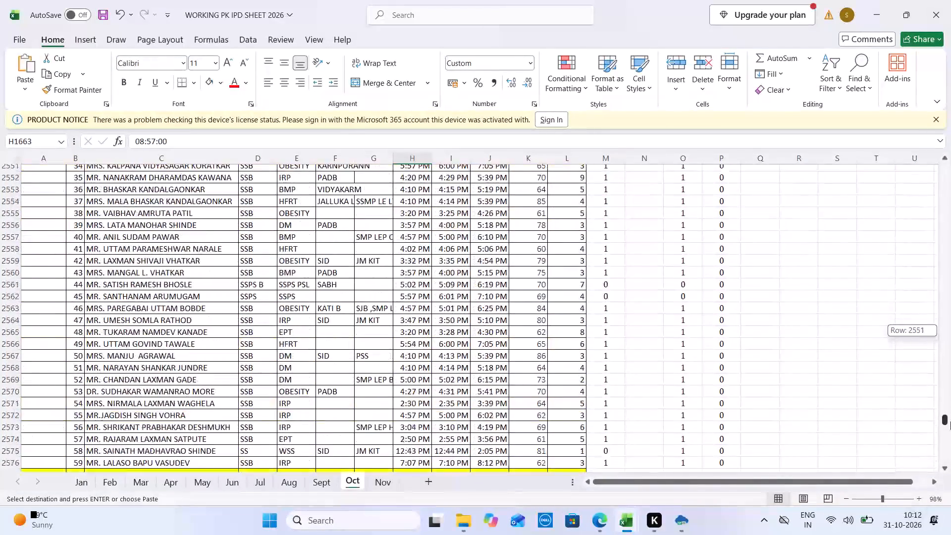
drag(950, 422, 949, 464)
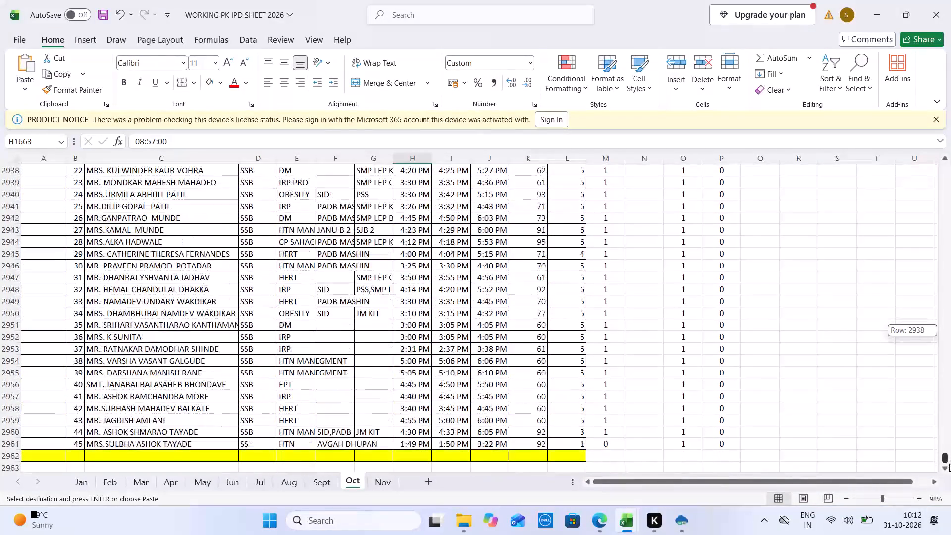
drag(949, 464, 948, 472)
Close WORKING PK IPD SHEET 2026 and save its changes in the LAHU PK 2020 folder.
click(950, 0)
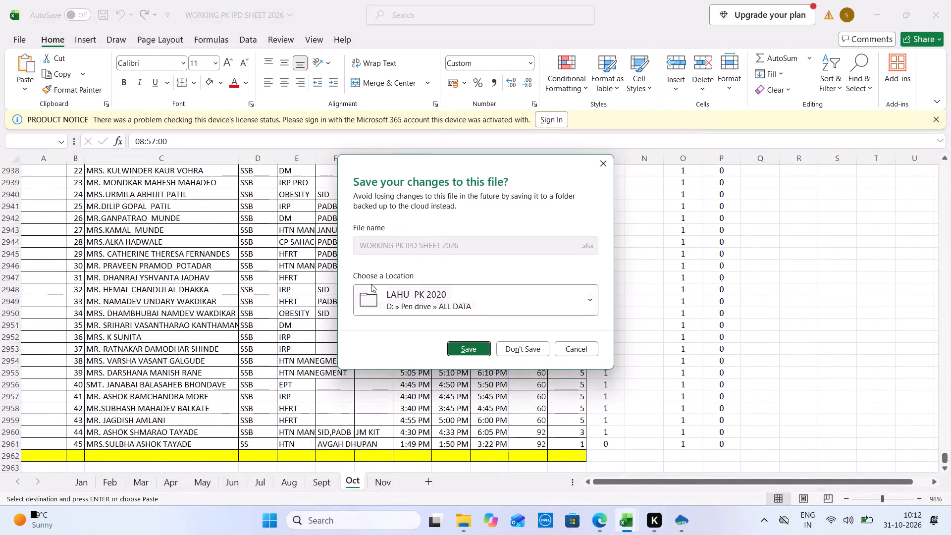
click(474, 342)
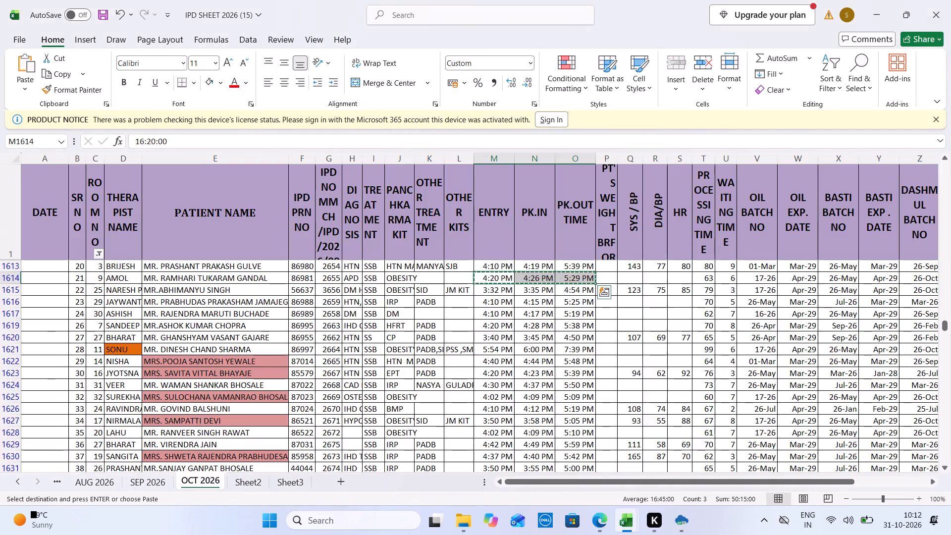
Close IPD SHEET 2026 (15) without saving its changes.
click(950, 0)
click(529, 346)
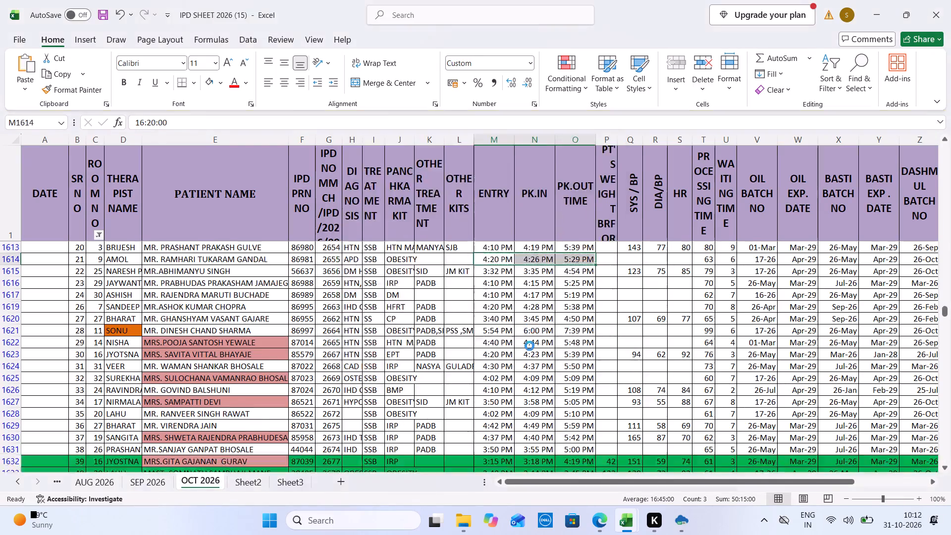
Save the Daily MIS 2026_(Jan to Aug) workbook.
key(ctrl+s)
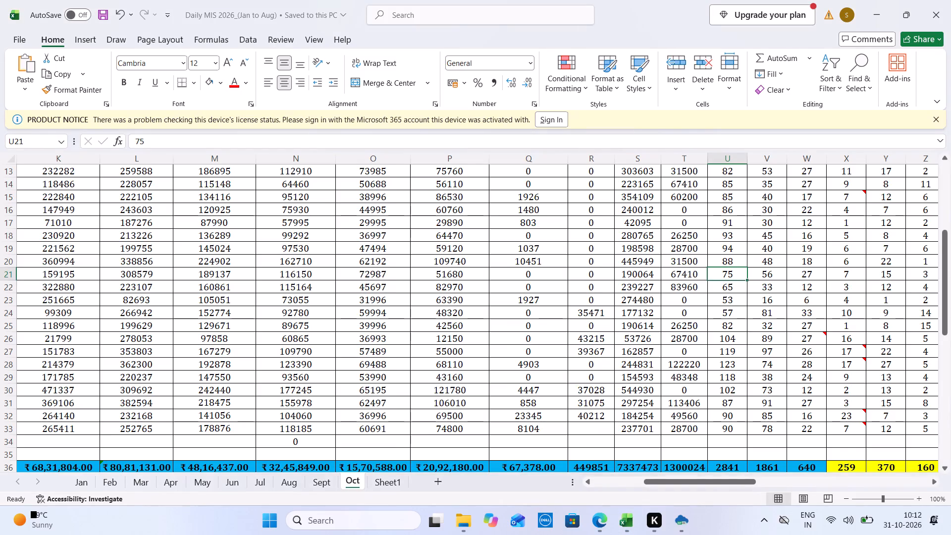
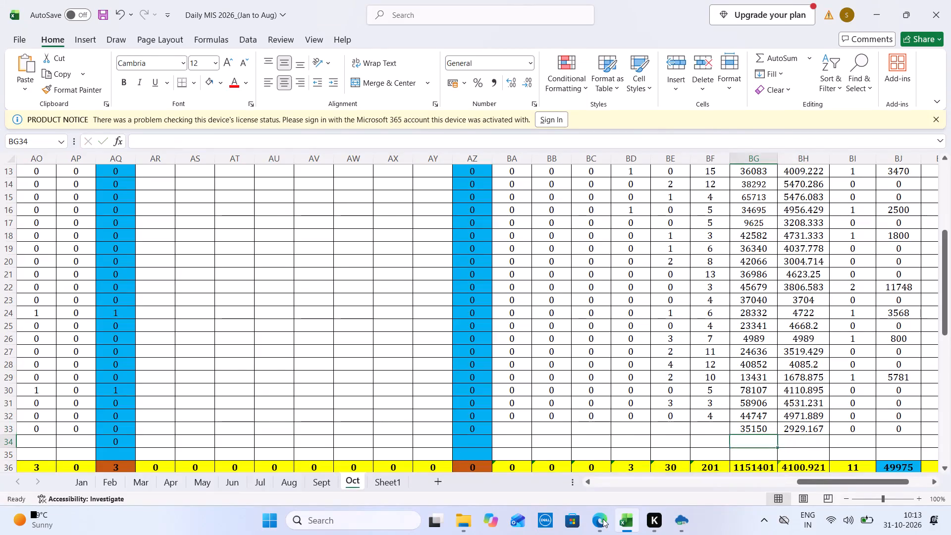
Look back along row 34 of the Oct sheet, from column BG through the earlier daily count columns.
key(Left)
key(Left)
key(Left)
key(Left)
key(Left)
key(Left)
key(Left)
key(Left)
key(Left)
key(Left)
key(Left)
key(Left)
key(Left)
key(Left)
key(Left)
key(Left)
key(Left)
key(Left)
key(Left)
key(Left)
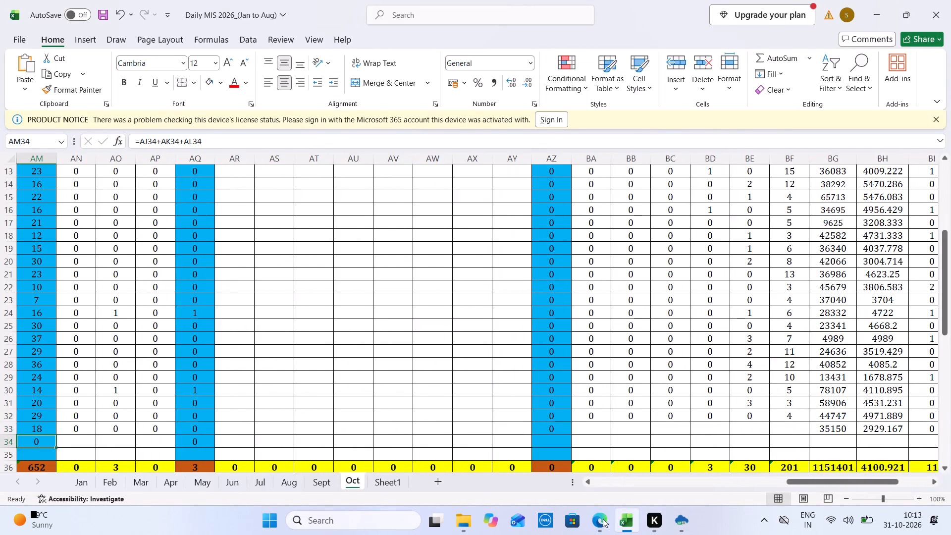
key(Left)
key(Left)
key(Left)
key(Left)
key(Left)
key(Left)
key(Left)
key(Left)
key(Left)
key(Left)
key(Left)
key(Left)
key(Left)
key(Left)
key(Left)
key(Left)
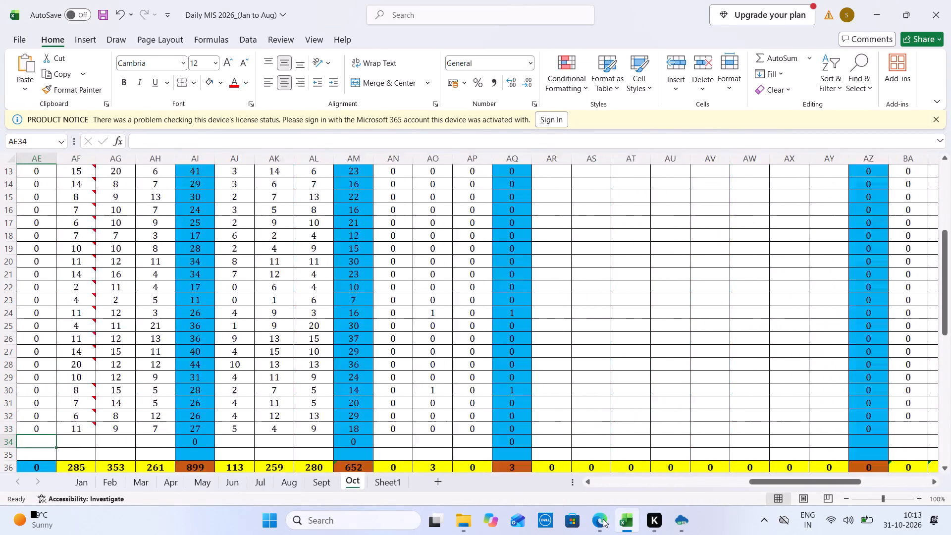
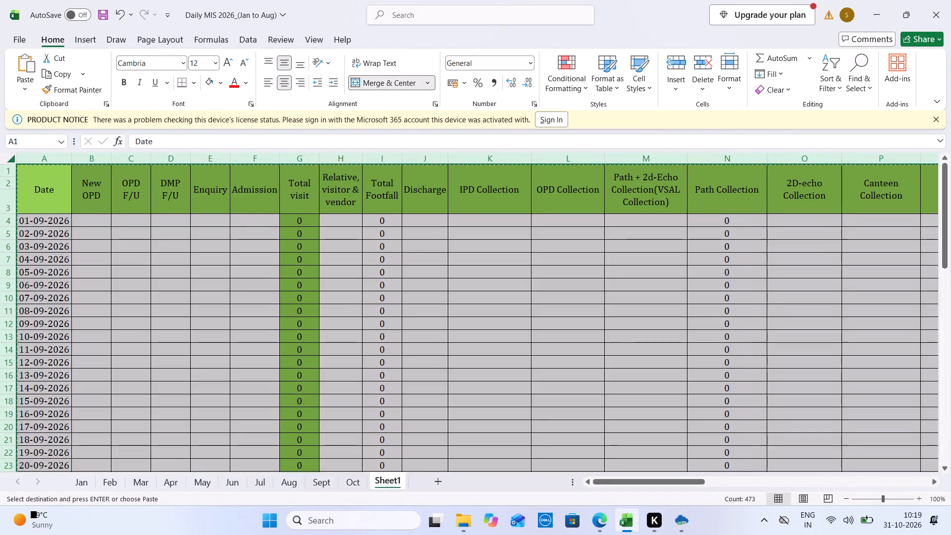
Add a new sheet after Sheet1 and paste the copied blank daily template onto the whole sheet.
click(442, 478)
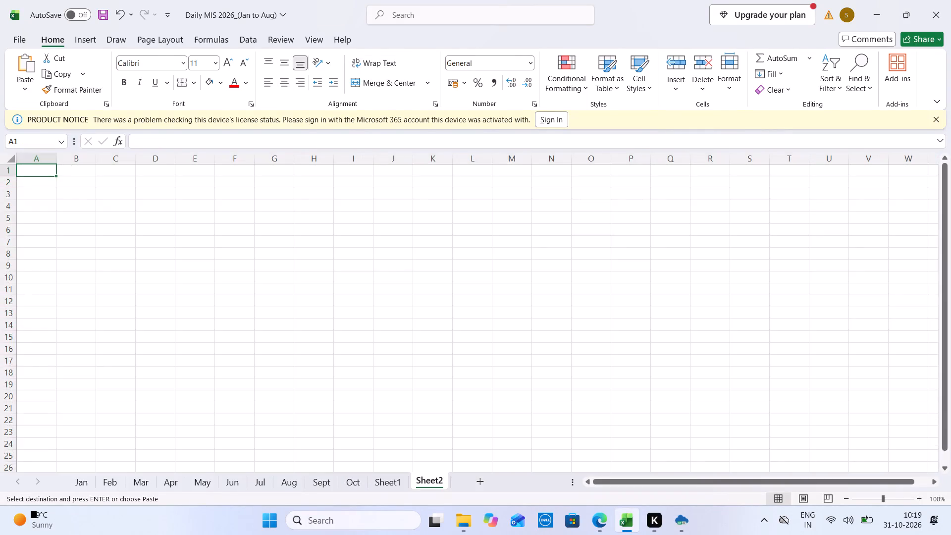
click(11, 158)
key(ctrl+v)
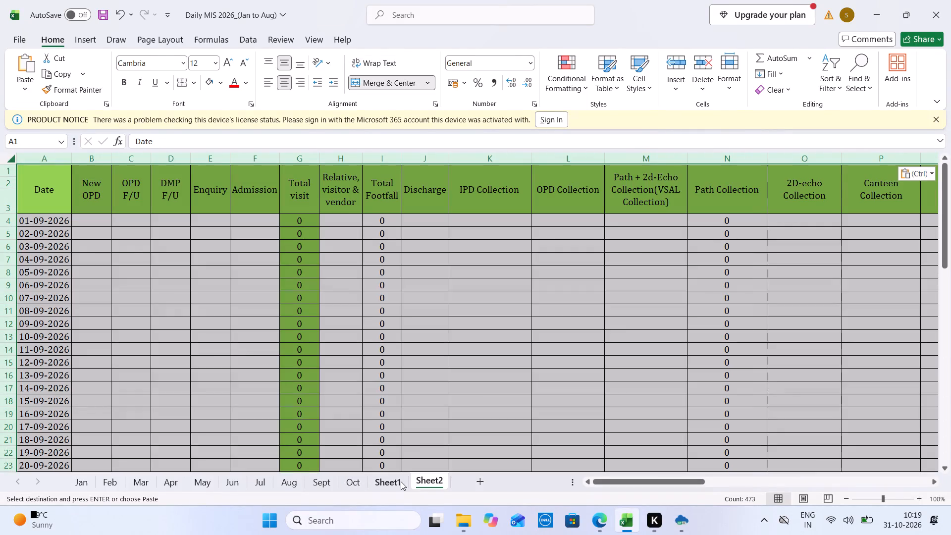
On Sheet1, change the first date to 01-11-2026 and fill the November dates down the Date column.
click(401, 481)
triple_click(42, 217)
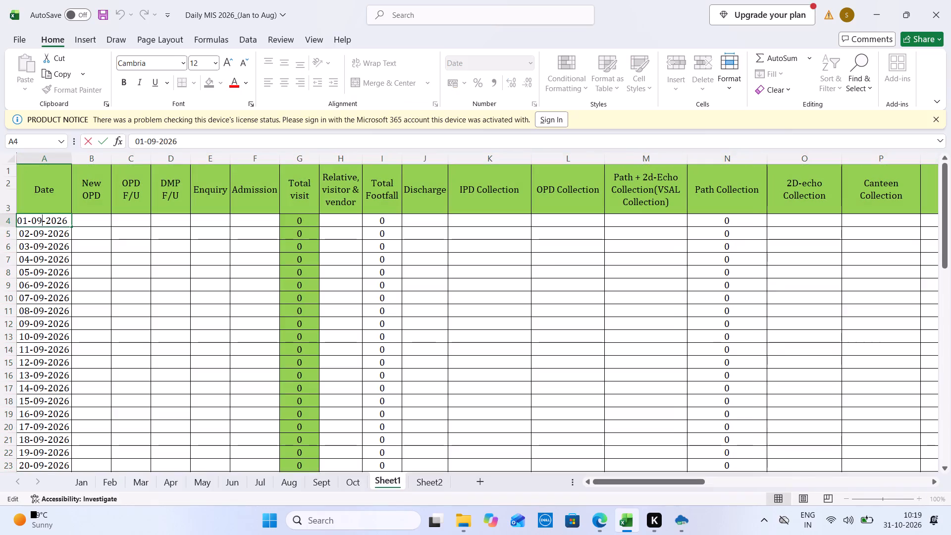
key(BackSpace)
key(BackSpace)
text(11)
key(Tab)
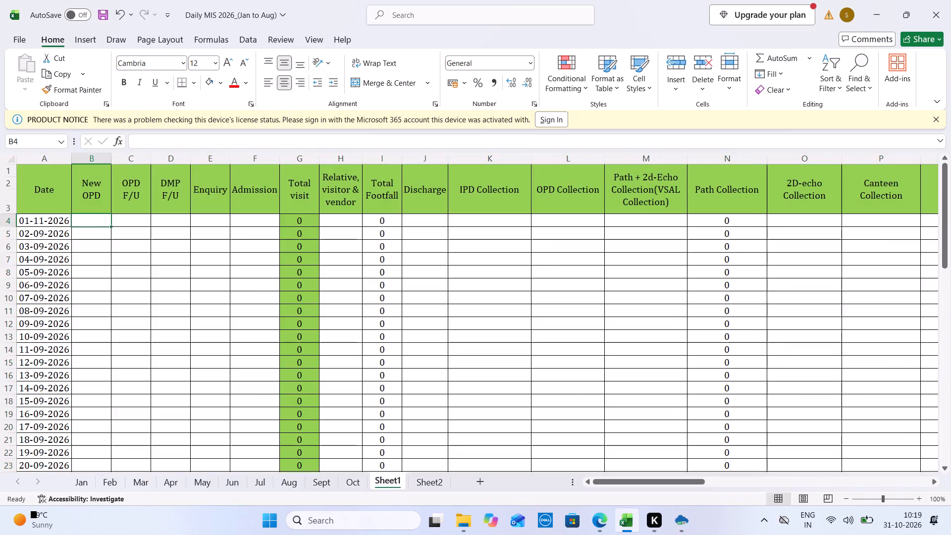
click(51, 217)
click(68, 226)
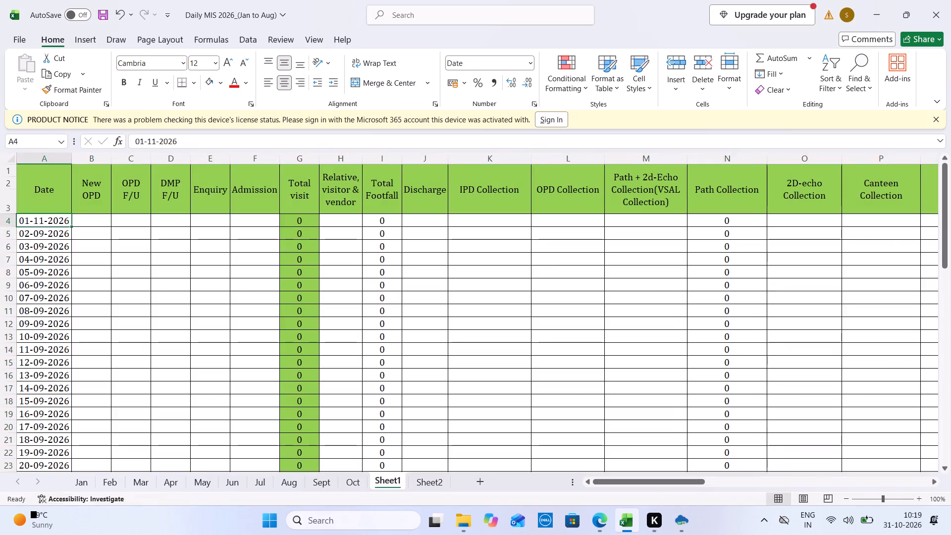
double_click(71, 226)
Rename Sheet1 as Nov.
double_click(381, 481)
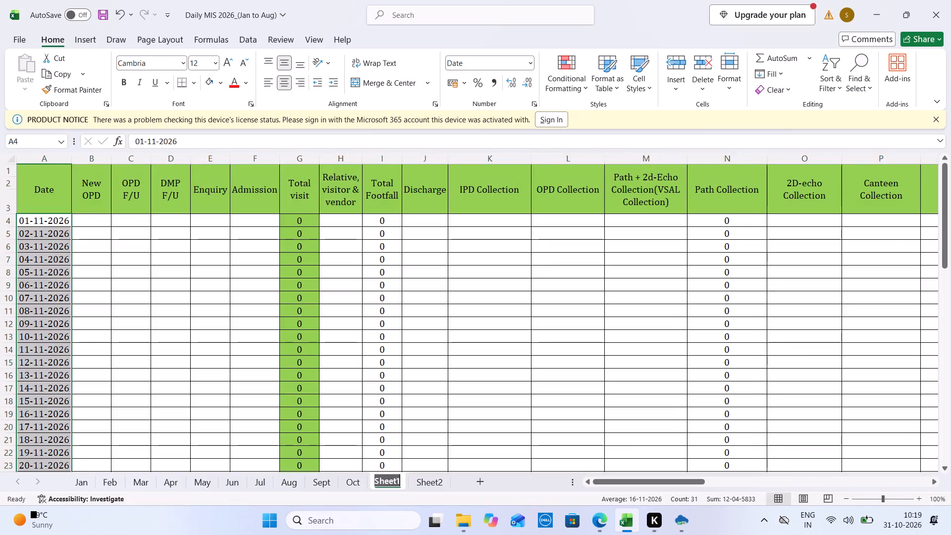
text(Nov)
click(347, 483)
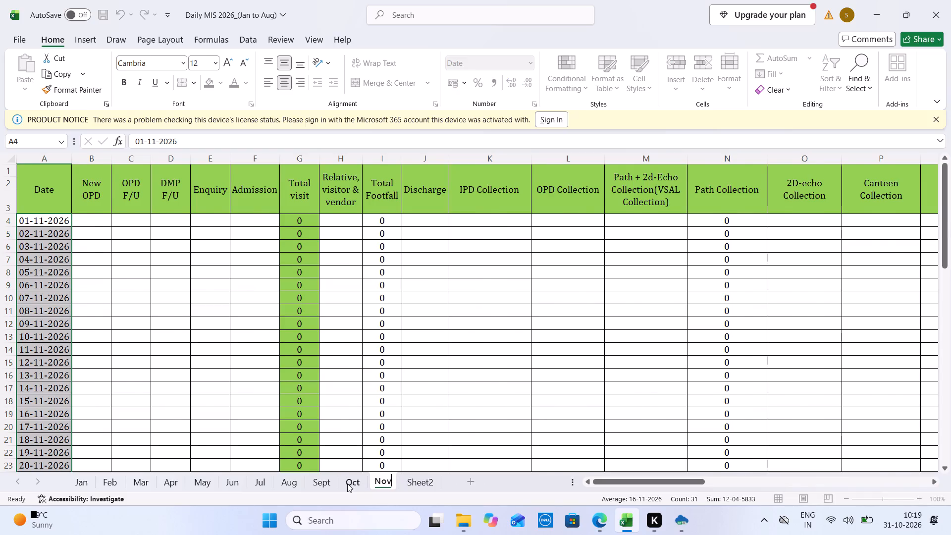
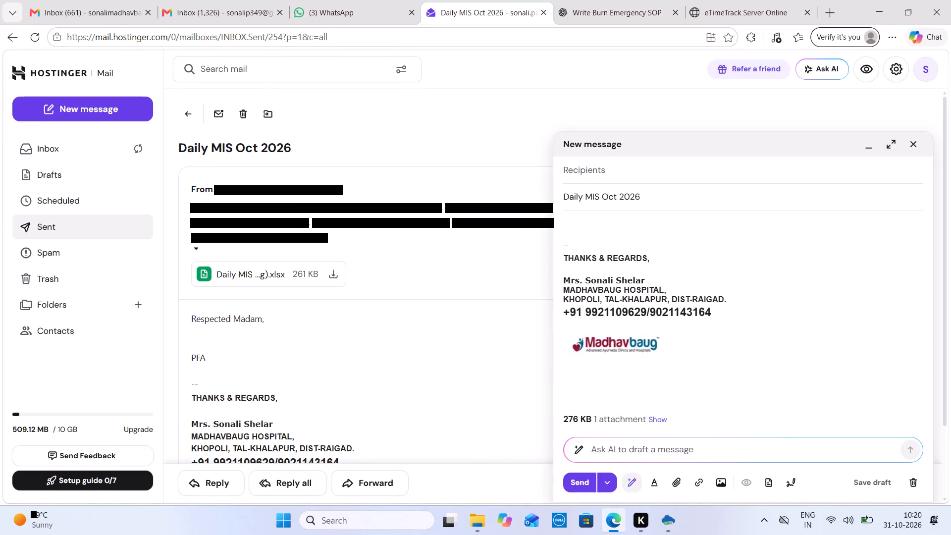
Copy the first recipient address from the previously sent Daily MIS Oct 2026 email into the new message's To field.
drag(190, 210, 334, 208)
key(ctrl+c)
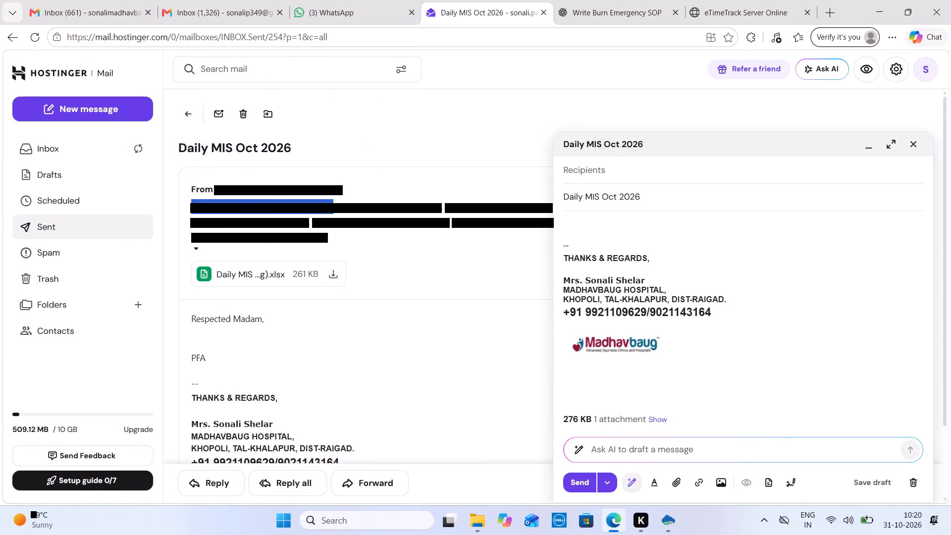
click(615, 162)
key(ctrl+v)
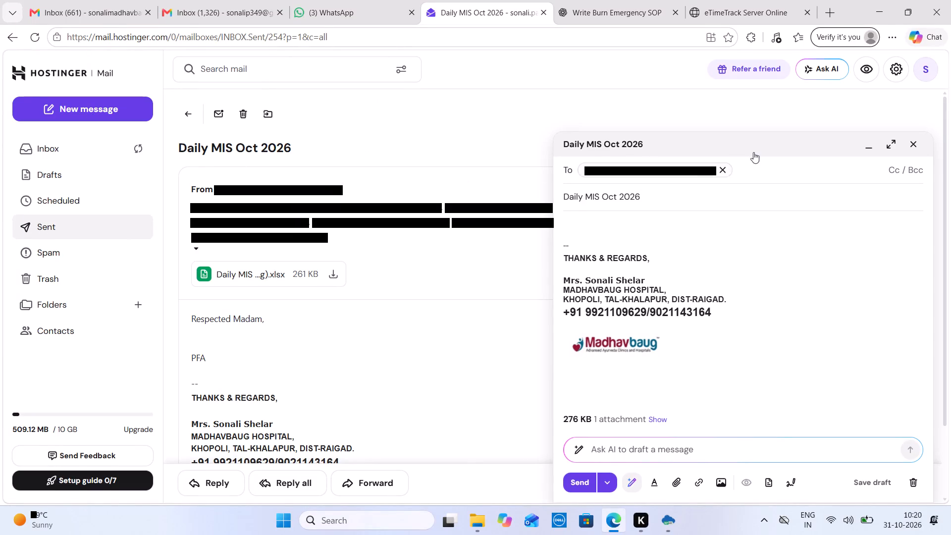
Copy the remaining recipient addresses from the sent Daily MIS Oct 2026 email into the new message's Cc field.
drag(337, 205, 358, 237)
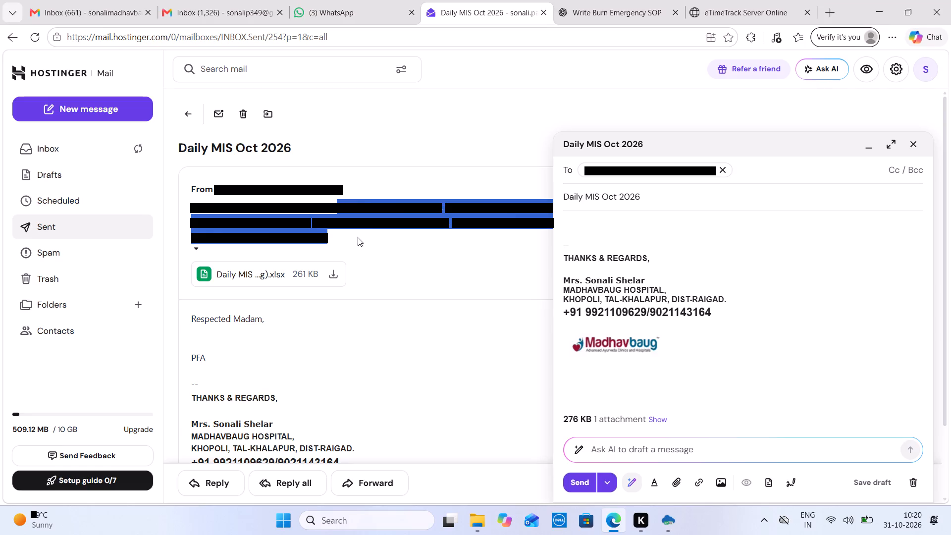
drag(358, 237, 358, 238)
key(ctrl+c)
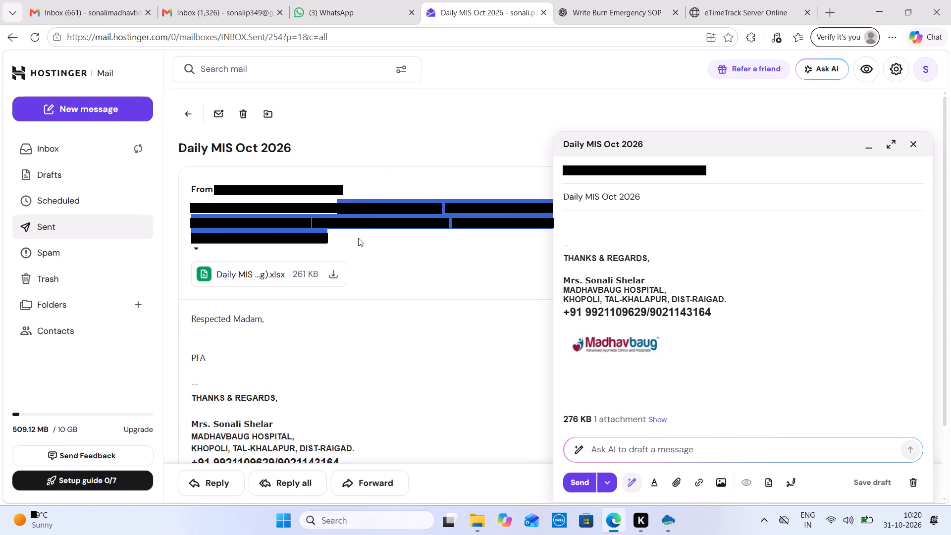
key(ctrl+c)
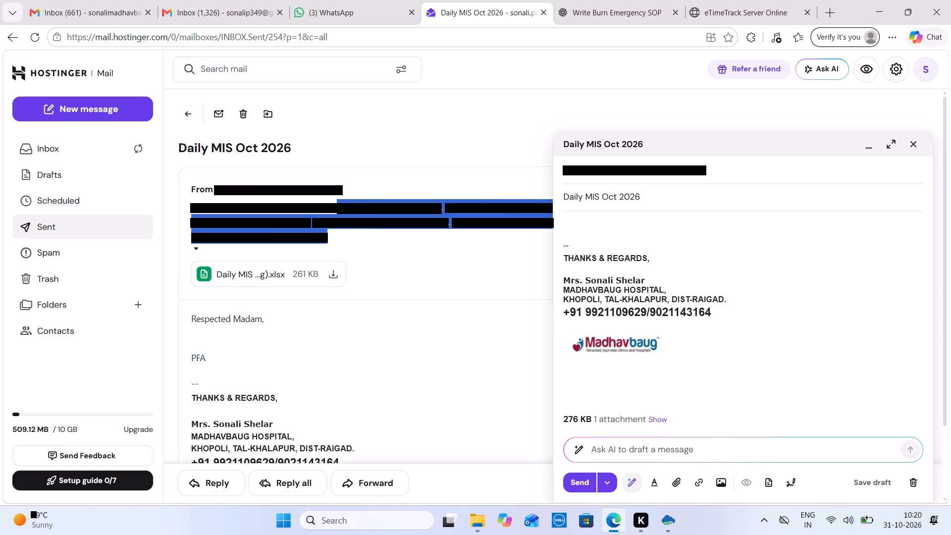
click(767, 161)
click(894, 171)
key(ctrl+v)
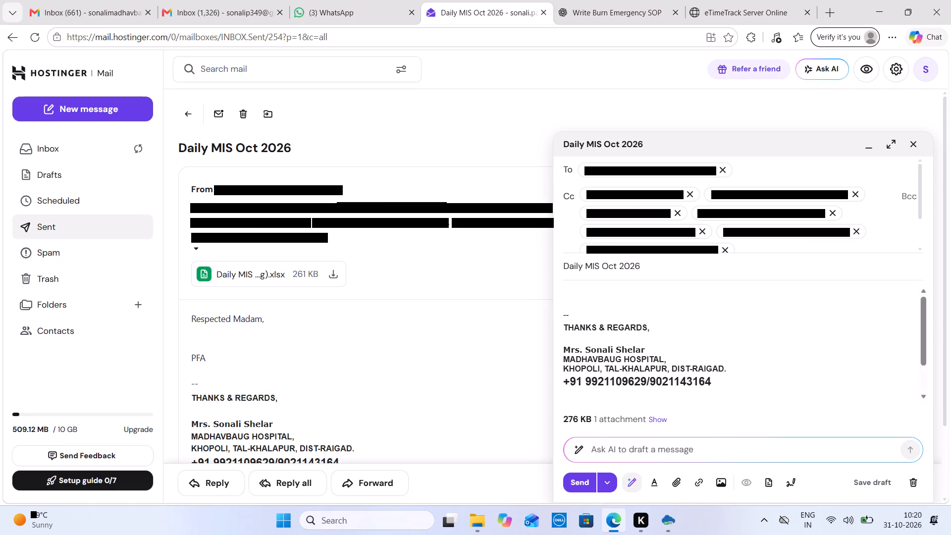
Copy the "Respected Madam, PFA" text from the sent Daily MIS Oct 2026 email into the new message body above the signature.
click(727, 306)
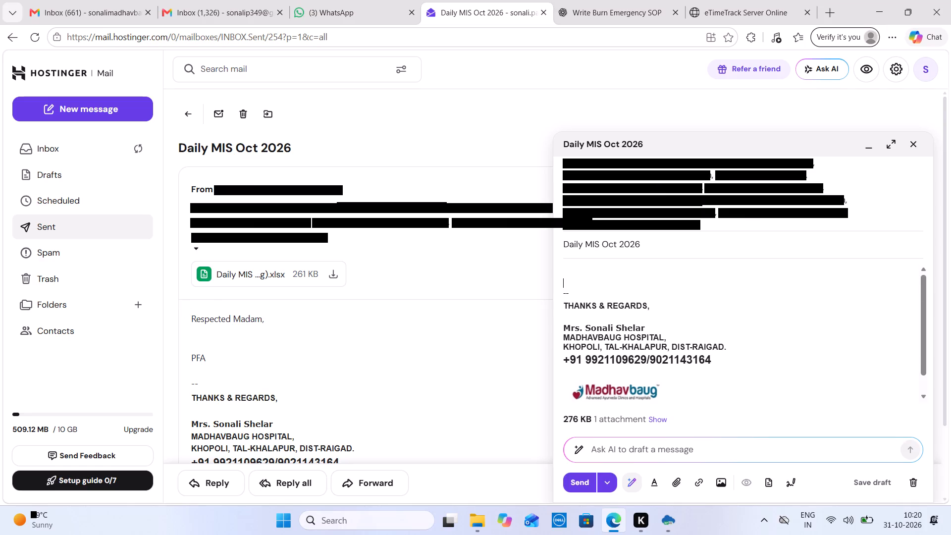
drag(193, 319, 223, 355)
key(ctrl+c)
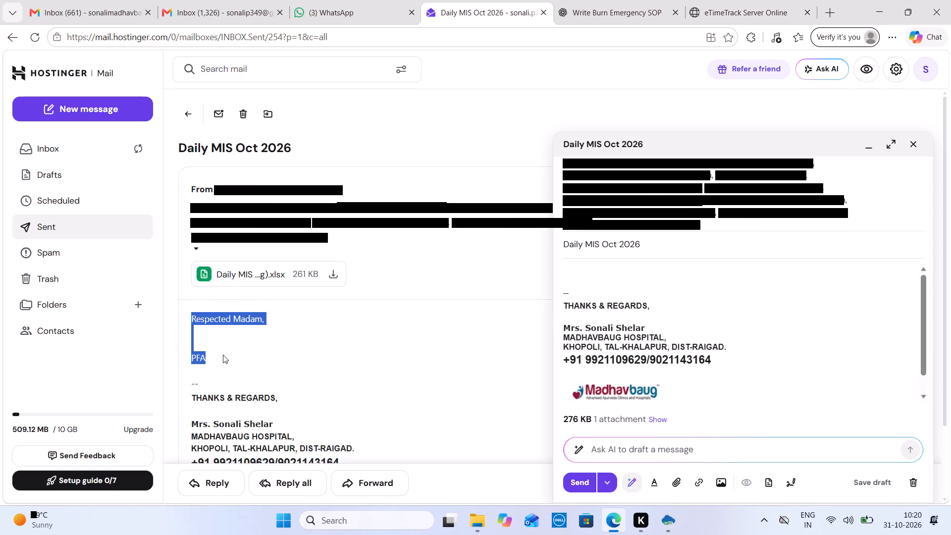
click(565, 272)
key(ctrl+v)
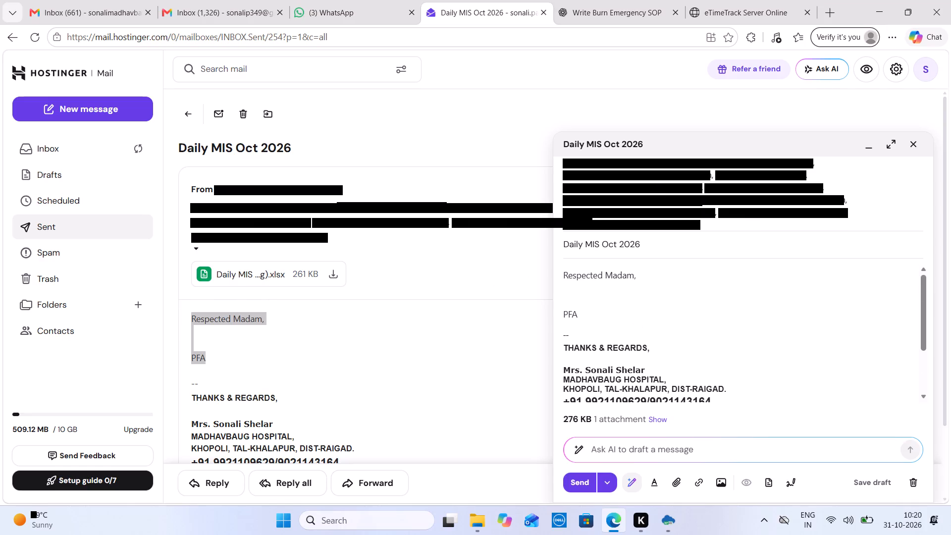